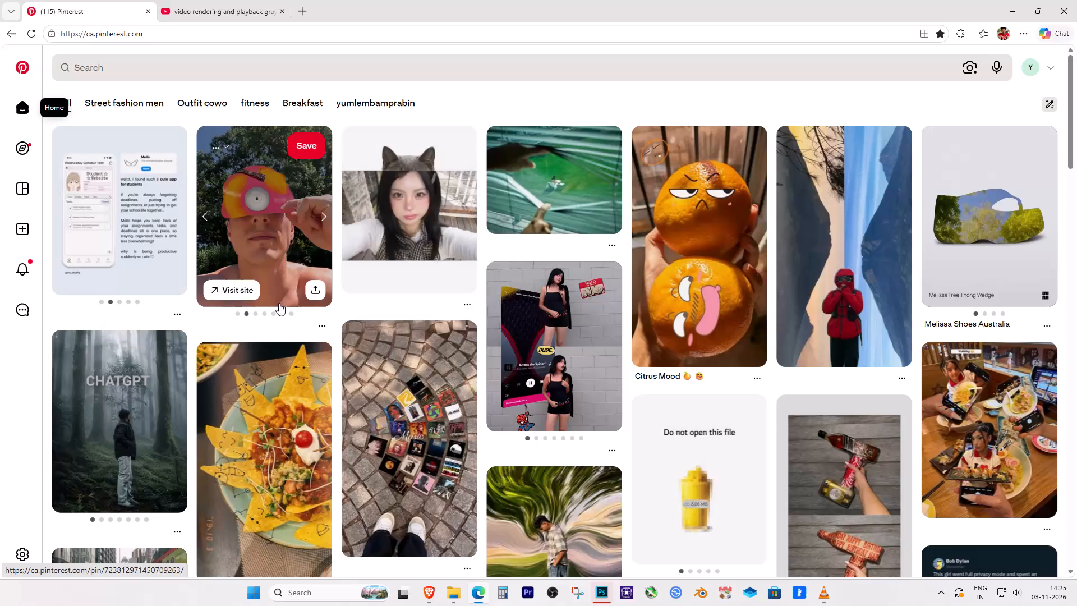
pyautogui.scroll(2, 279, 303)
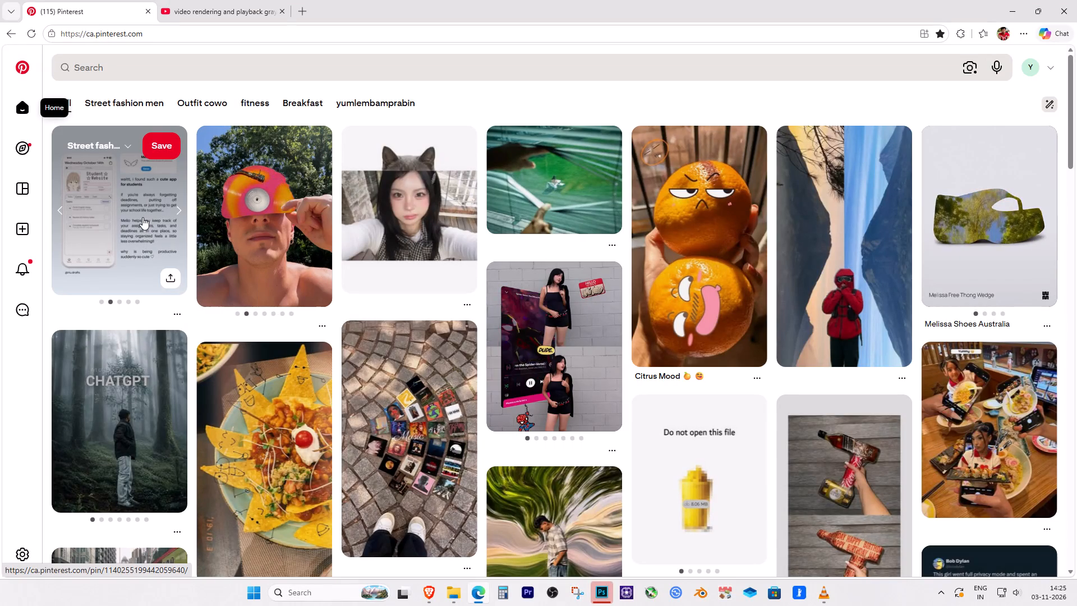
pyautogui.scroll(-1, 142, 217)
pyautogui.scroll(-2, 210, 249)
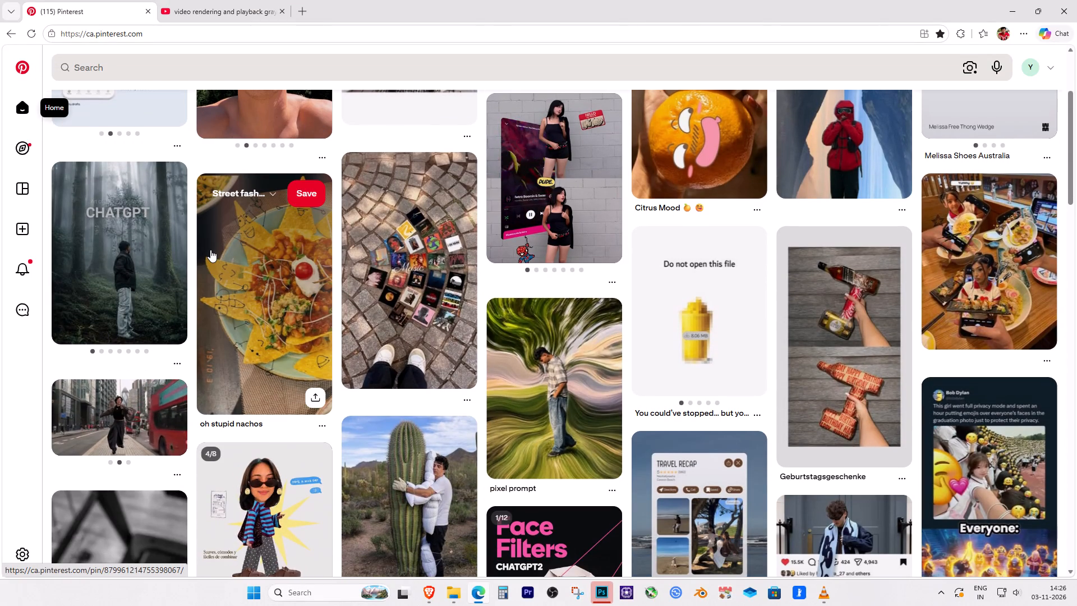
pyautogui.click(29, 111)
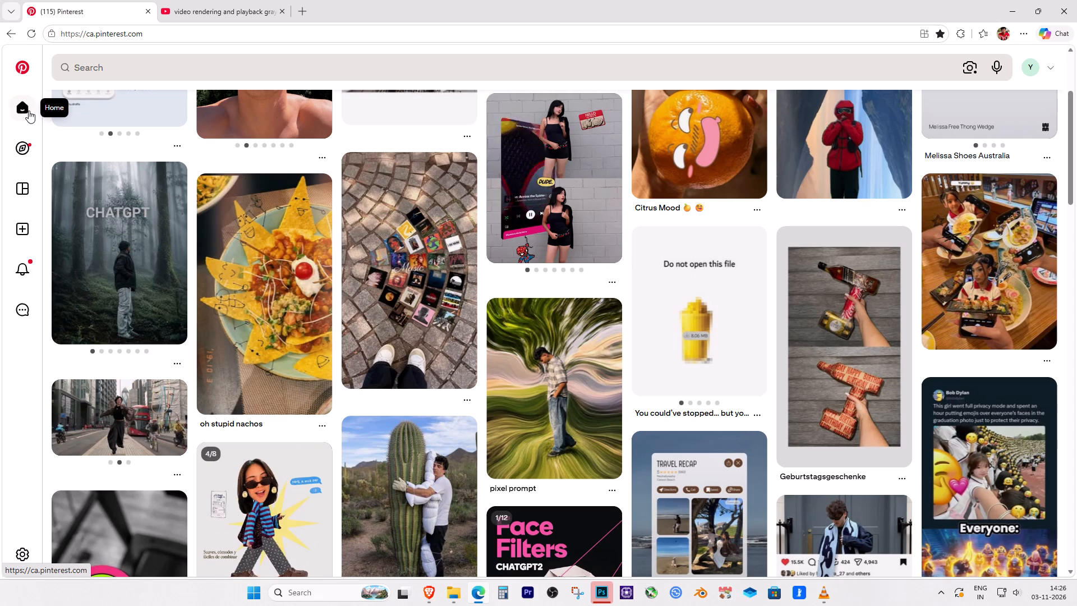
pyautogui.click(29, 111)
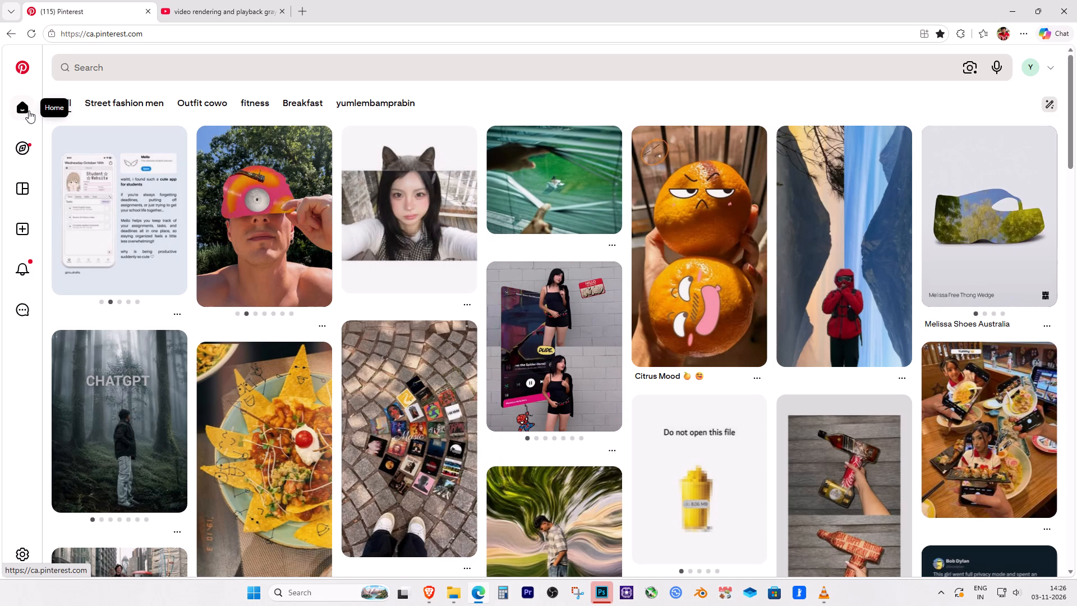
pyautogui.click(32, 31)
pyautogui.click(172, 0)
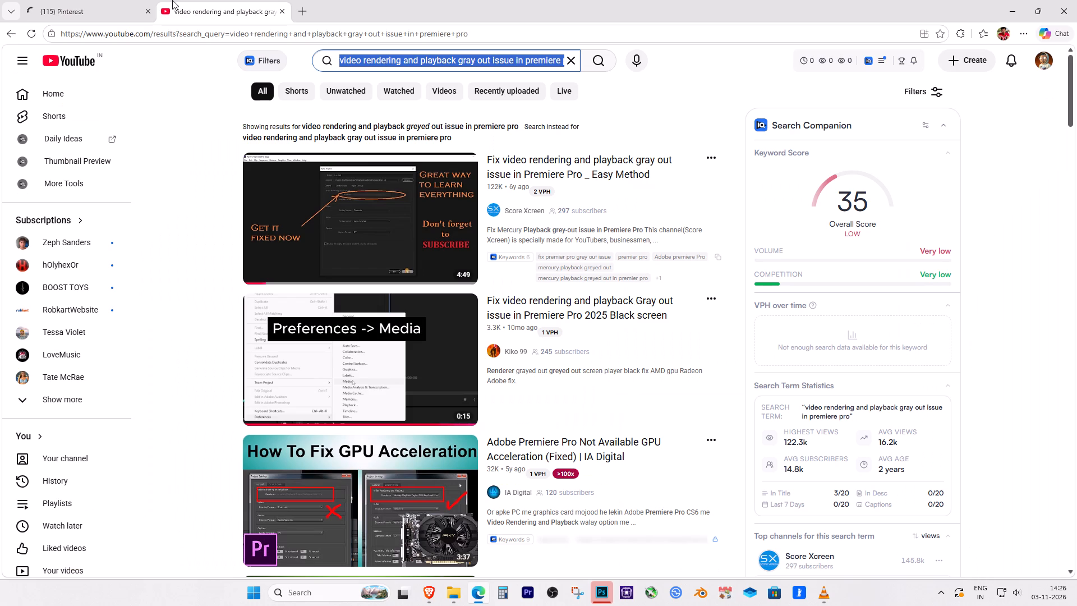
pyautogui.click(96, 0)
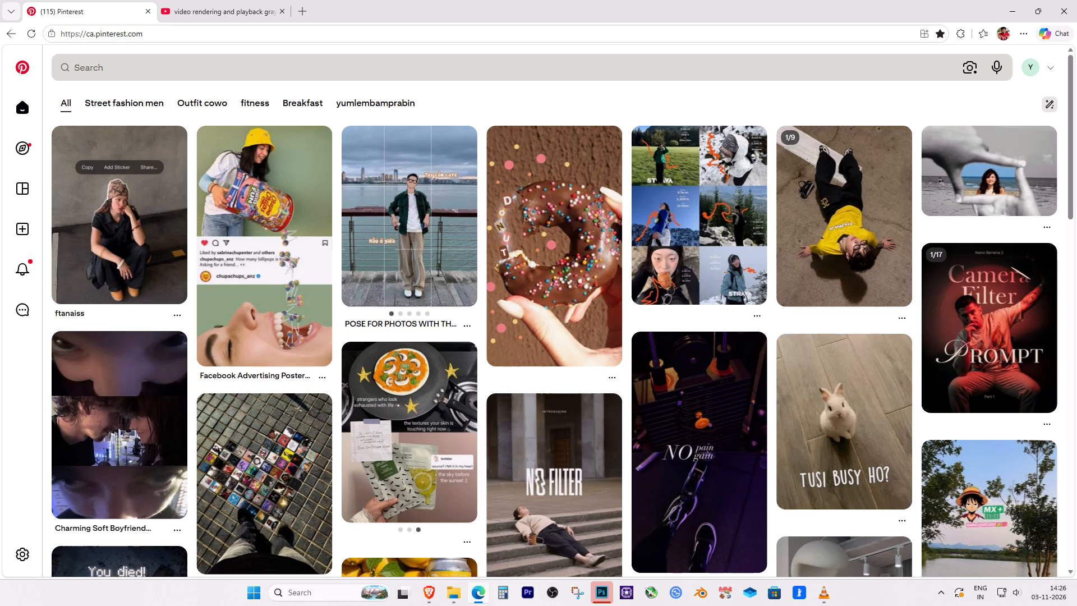
# Switch to Photoshop and open the recent thumbnail document new.psd, the one last opened yesterday.
pyautogui.click(600, 600)
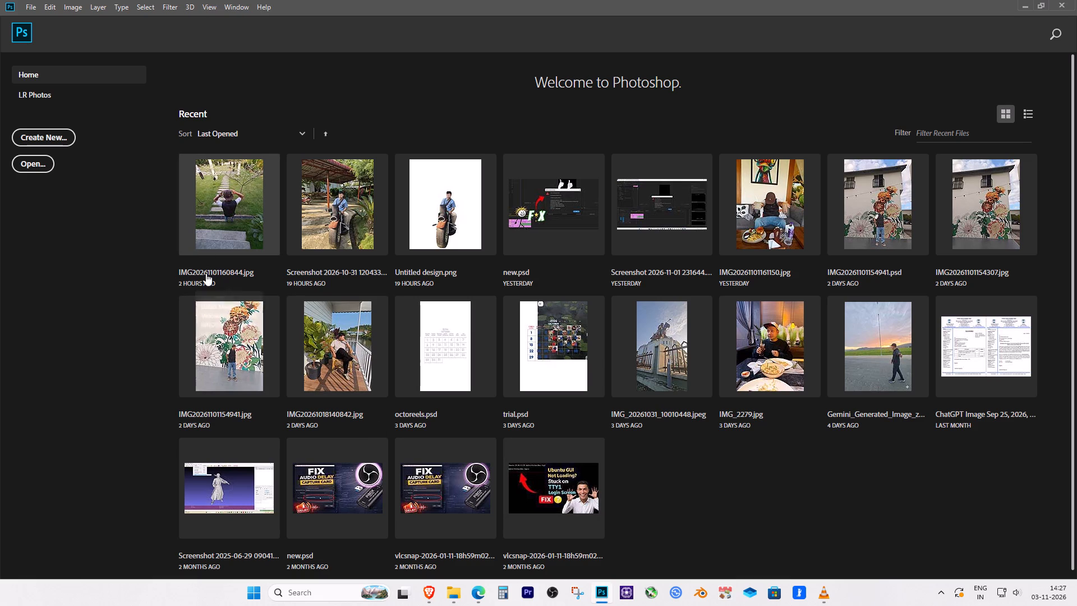
pyautogui.click(38, 163)
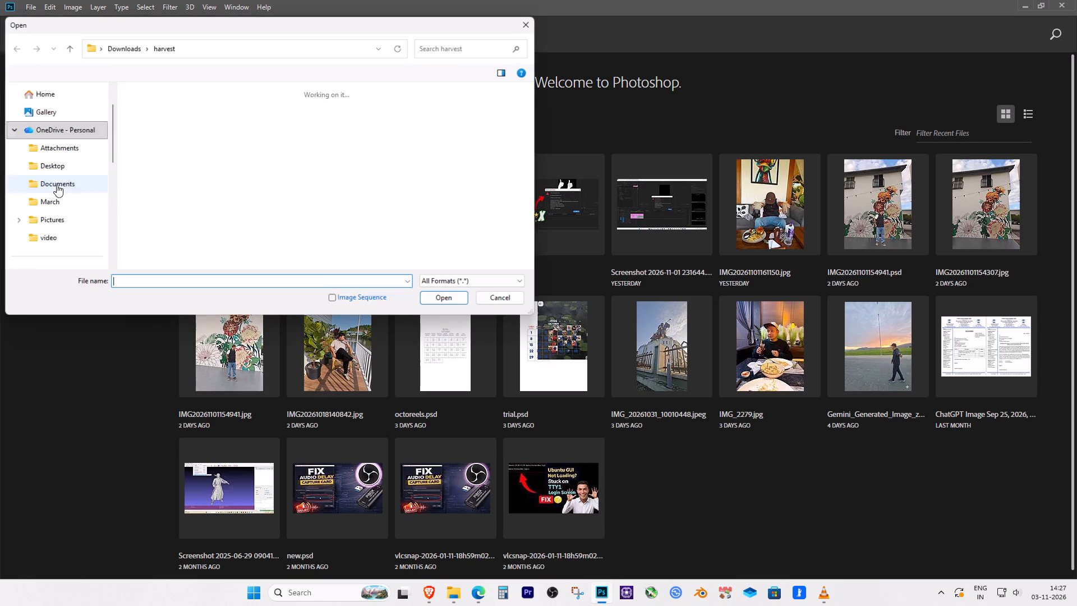
pyautogui.click(530, 24)
pyautogui.click(561, 204)
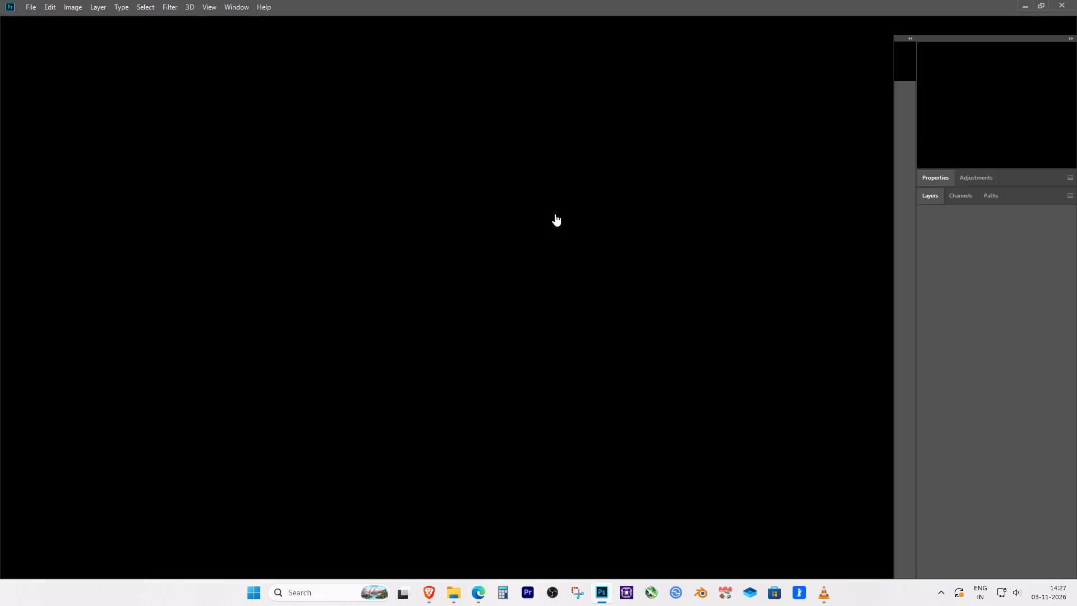
# Clear the old background screenshot, thumbs-up hands, FIX lettering, stick figure and leftover arm stroke from the canvas, keeping only the red arrow.
pyautogui.click(485, 322)
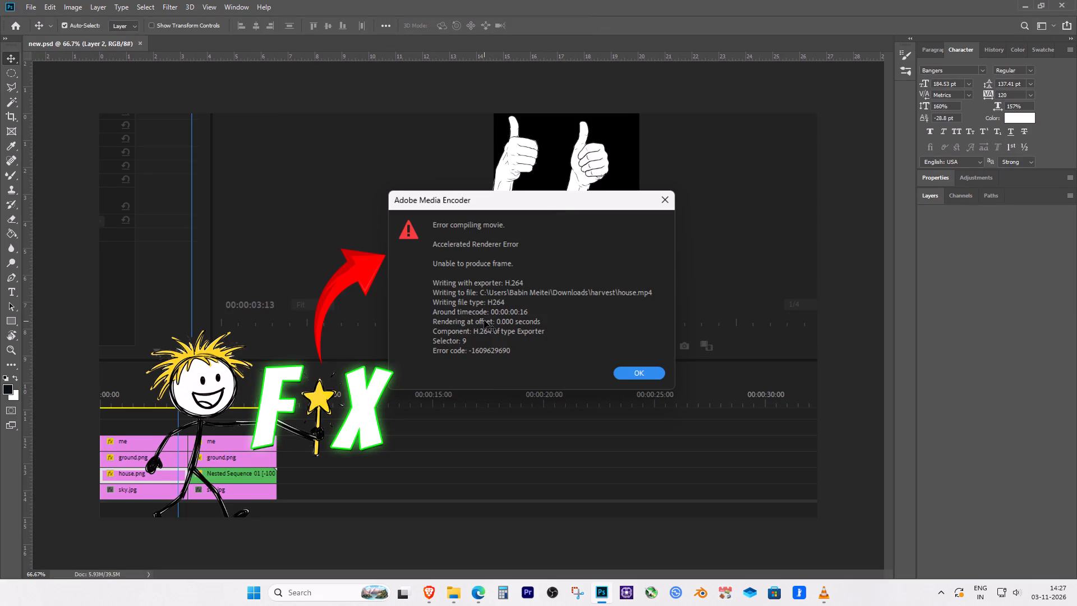
pyautogui.press('Delete')
pyautogui.click(519, 176)
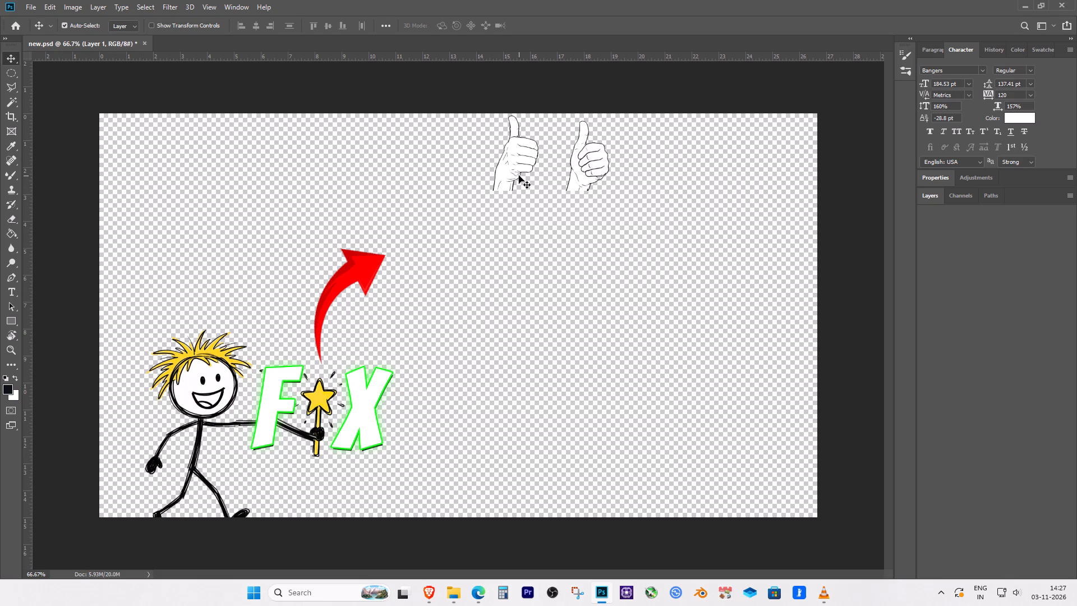
pyautogui.press('Delete')
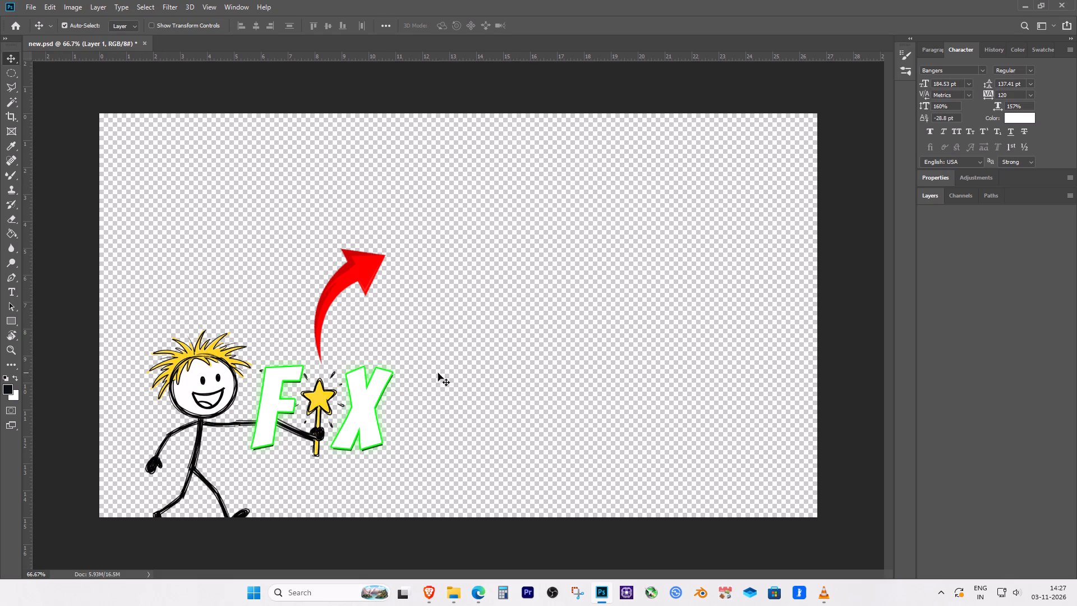
pyautogui.click(380, 393)
pyautogui.press('Delete')
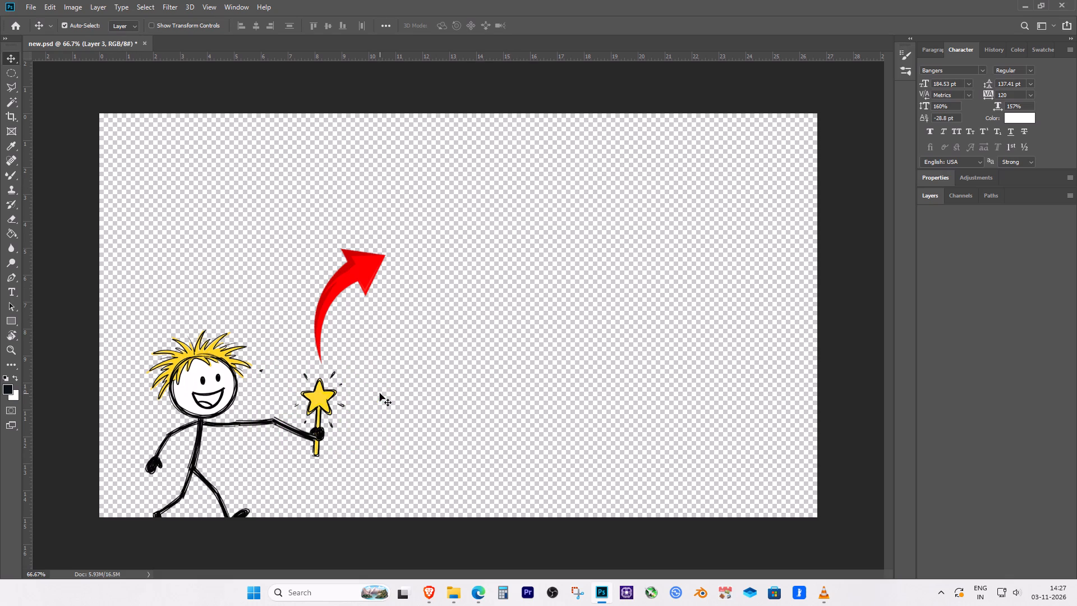
pyautogui.click(931, 196)
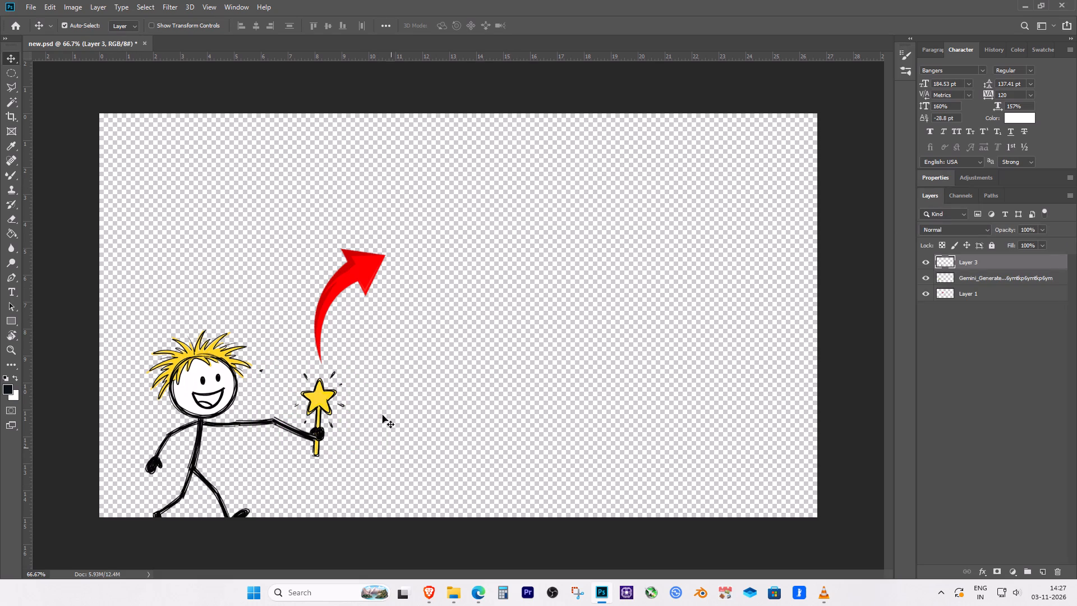
pyautogui.click(316, 401)
pyautogui.press('Delete')
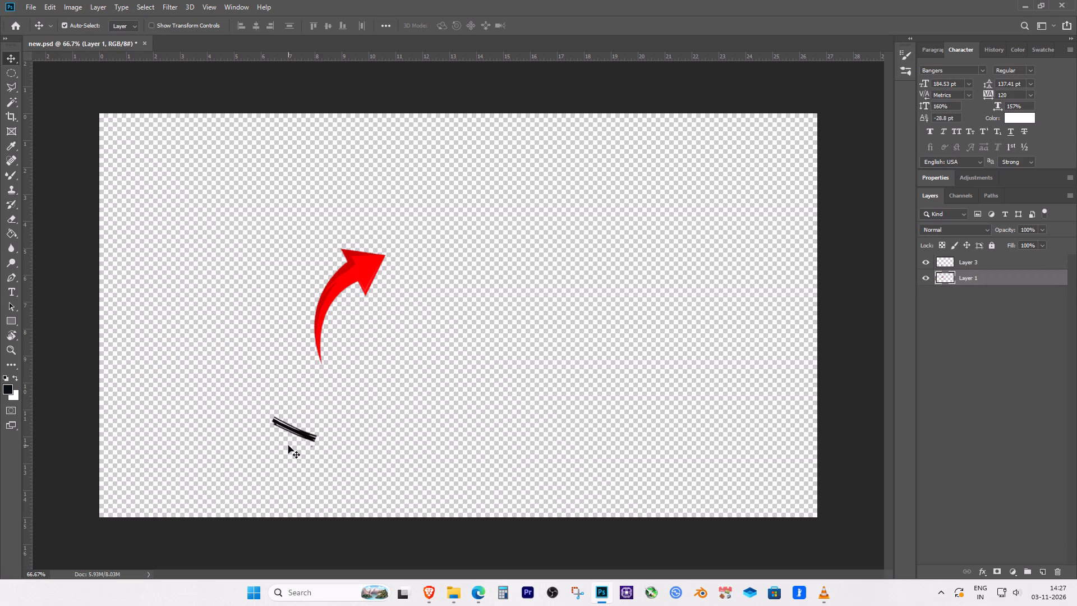
pyautogui.click(299, 434)
pyautogui.press('Delete')
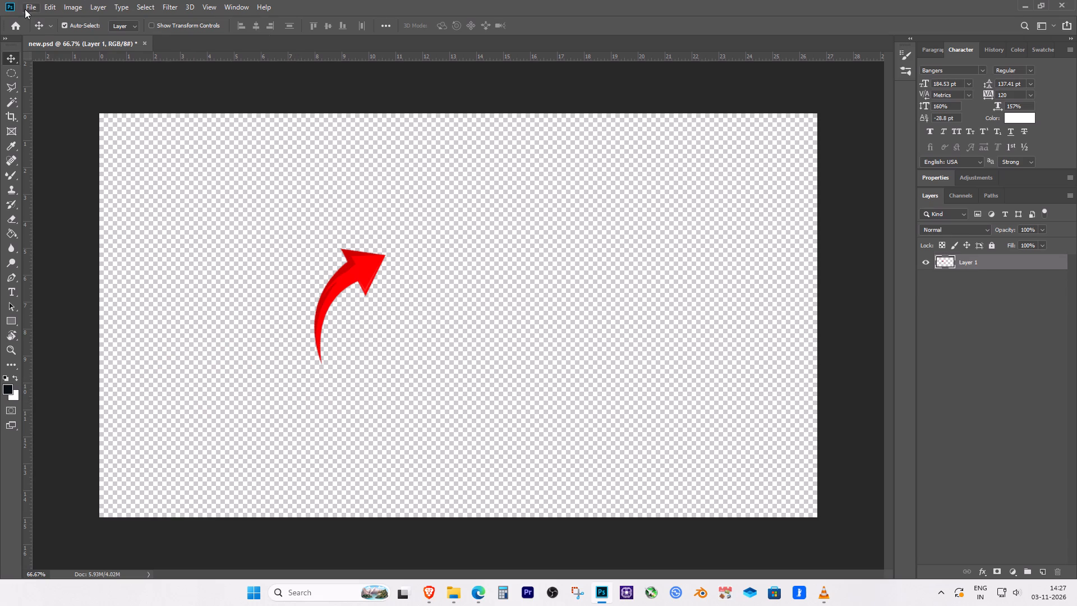
pyautogui.click(25, 9)
pyautogui.click(38, 31)
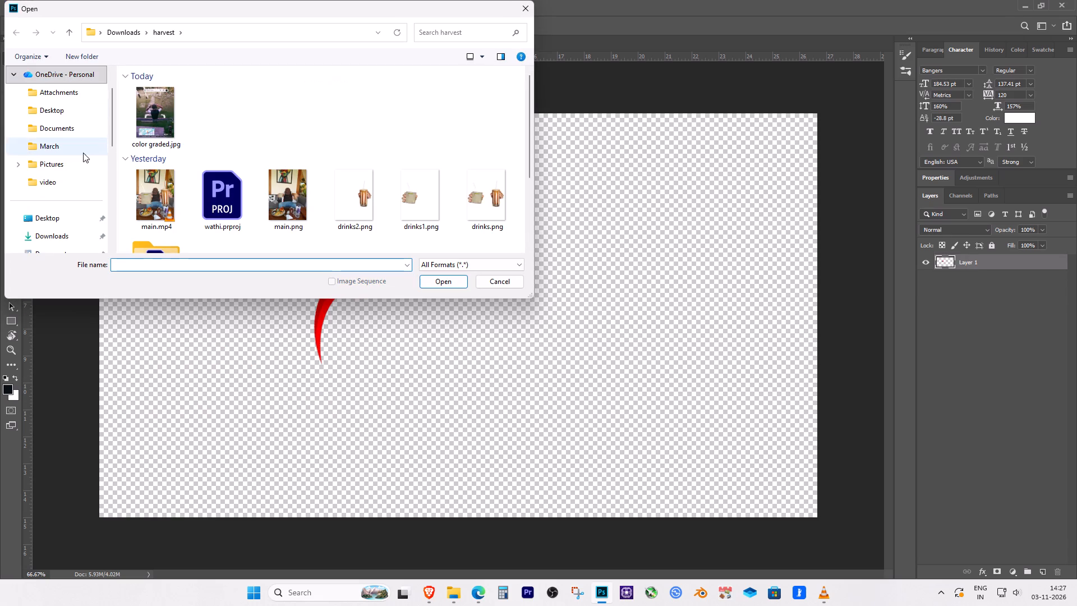
pyautogui.scroll(-2, 67, 229)
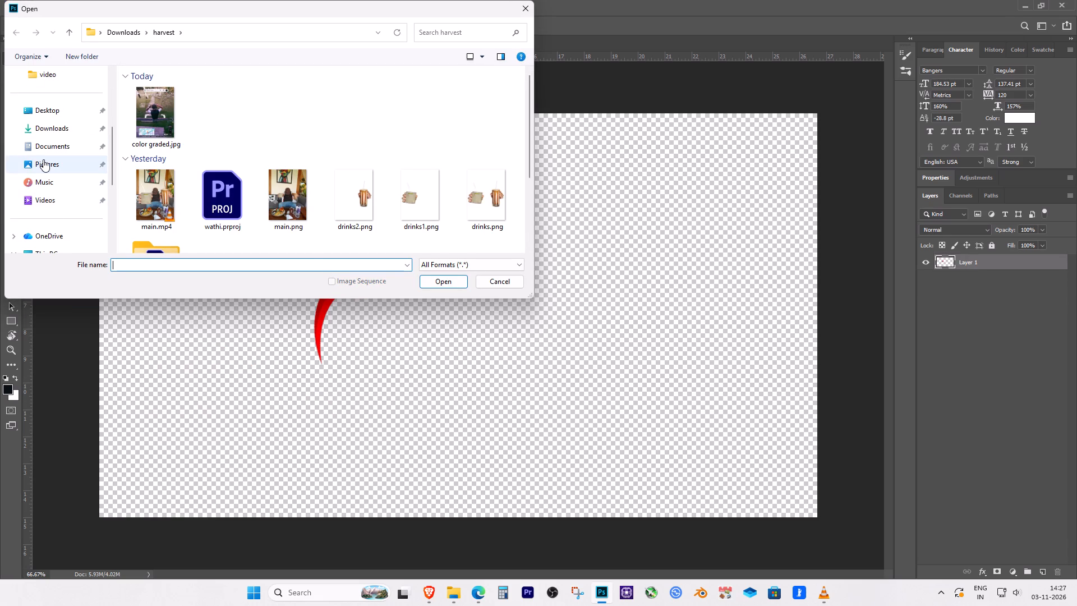
pyautogui.click(43, 159)
pyautogui.scroll(-6, 243, 158)
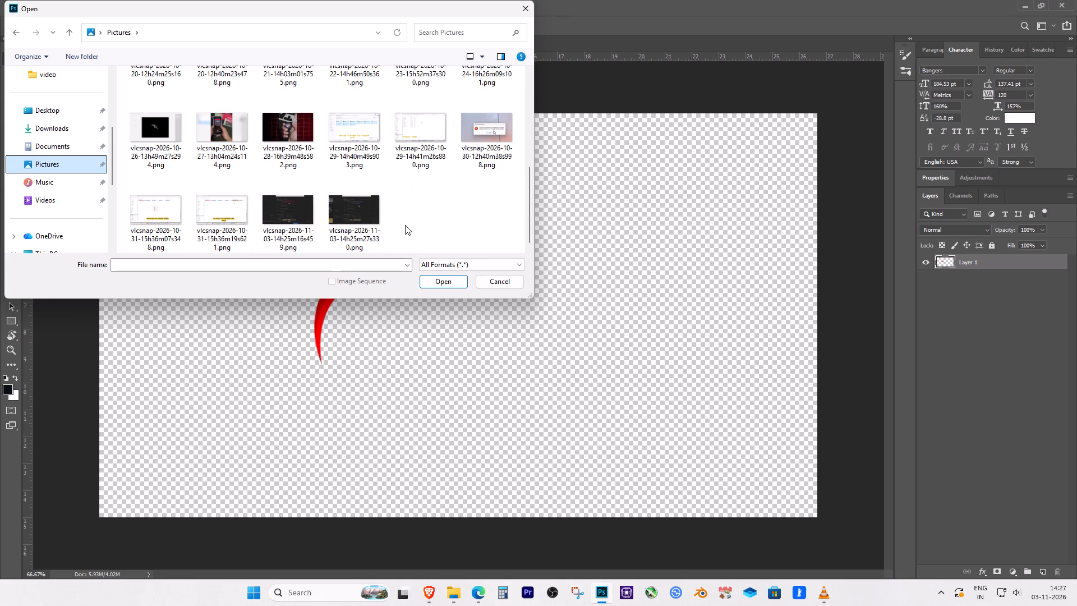
pyautogui.click(377, 221)
pyautogui.keyDown('ctrl'); pyautogui.click(302, 218); pyautogui.keyUp('ctrl')
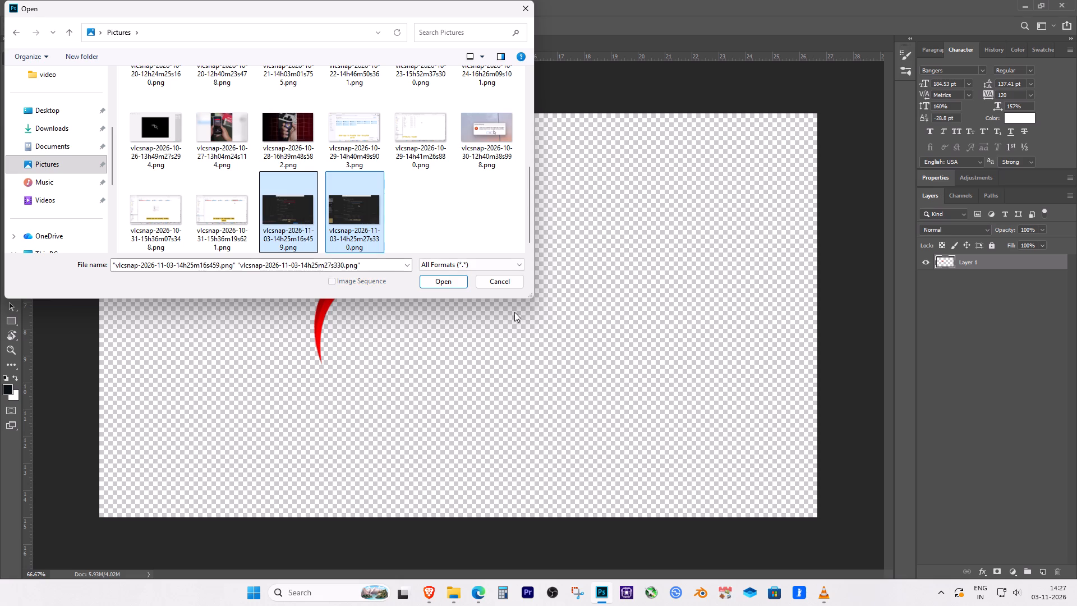
pyautogui.click(448, 285)
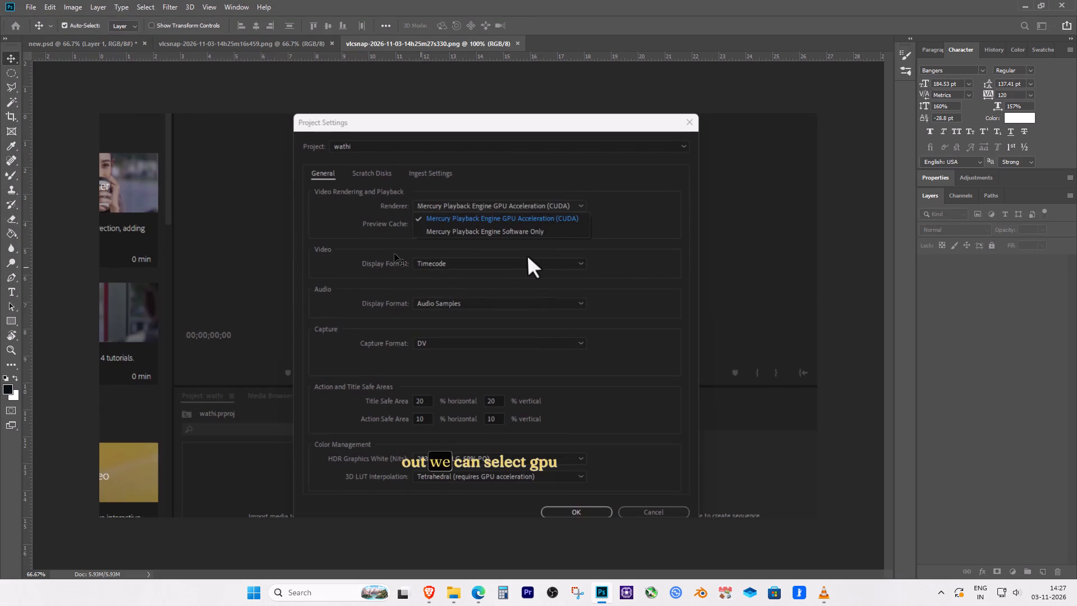
# Bring the 14h25m16s459 snapshot into new.psd, aligned to the canvas's top and bottom edges and shifted slightly past its left edge.
pyautogui.click(239, 48)
pyautogui.moveTo(386, 225); pyautogui.dragTo(125, 52)
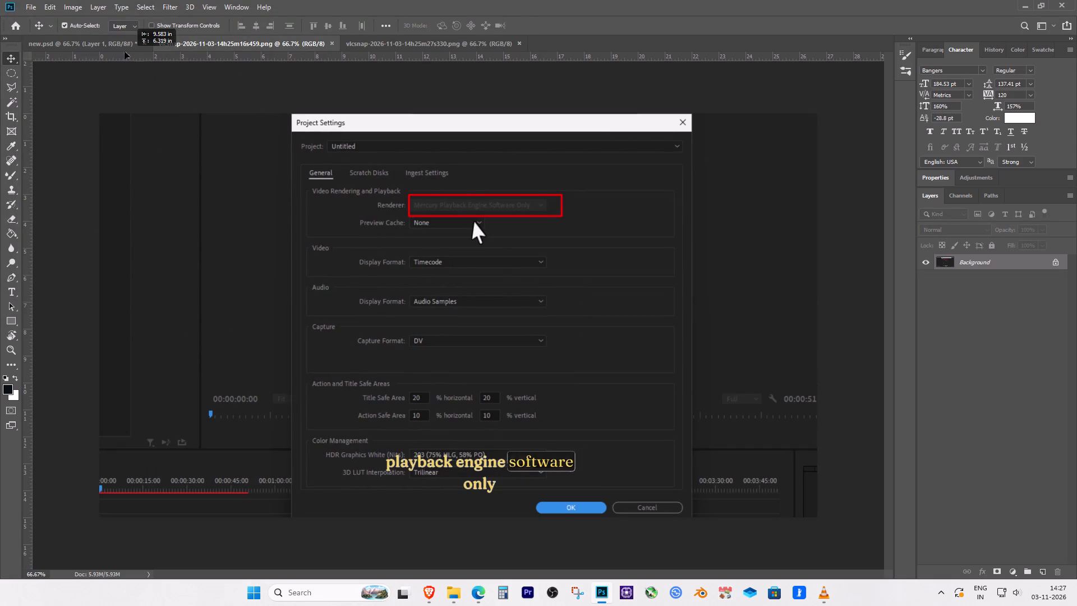
pyautogui.moveTo(125, 52); pyautogui.dragTo(294, 219)
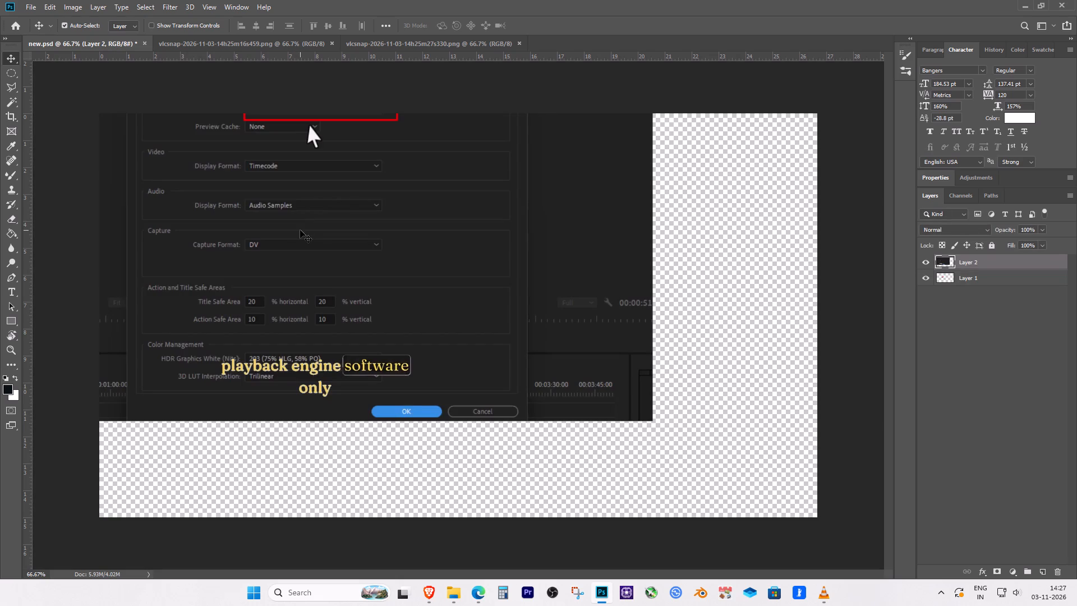
pyautogui.moveTo(481, 300); pyautogui.dragTo(630, 392)
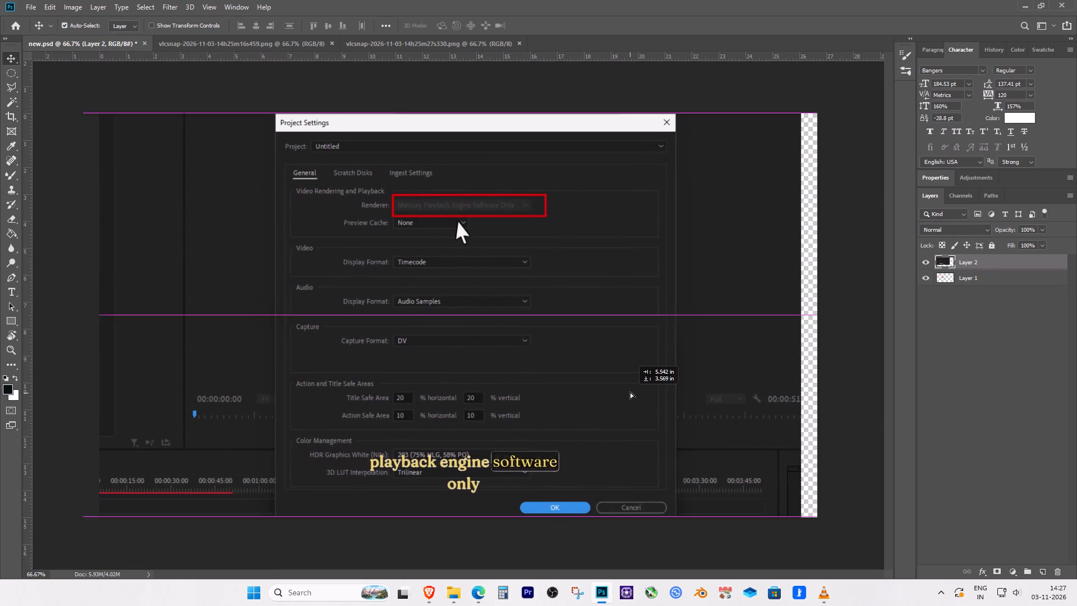
pyautogui.moveTo(630, 392); pyautogui.dragTo(629, 394)
# Bring the 14h25m27s330 snapshot into new.psd above the first one and align it to fill the whole canvas.
pyautogui.click(404, 44)
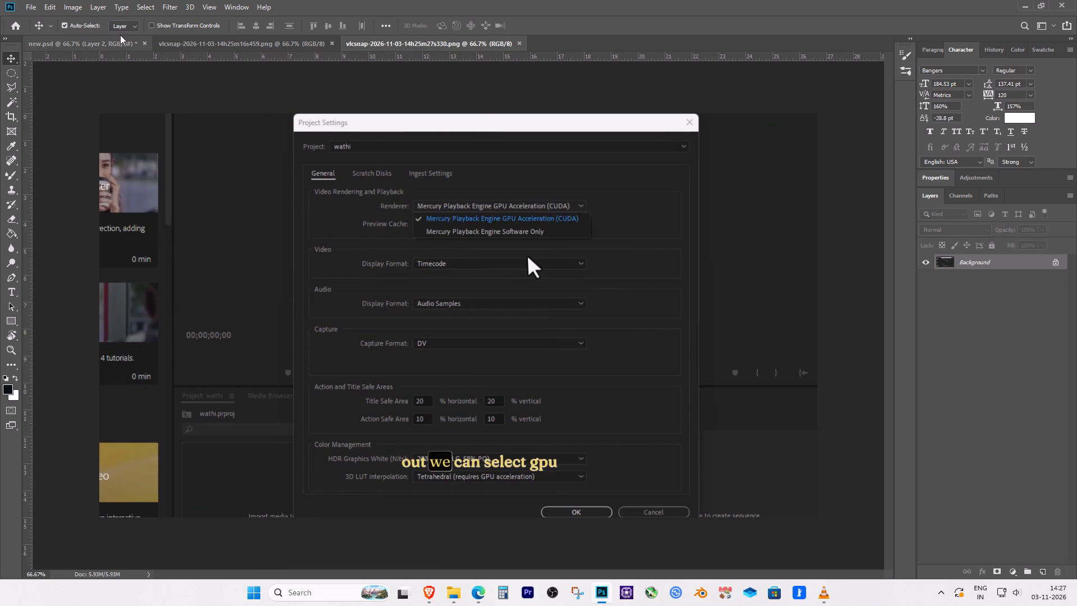
pyautogui.click(84, 48)
pyautogui.click(426, 50)
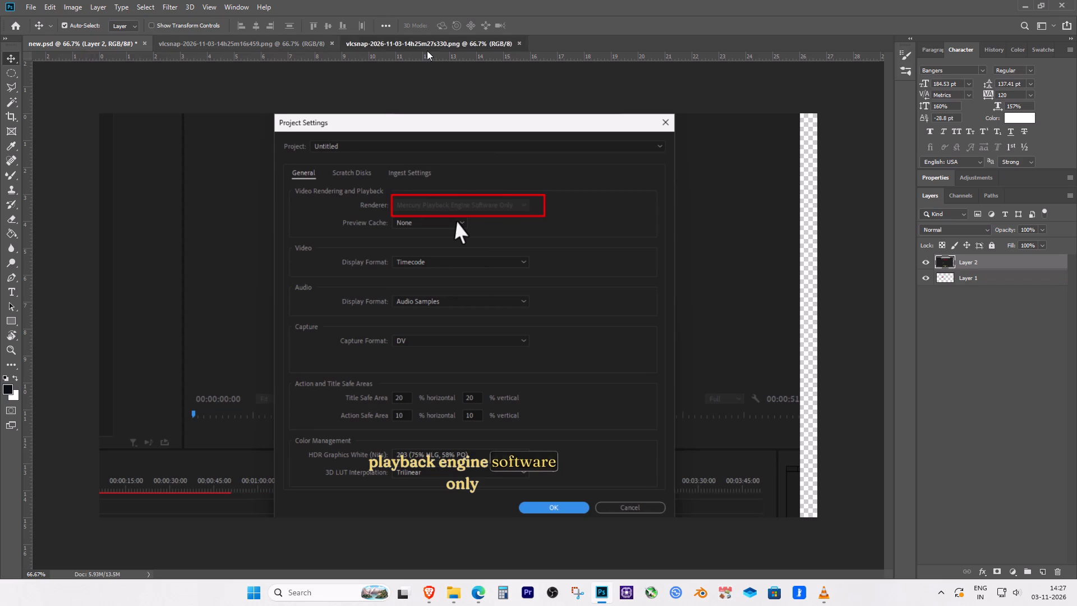
pyautogui.moveTo(489, 251); pyautogui.dragTo(107, 42)
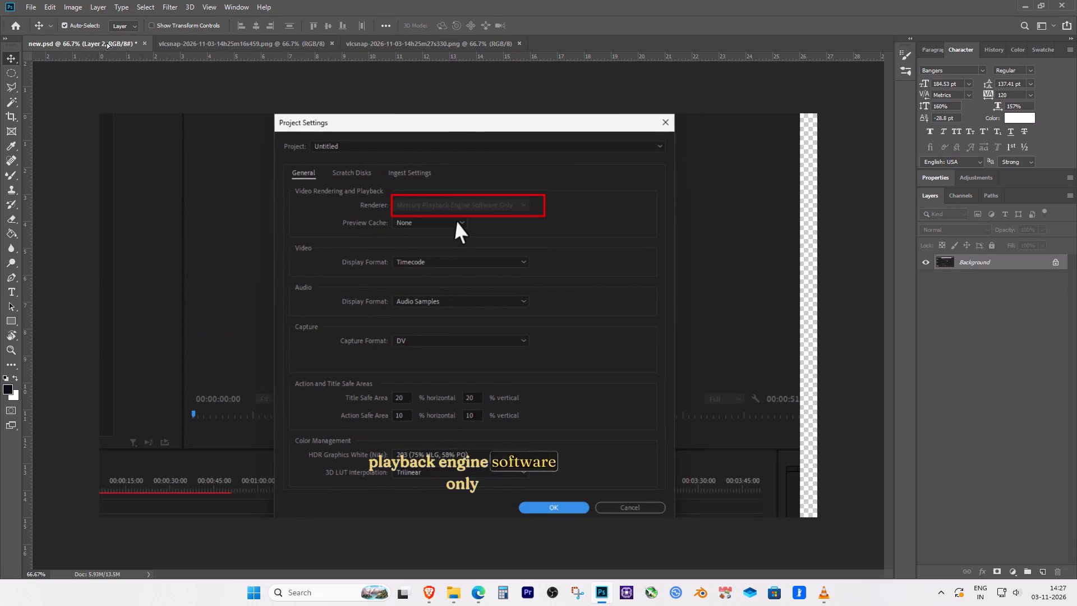
pyautogui.moveTo(107, 42); pyautogui.dragTo(356, 222)
pyautogui.moveTo(384, 164); pyautogui.dragTo(480, 260)
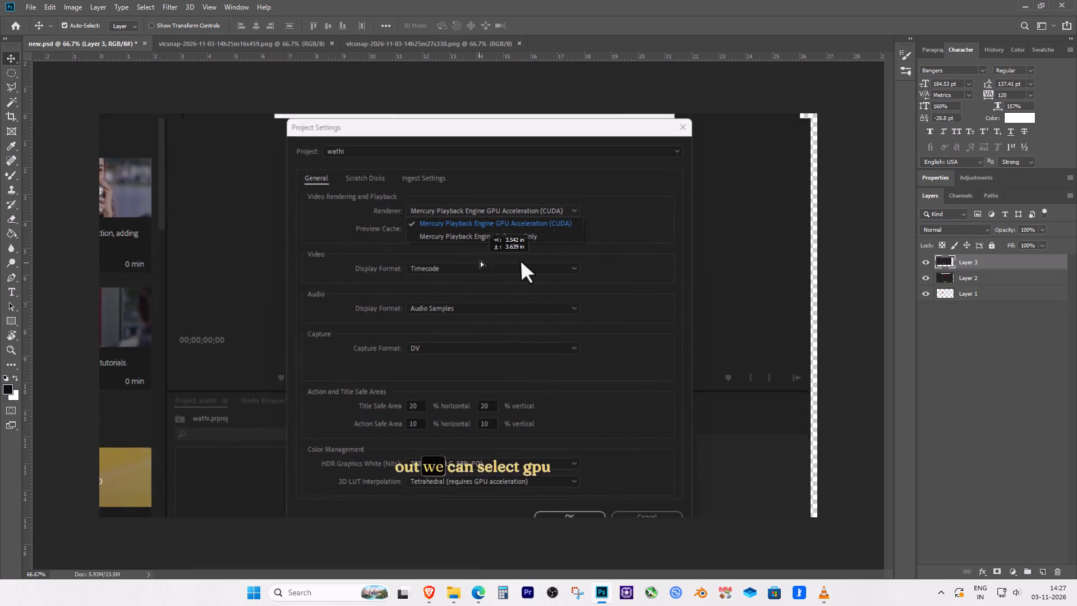
pyautogui.moveTo(480, 260); pyautogui.dragTo(486, 256)
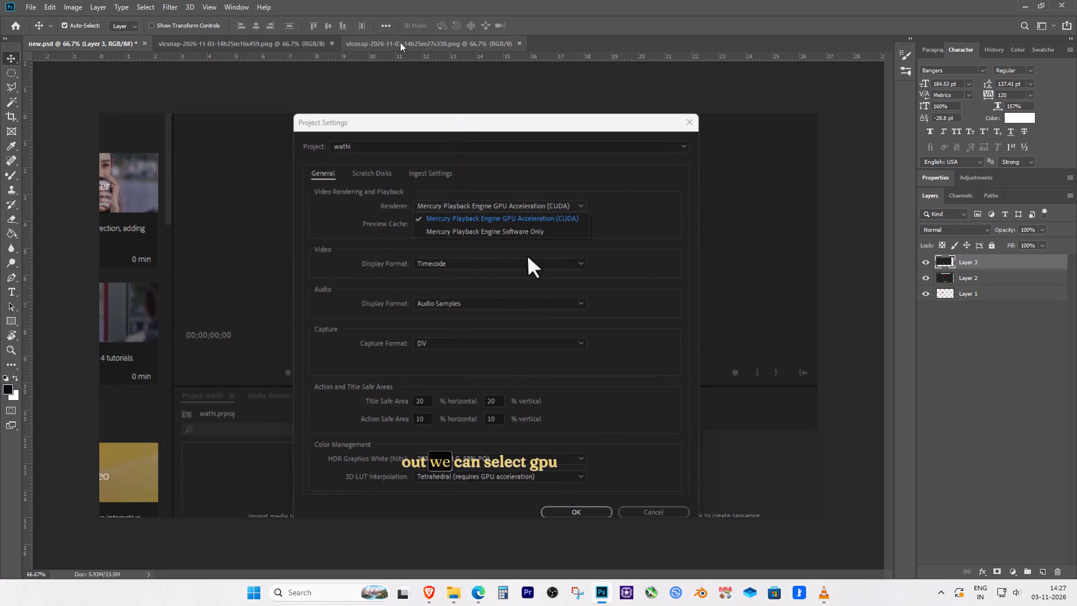
# Close both source snapshot documents, leaving only new.psd open.
pyautogui.click(400, 42)
pyautogui.click(522, 42)
pyautogui.click(298, 38)
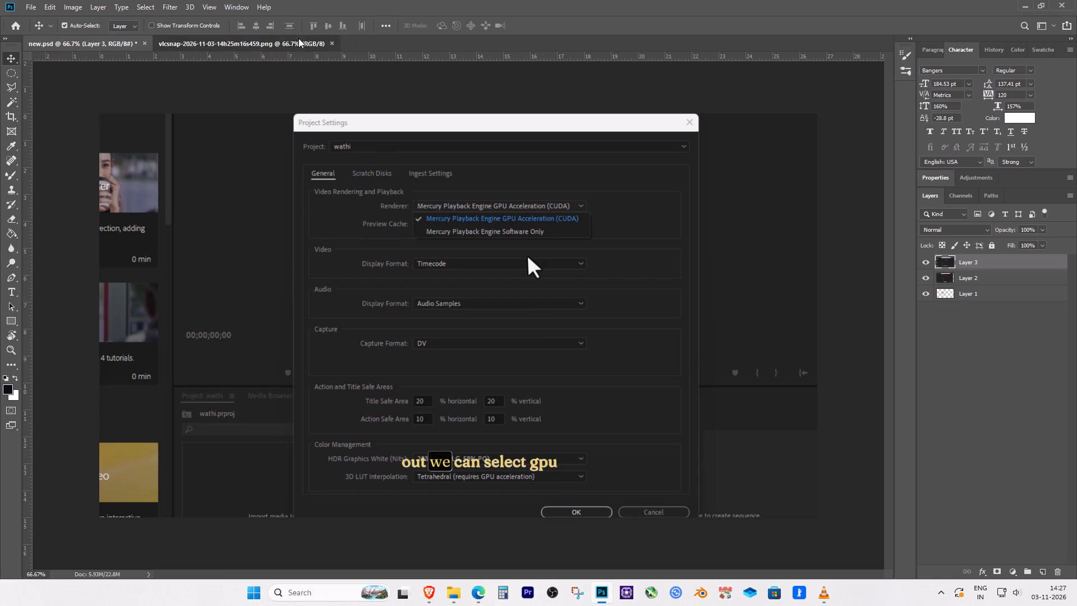
pyautogui.click(330, 42)
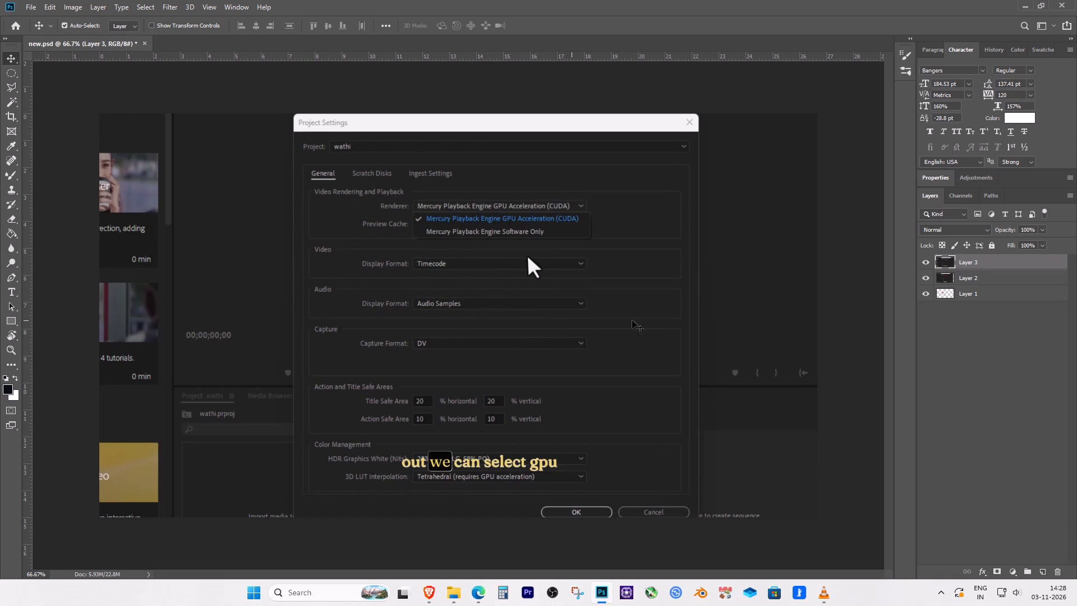
# Shift the GPU Acceleration snapshot about 1.5 in to the right on the canvas, keeping it vertically aligned.
pyautogui.moveTo(584, 343); pyautogui.dragTo(904, 373)
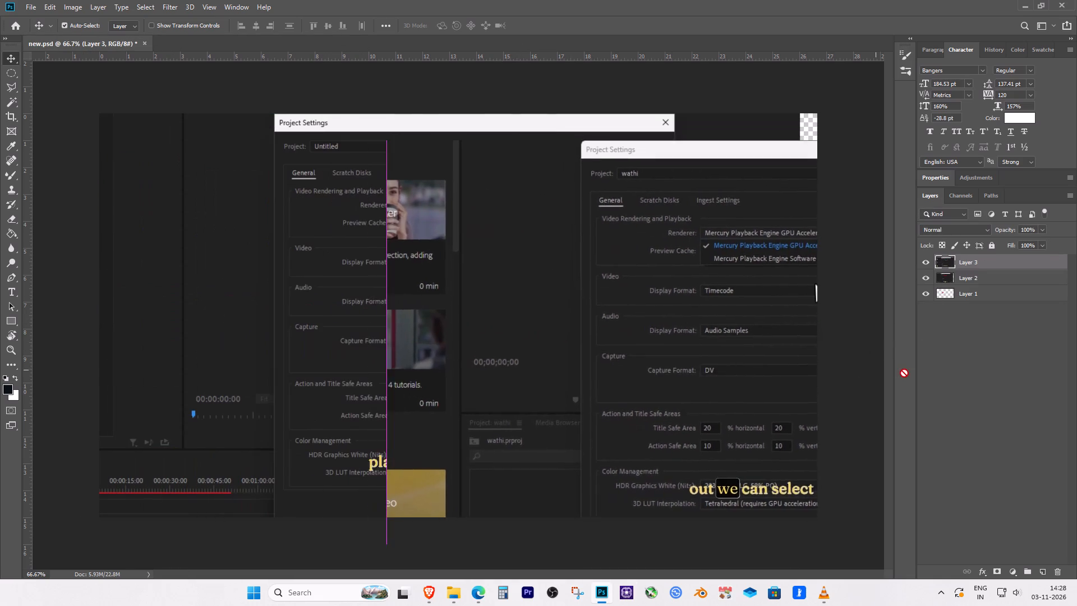
pyautogui.moveTo(904, 373); pyautogui.dragTo(621, 338)
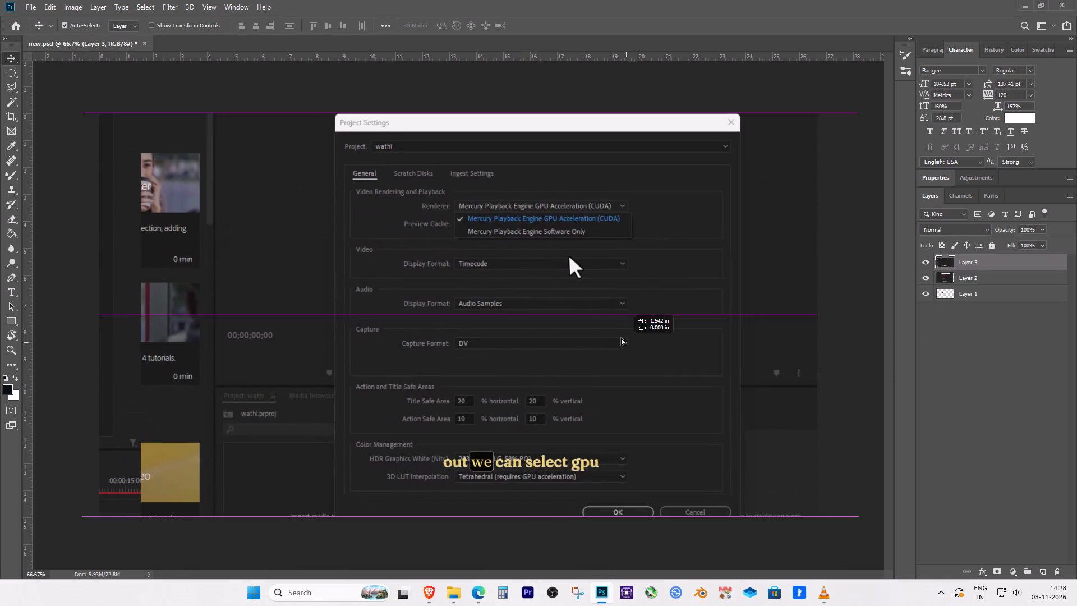
pyautogui.moveTo(621, 338); pyautogui.dragTo(622, 348)
pyautogui.moveTo(645, 340); pyautogui.dragTo(647, 340)
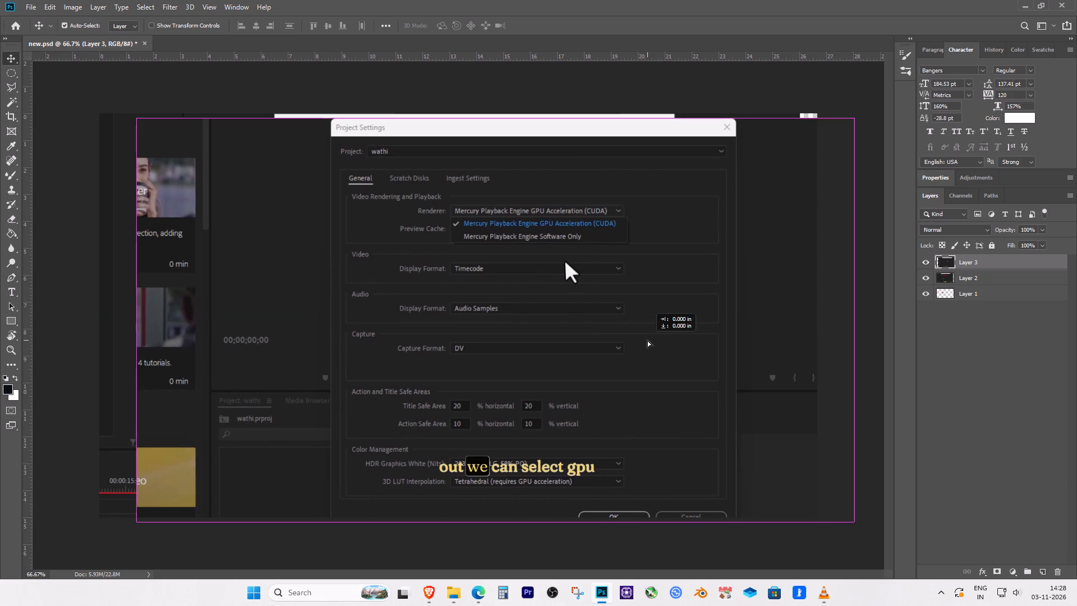
pyautogui.moveTo(647, 340); pyautogui.dragTo(649, 334)
# Hide Layer 3 and shift the Layer 2 snapshot slightly right until it lines up with the canvas edges.
pyautogui.click(926, 262)
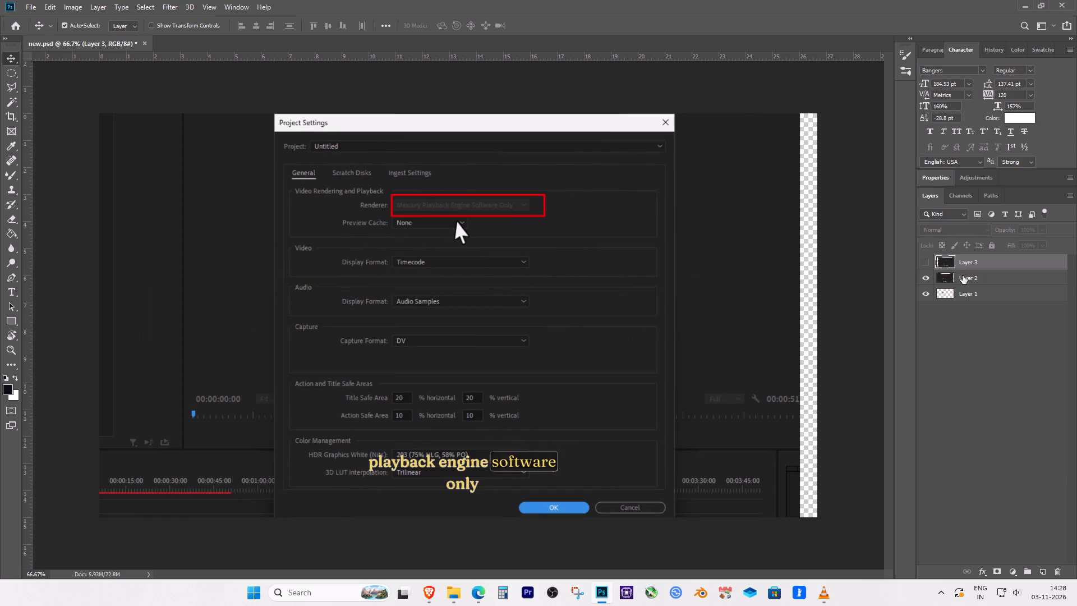
pyautogui.click(963, 276)
pyautogui.moveTo(659, 329); pyautogui.dragTo(674, 329)
# Scale the Layer 2 snapshot up proportionally to about 119%, keeping its top-left corner fixed.
pyautogui.hotkey('ctrl', 't')
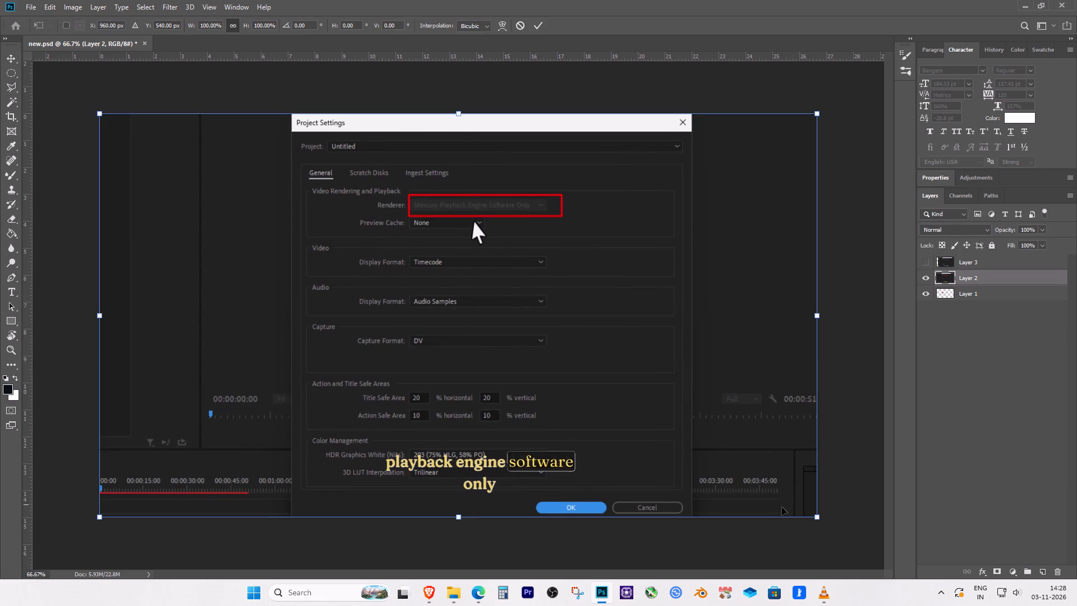
pyautogui.moveTo(813, 520); pyautogui.dragTo(929, 569)
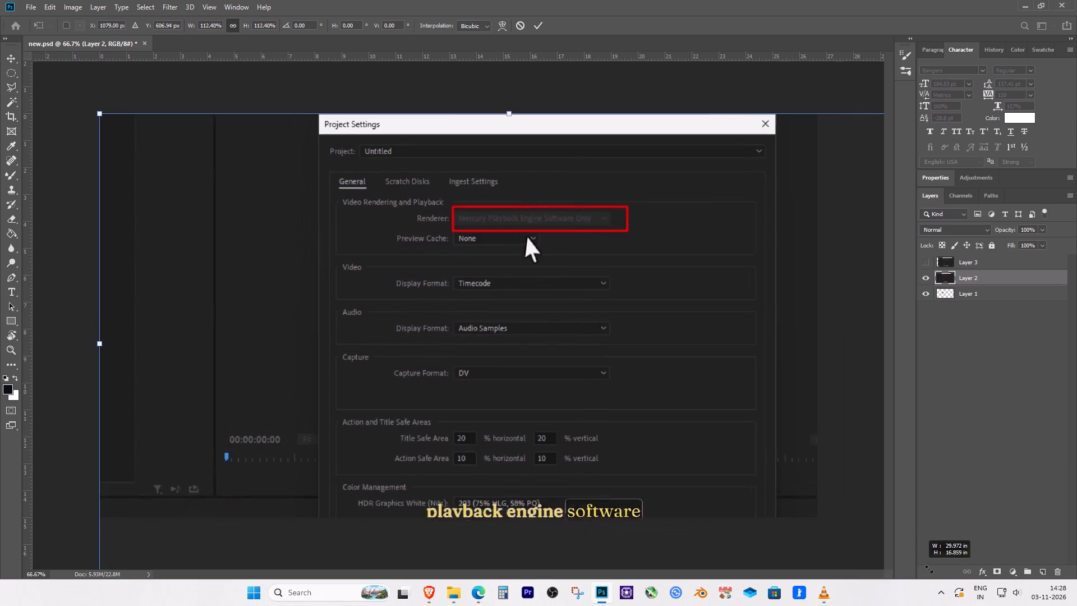
pyautogui.moveTo(929, 569); pyautogui.dragTo(963, 573)
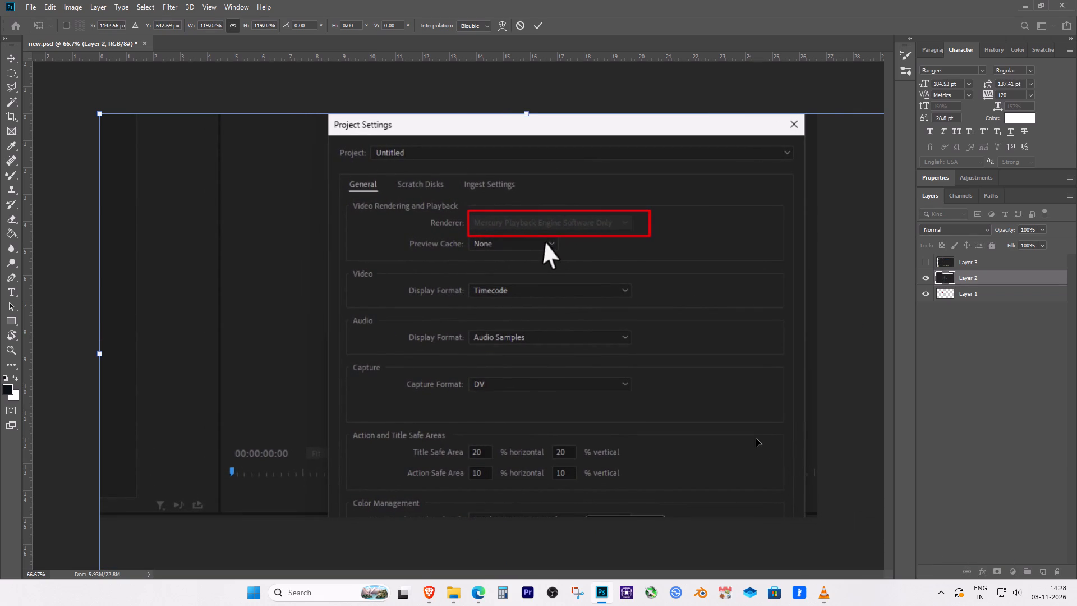
pyautogui.press('Return')
pyautogui.click(724, 411)
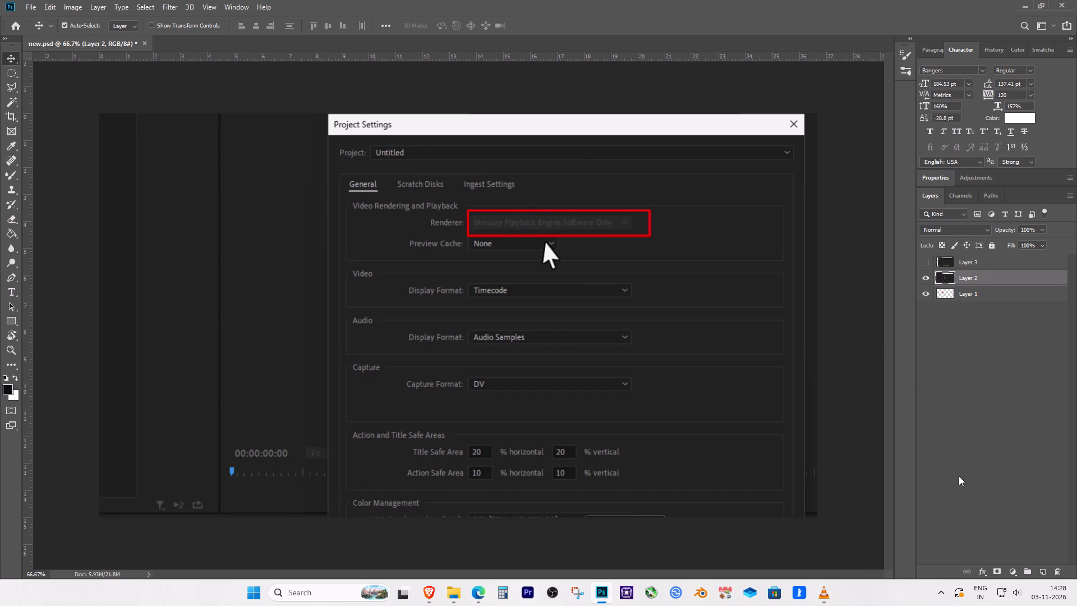
# Add a Gradient Map adjustment layer directly above Layer 2.
pyautogui.click(1011, 572)
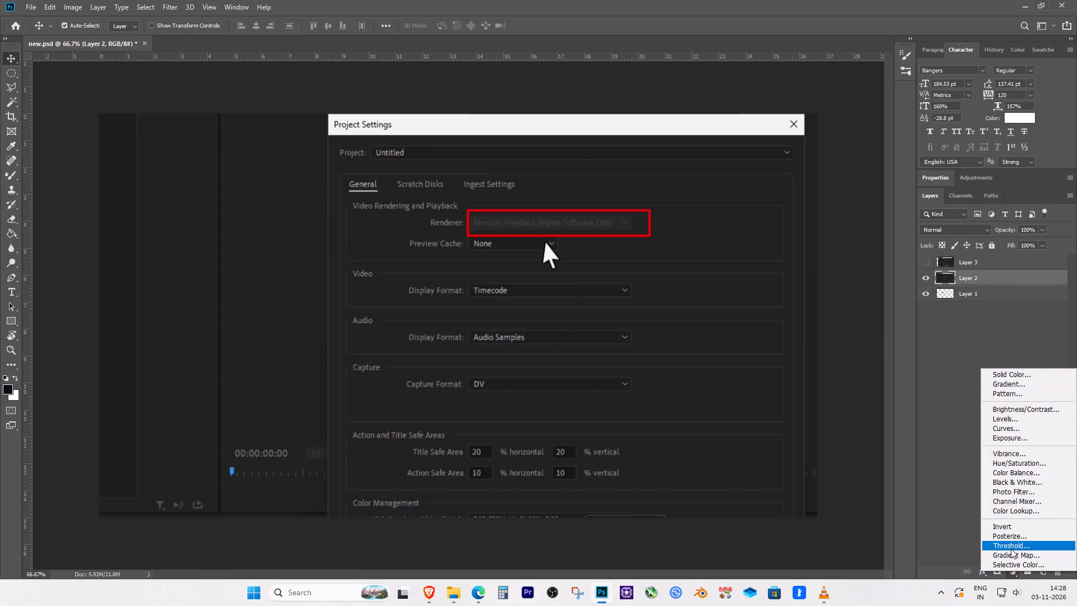
pyautogui.click(1011, 551)
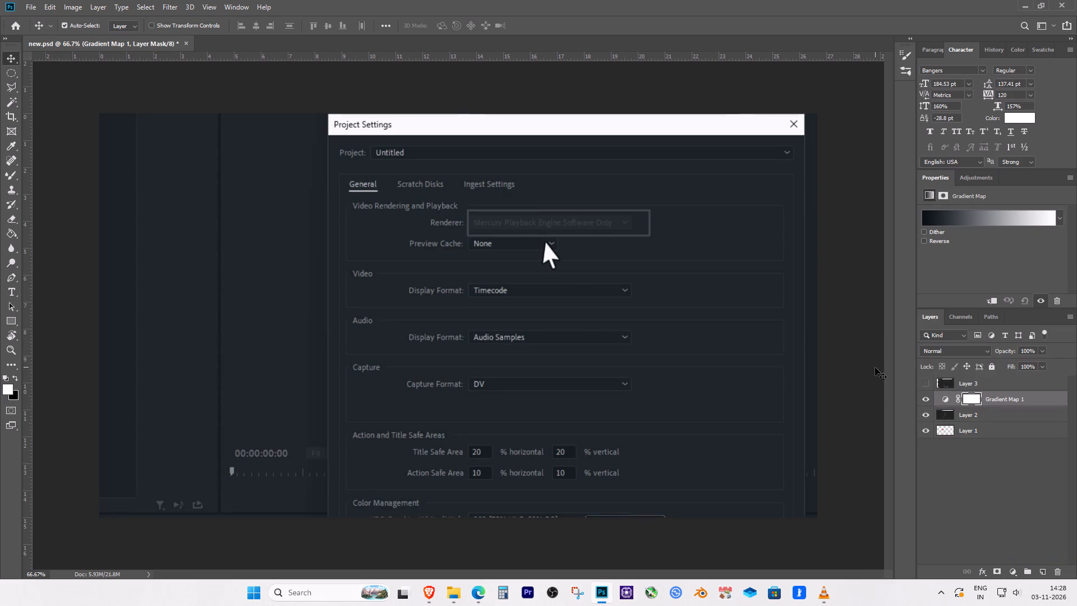
# Set the end colour stop of the gradient map, at location 100%, to orange ffa800.
pyautogui.click(962, 222)
pyautogui.click(963, 306)
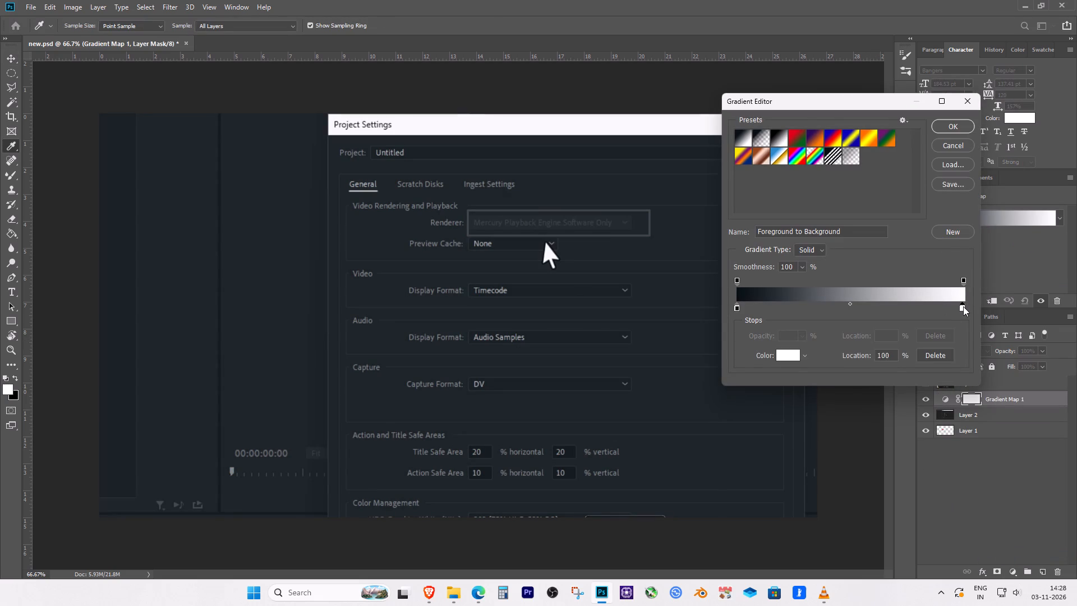
pyautogui.moveTo(962, 310); pyautogui.dragTo(968, 310)
pyautogui.click(786, 360)
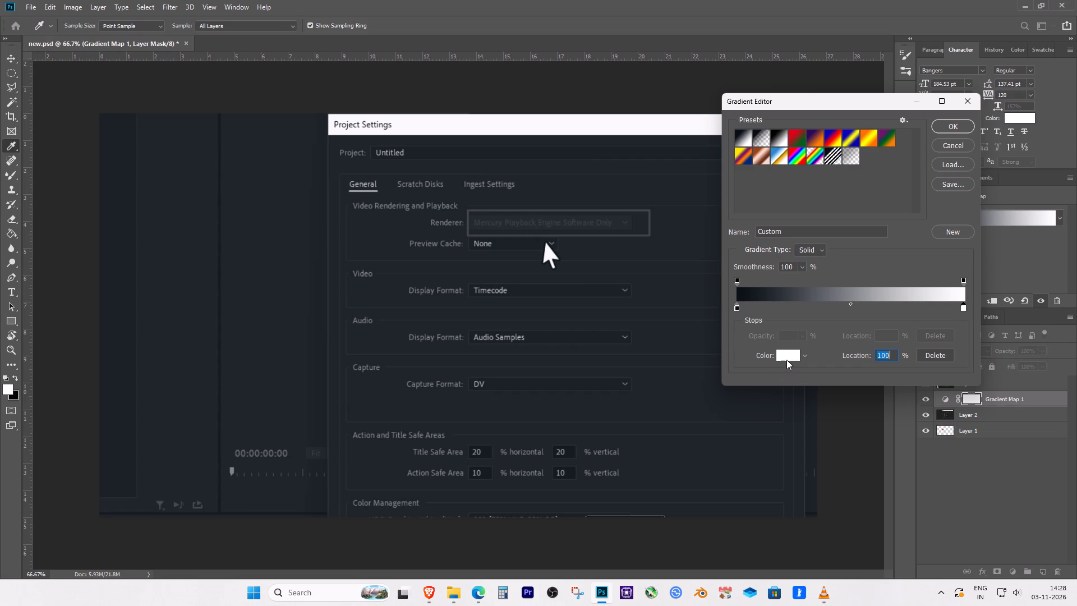
pyautogui.moveTo(830, 263); pyautogui.dragTo(856, 217)
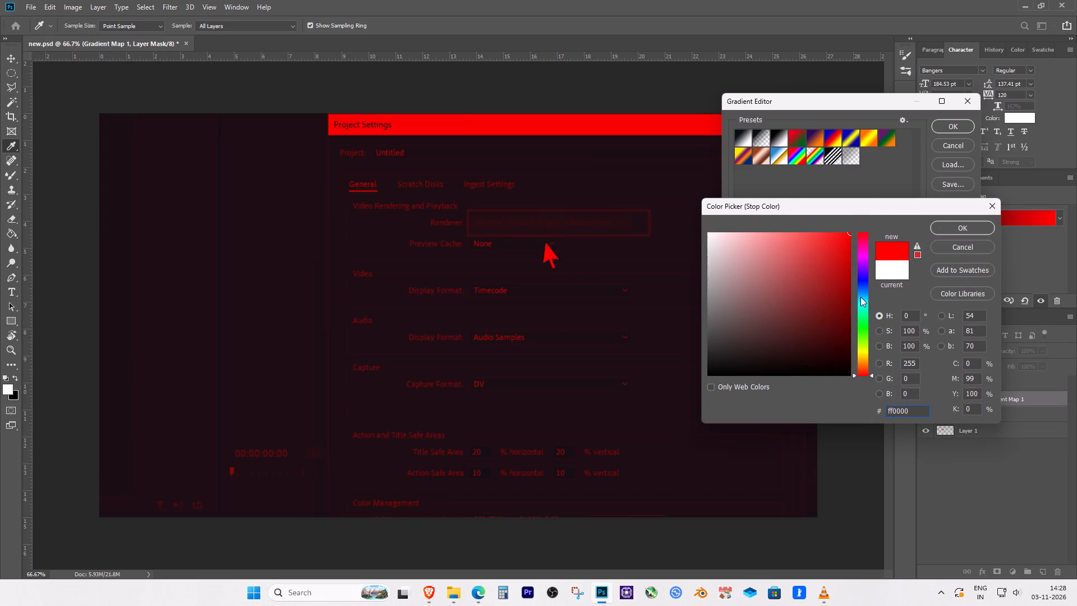
pyautogui.click(862, 295)
pyautogui.moveTo(848, 255); pyautogui.dragTo(861, 226)
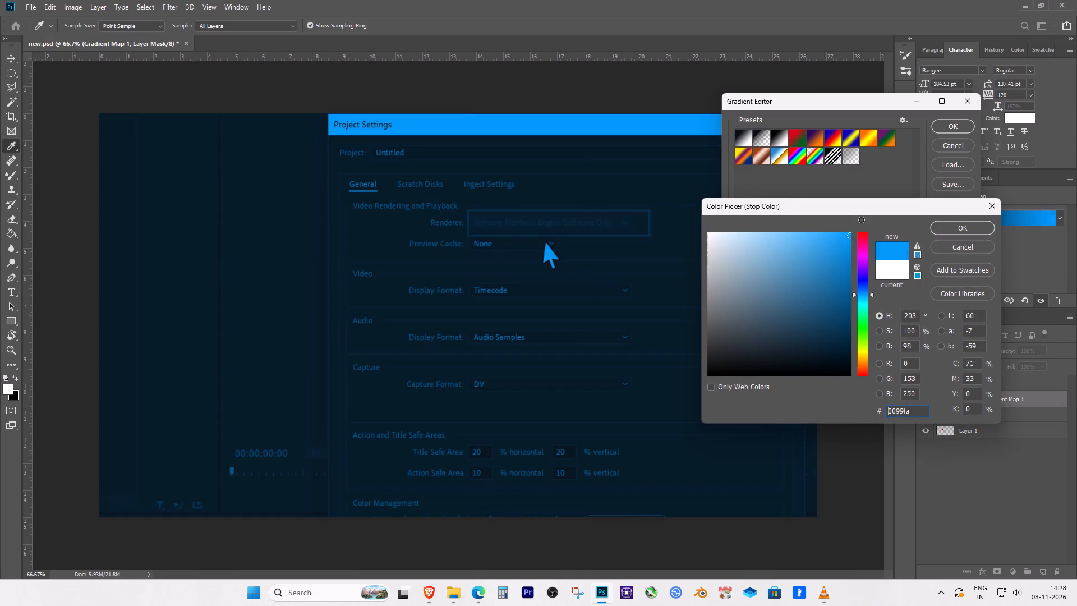
pyautogui.click(859, 261)
pyautogui.click(871, 314)
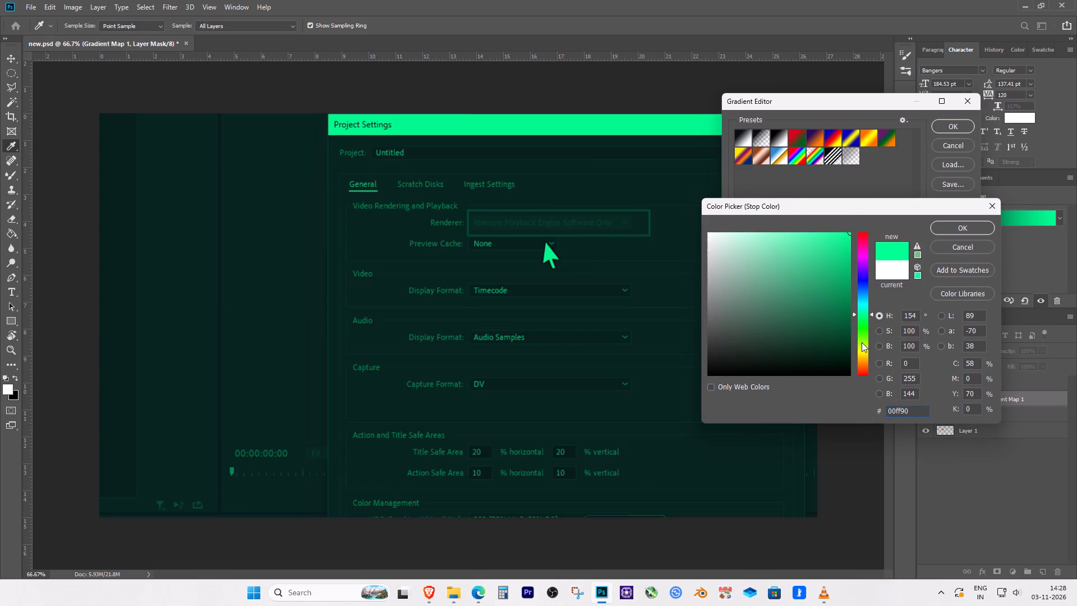
pyautogui.click(862, 336)
pyautogui.click(864, 351)
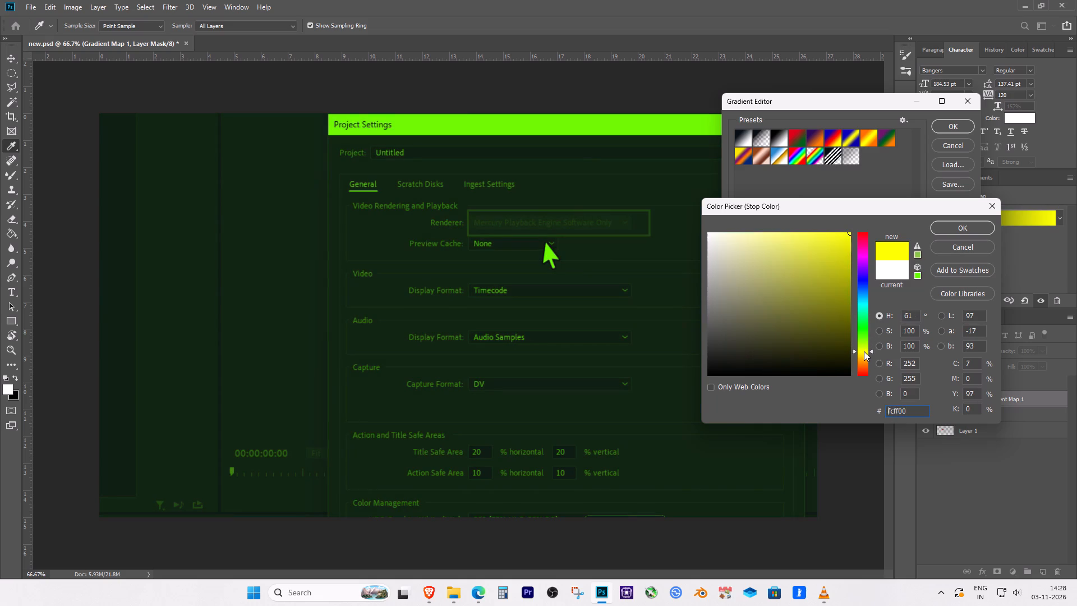
pyautogui.click(865, 360)
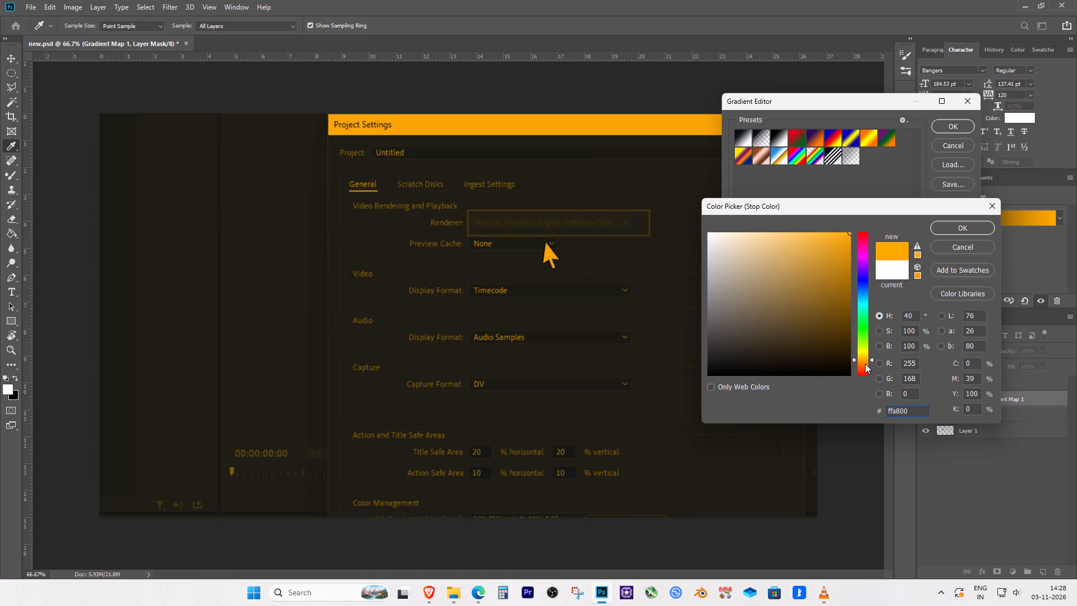
pyautogui.click(949, 233)
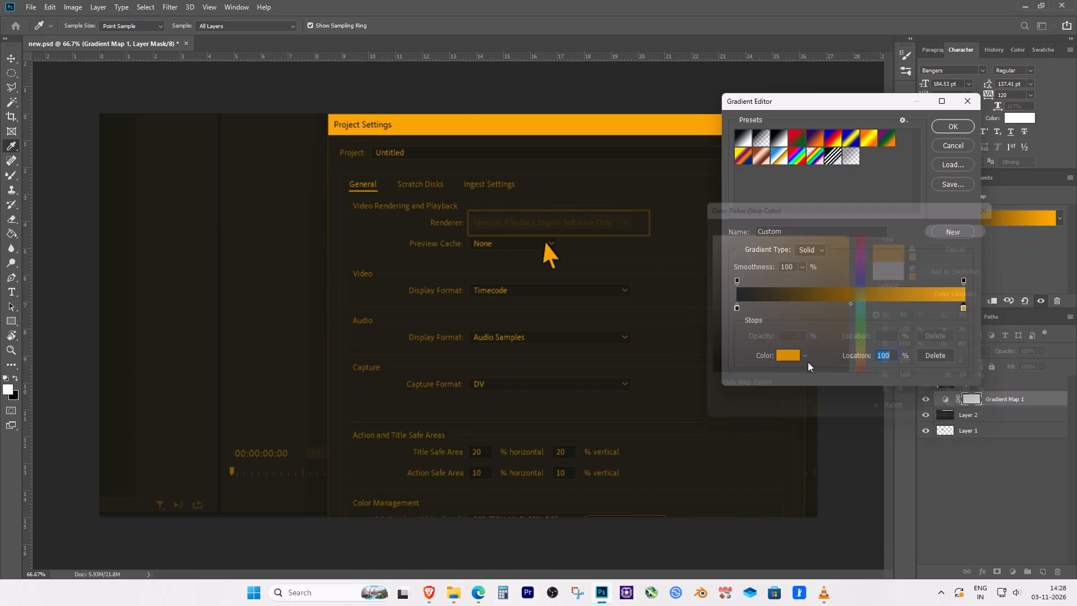
# Set the gradient map's start colour stop to blue 3a68d1 and apply the edited gradient.
pyautogui.click(735, 307)
pyautogui.click(784, 357)
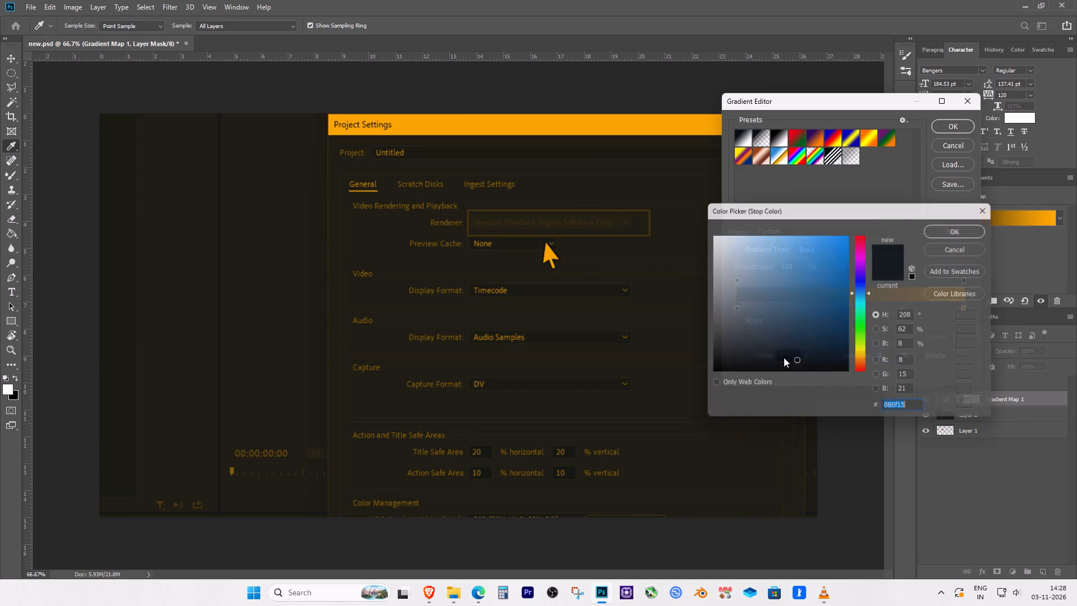
pyautogui.moveTo(752, 307); pyautogui.dragTo(725, 220)
pyautogui.moveTo(804, 288); pyautogui.dragTo(811, 258)
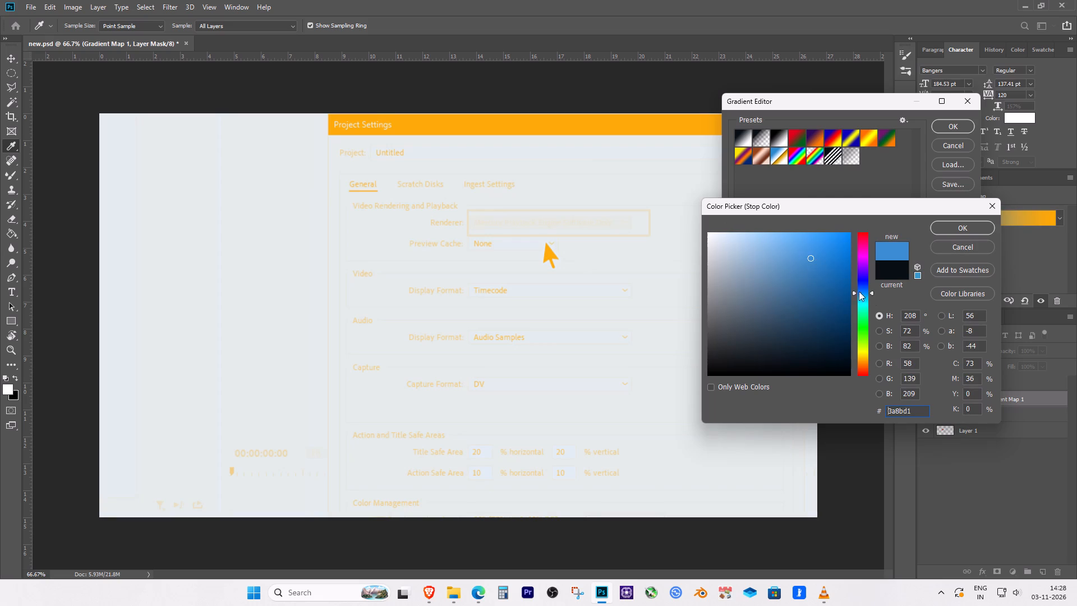
pyautogui.click(866, 284)
pyautogui.click(859, 273)
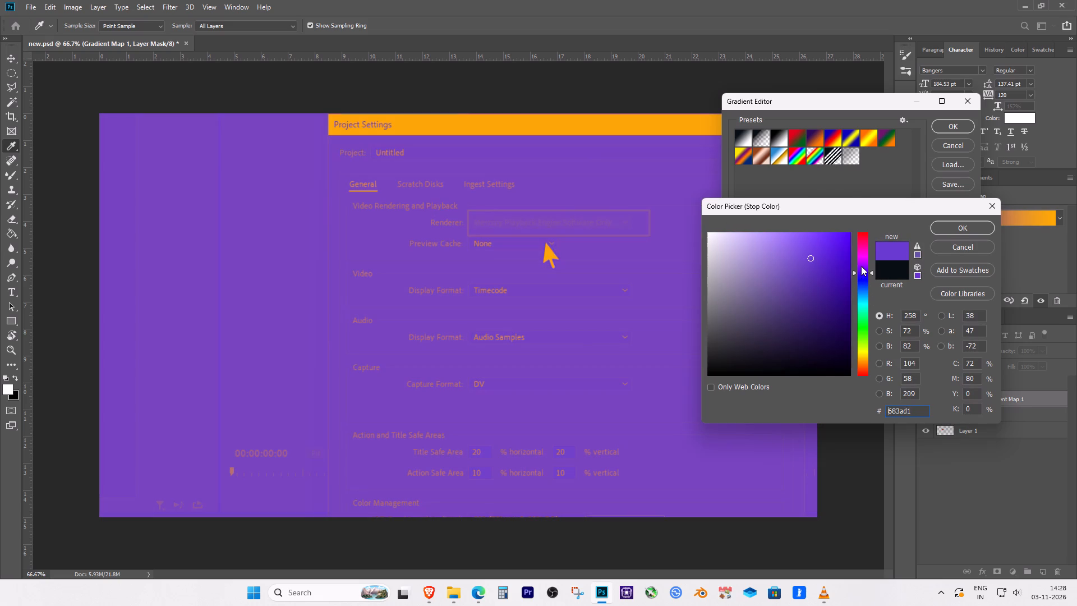
pyautogui.click(863, 276)
pyautogui.click(863, 287)
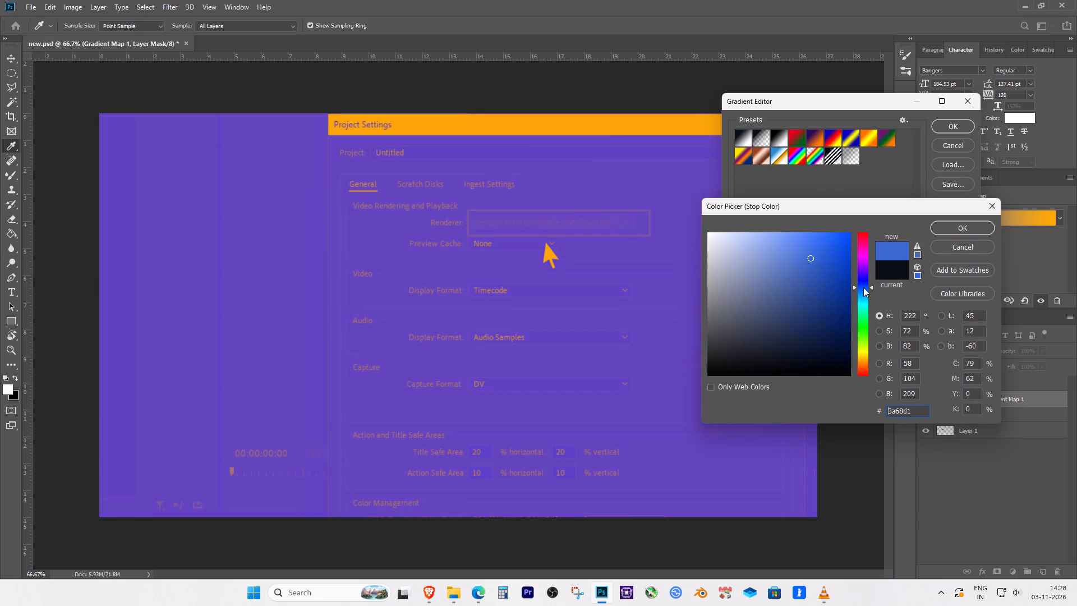
pyautogui.click(949, 229)
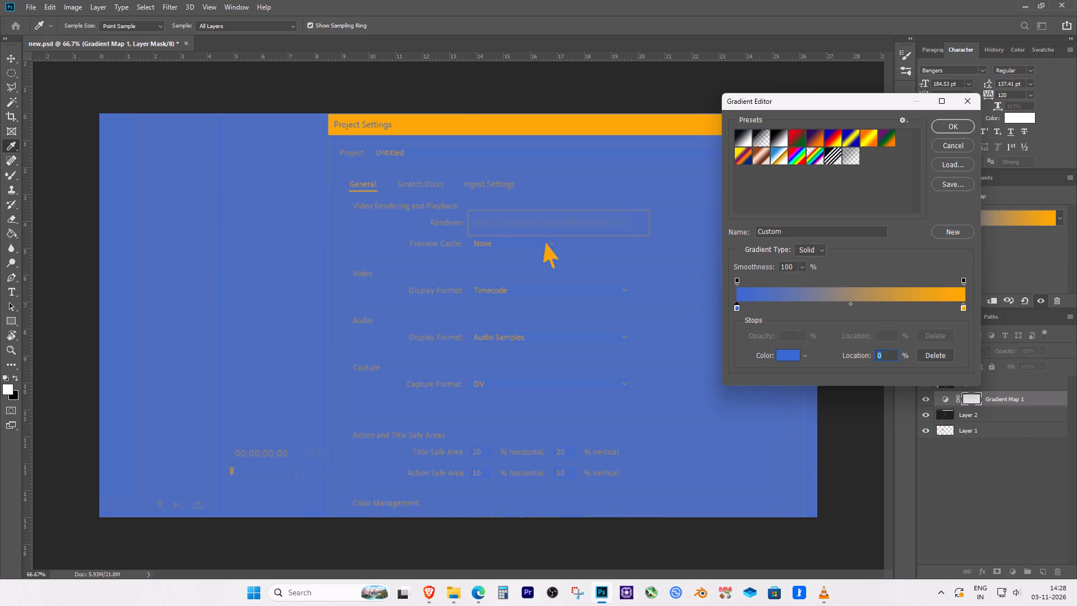
pyautogui.click(962, 125)
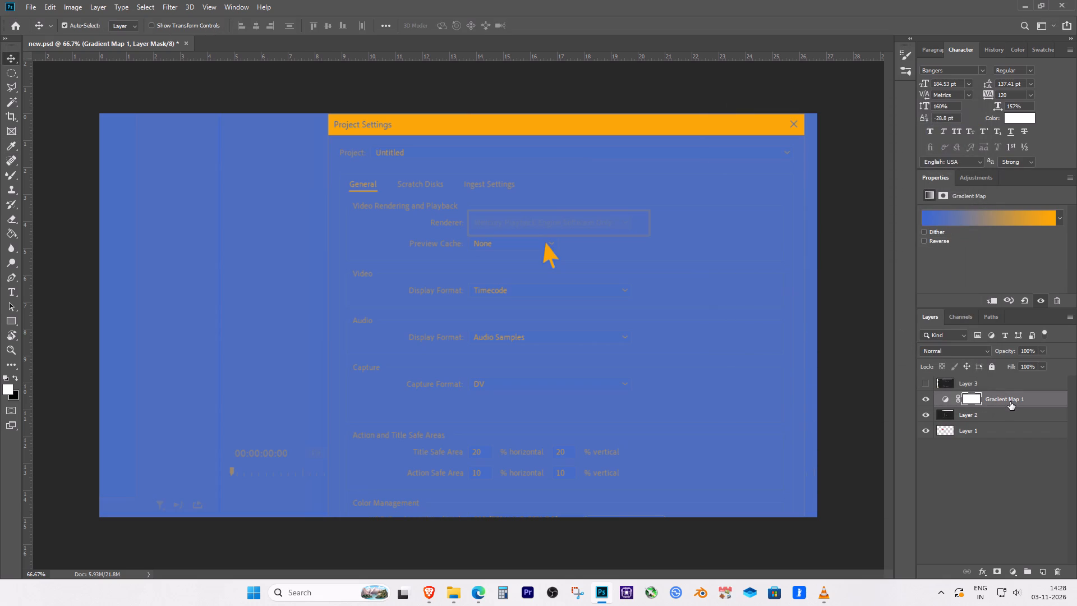
# In Gradient Map 1's blending options, split the Underlying Layer white Blend If slider to 0 / 255.
pyautogui.rightClick(1010, 402)
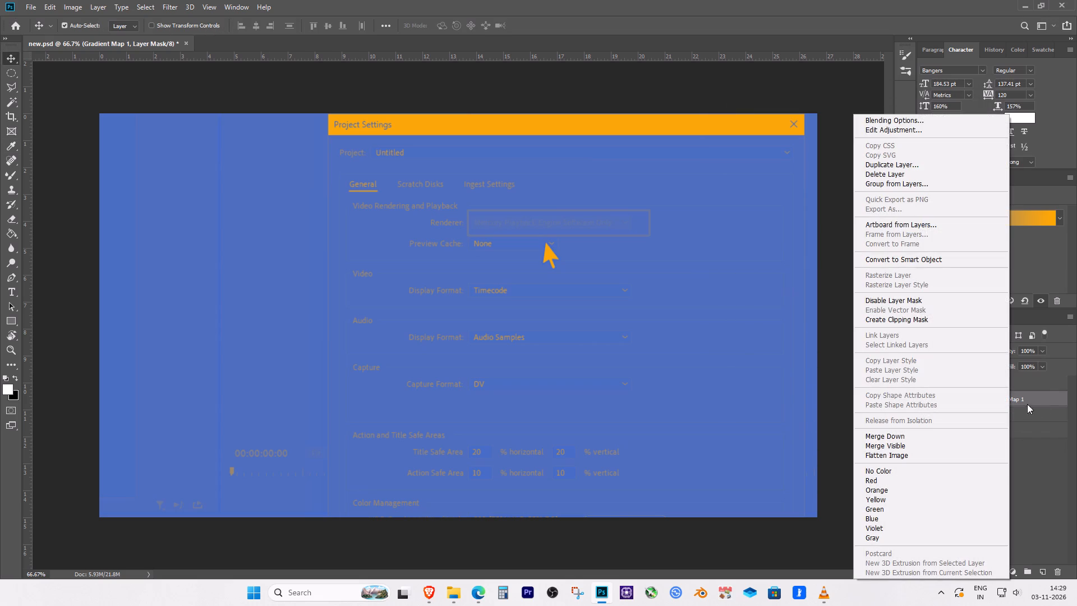
pyautogui.click(1043, 406)
pyautogui.doubleClick(1064, 401)
pyautogui.doubleClick(1061, 401)
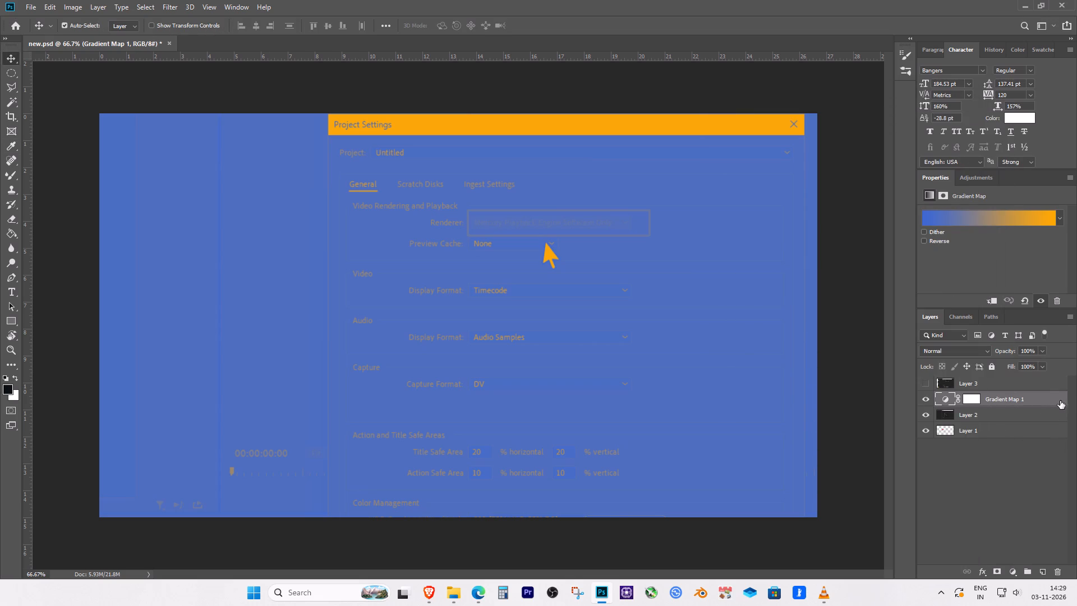
pyautogui.doubleClick(1058, 401)
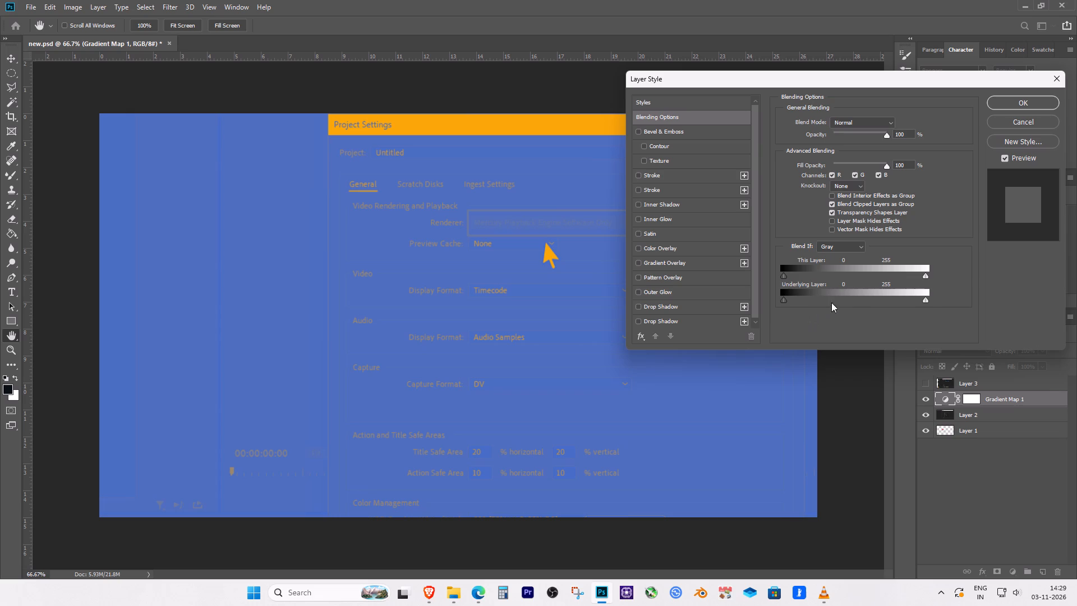
pyautogui.click(927, 301)
pyautogui.moveTo(924, 303); pyautogui.dragTo(867, 300)
pyautogui.moveTo(924, 300); pyautogui.dragTo(863, 294)
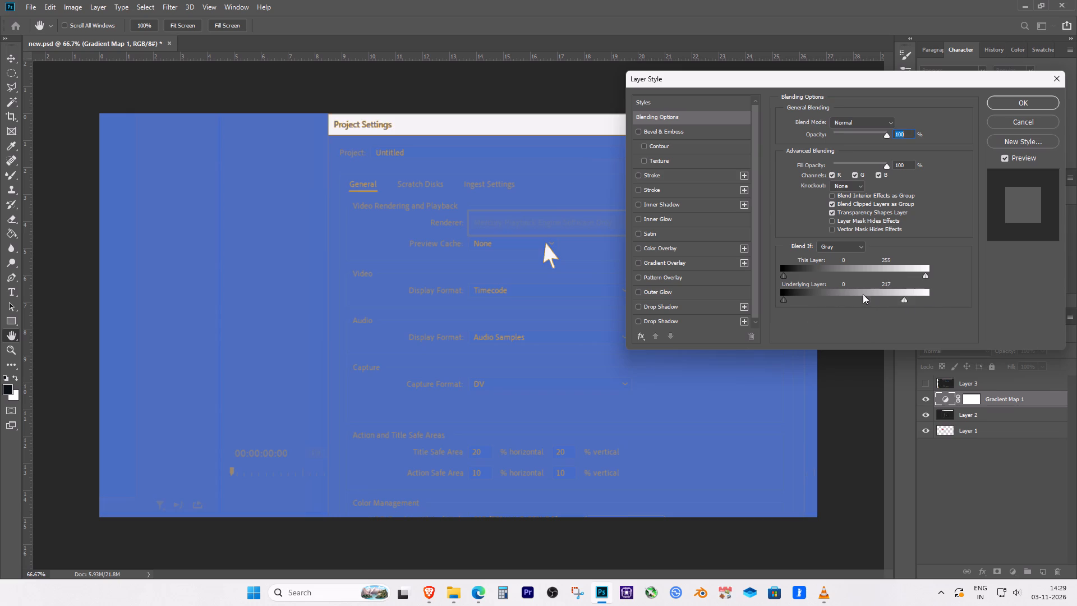
pyautogui.moveTo(863, 294); pyautogui.dragTo(857, 299)
pyautogui.doubleClick(857, 299)
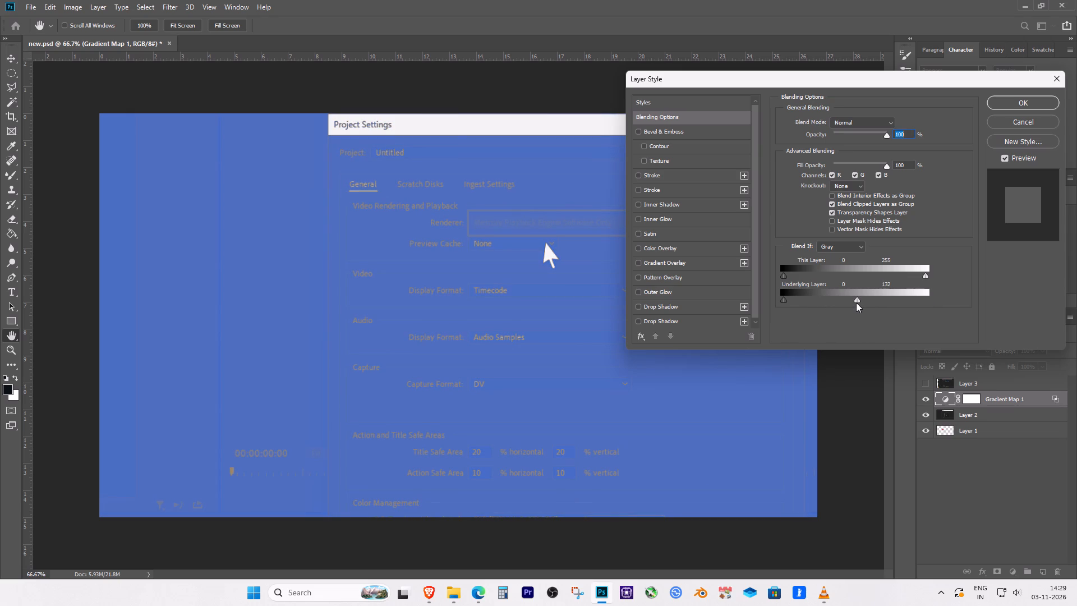
pyautogui.keyDown('alt'); pyautogui.click(856, 302); pyautogui.keyUp('alt')
pyautogui.moveTo(858, 302); pyautogui.dragTo(951, 304)
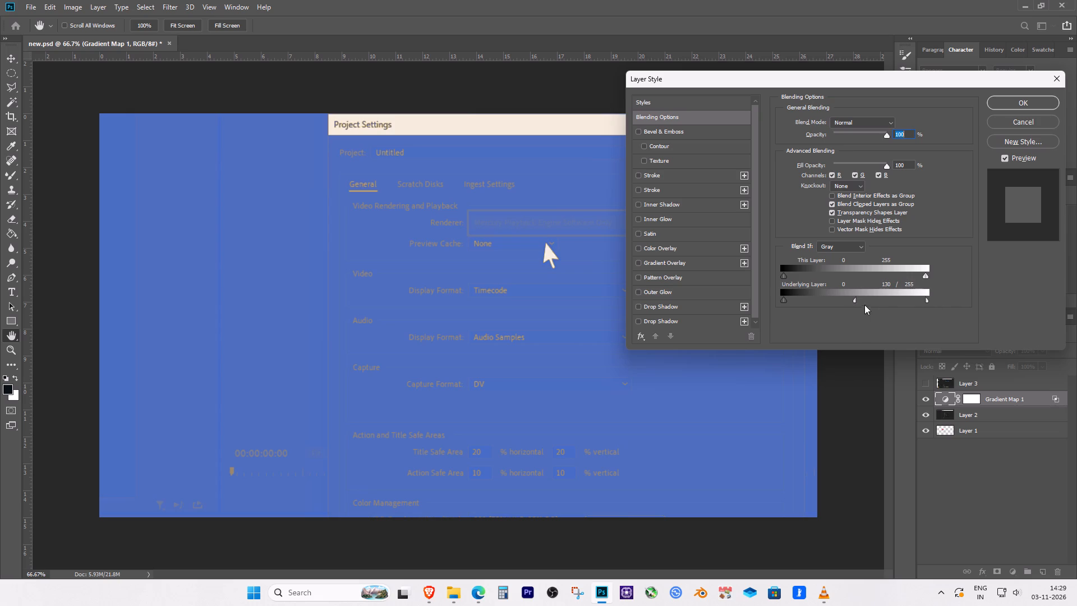
pyautogui.moveTo(854, 301); pyautogui.dragTo(756, 296)
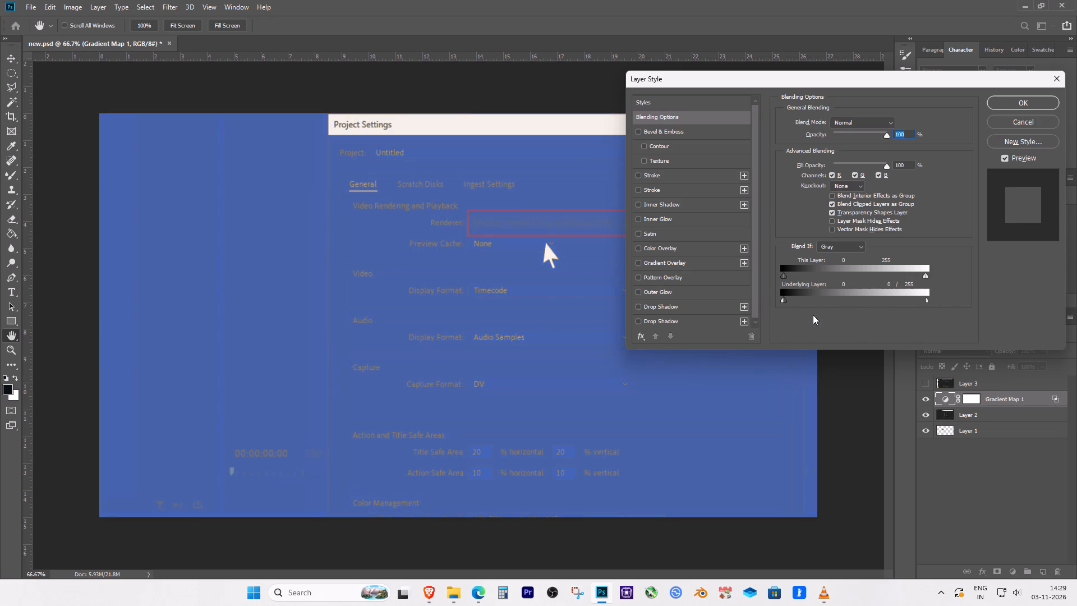
pyautogui.click(1027, 106)
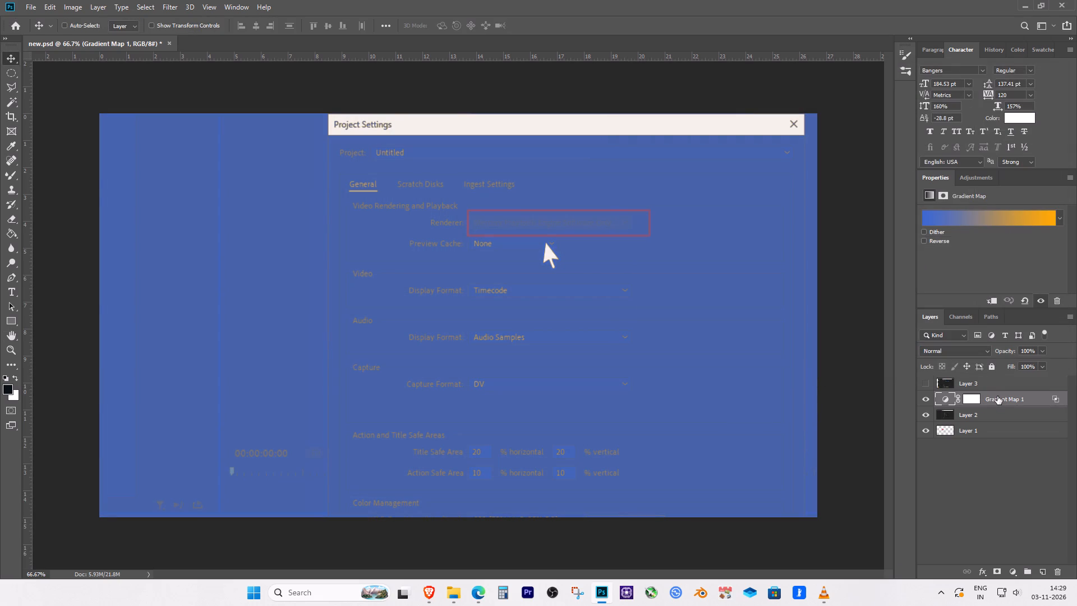
# Duplicate the Gradient Map 1 adjustment layer.
pyautogui.hotkey('ctrl', 'j')
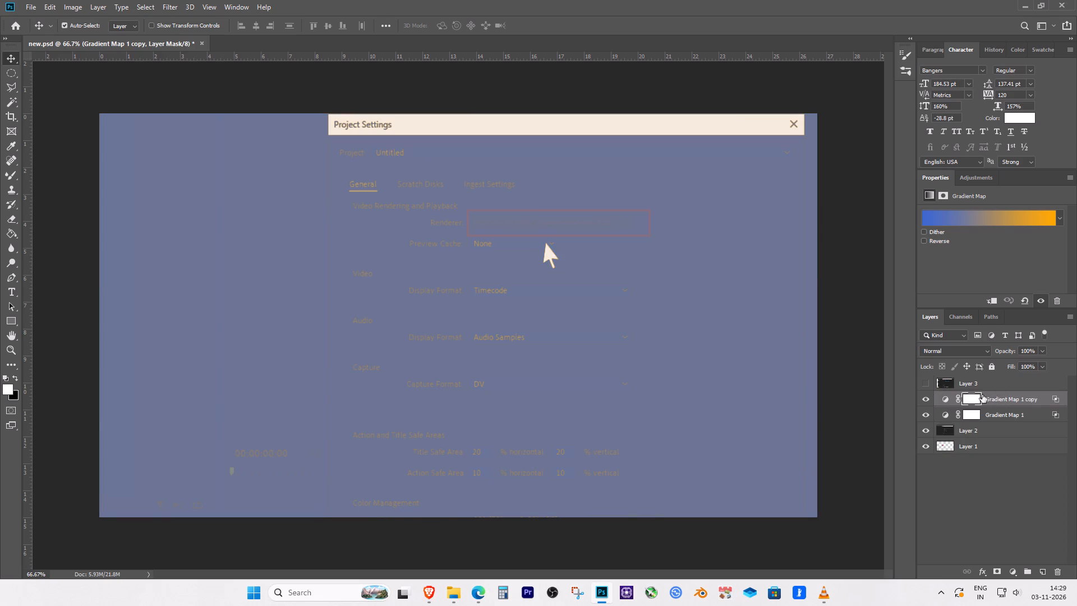
pyautogui.doubleClick(976, 400)
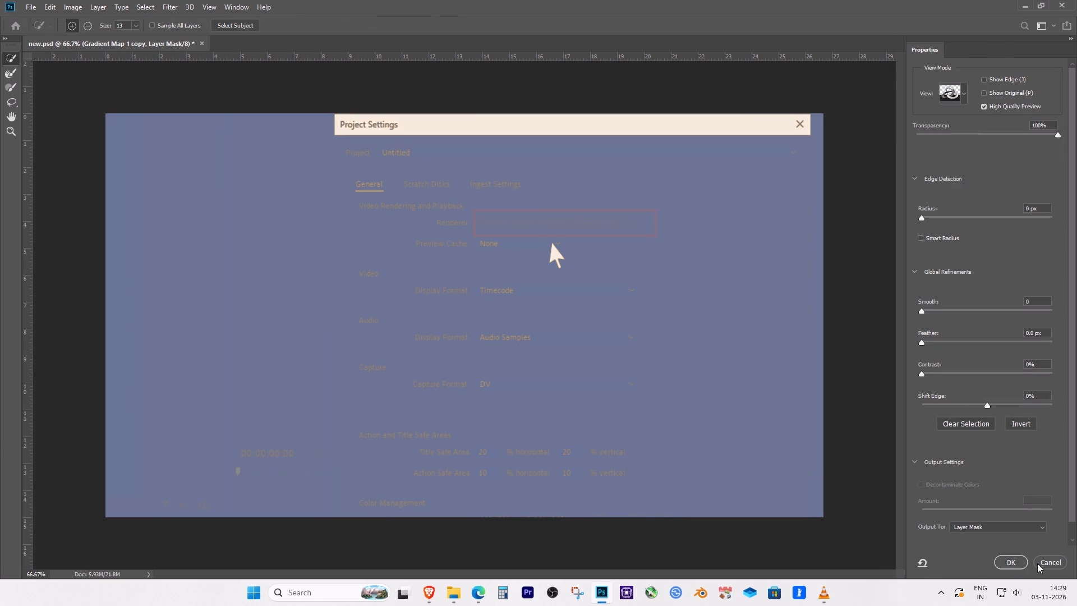
pyautogui.click(1049, 559)
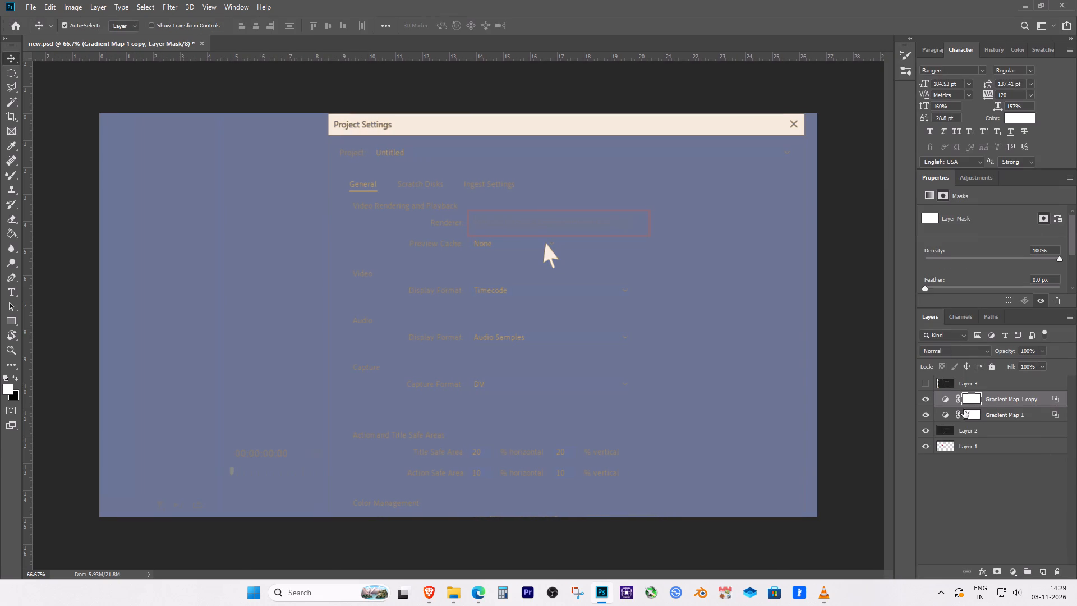
# In the Gradient Map 1 copy layer's gradient, set the end colour stop at location 100% to green 42ff61.
pyautogui.click(943, 400)
pyautogui.click(984, 219)
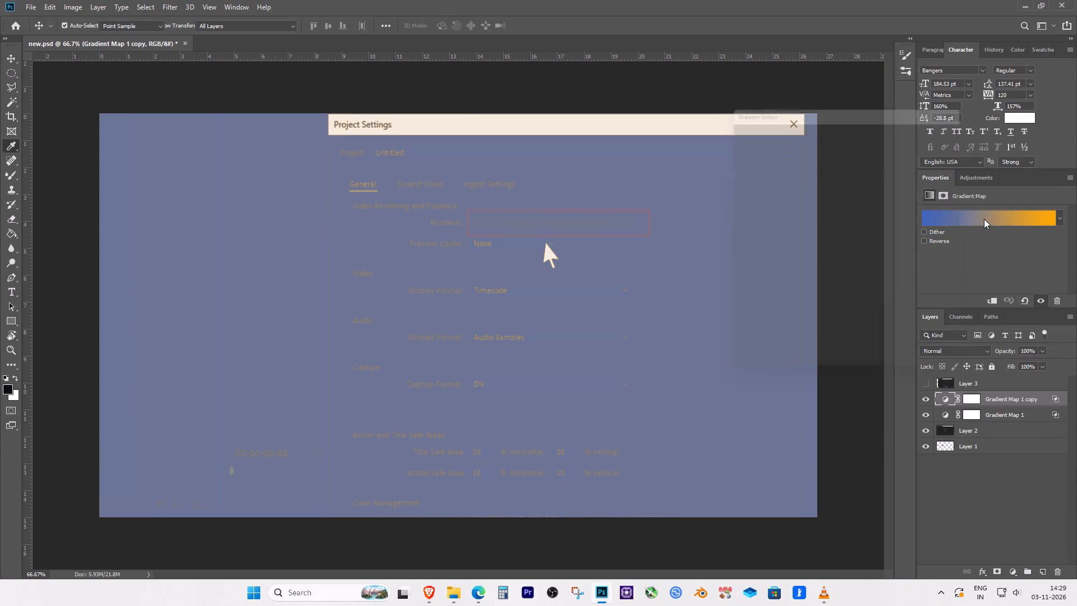
pyautogui.click(964, 308)
pyautogui.click(786, 357)
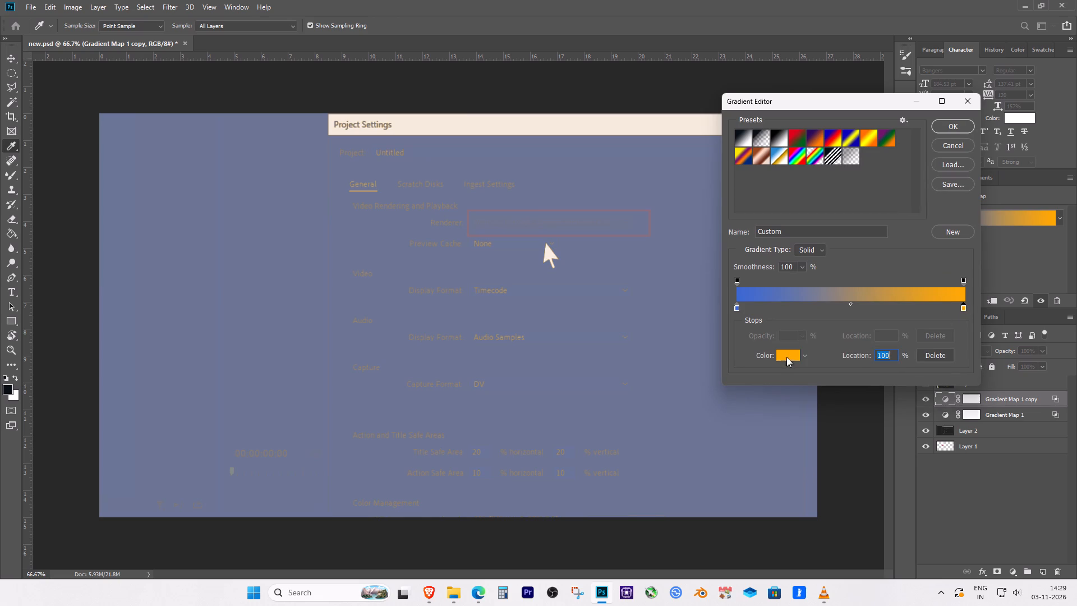
pyautogui.moveTo(827, 272); pyautogui.dragTo(838, 209)
pyautogui.click(858, 264)
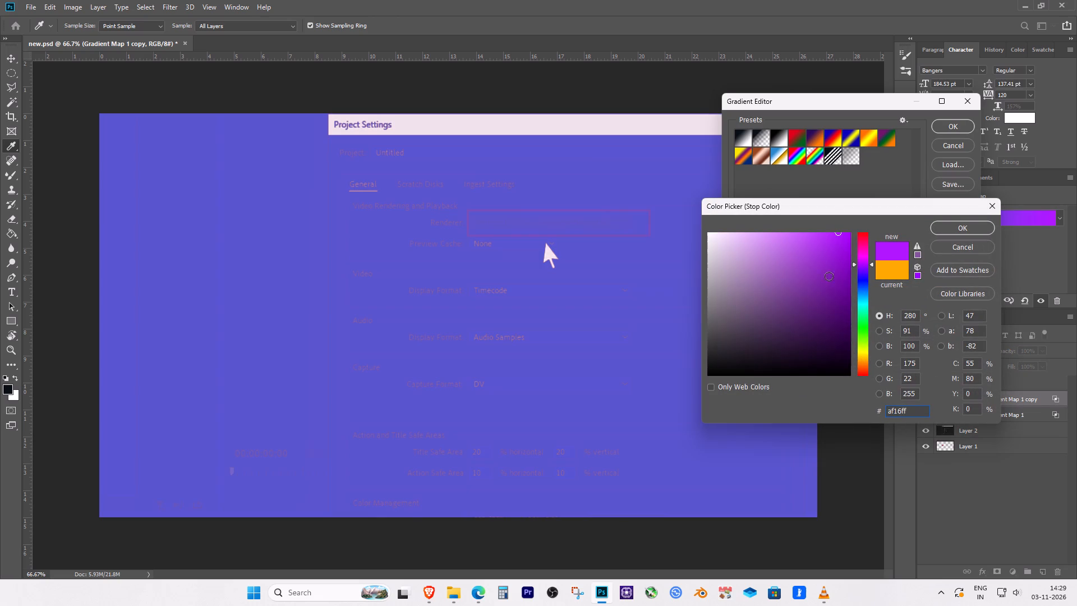
pyautogui.moveTo(829, 276); pyautogui.dragTo(817, 240)
pyautogui.click(867, 304)
pyautogui.moveTo(832, 288); pyautogui.dragTo(830, 279)
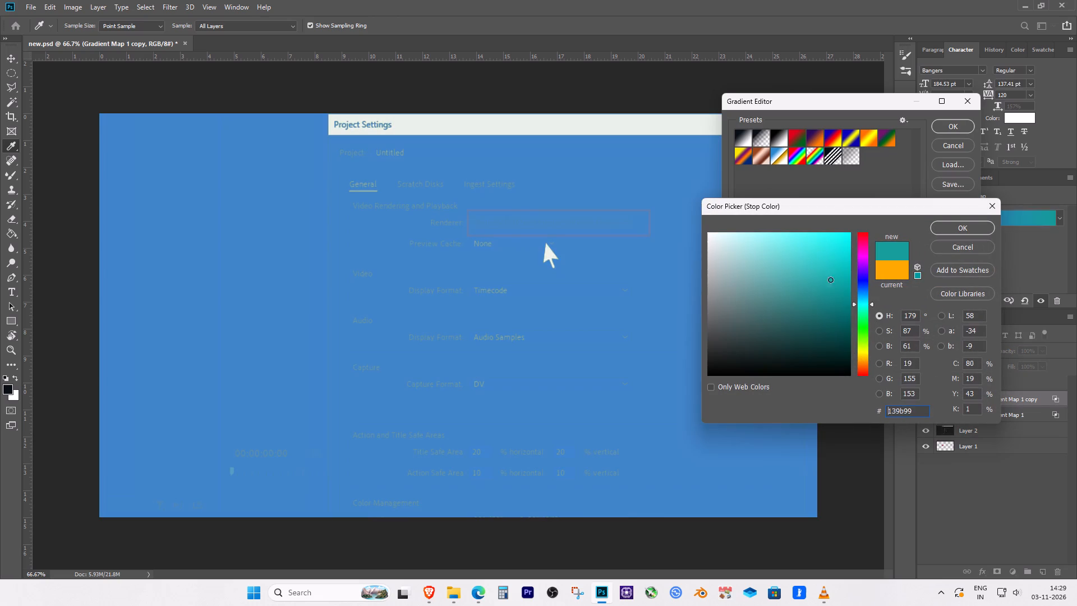
pyautogui.moveTo(830, 279); pyautogui.dragTo(826, 270)
pyautogui.click(861, 311)
pyautogui.moveTo(861, 303); pyautogui.dragTo(862, 297)
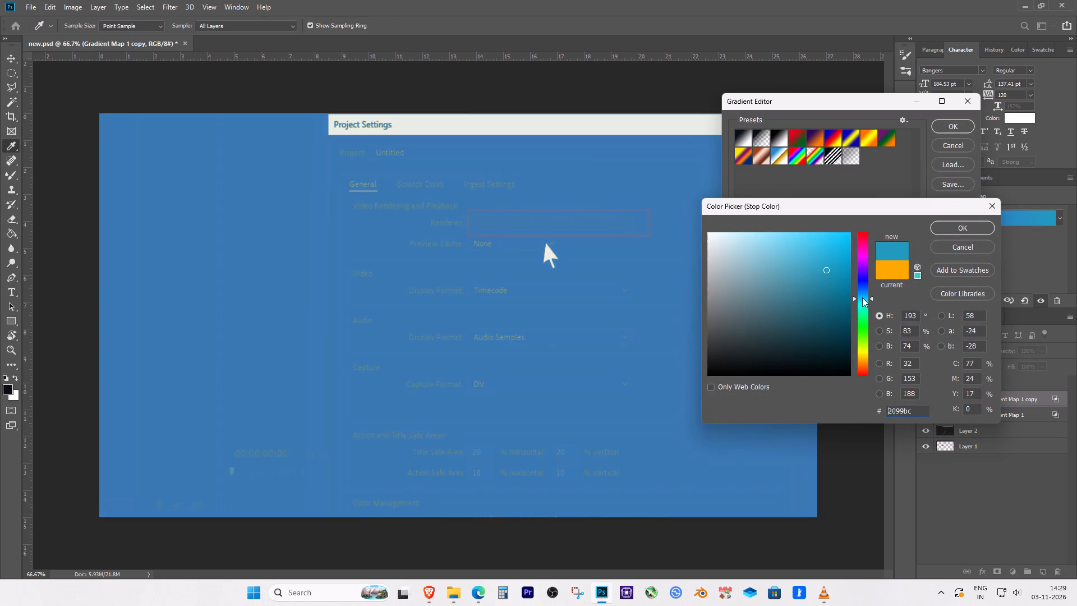
pyautogui.click(865, 319)
pyautogui.moveTo(830, 246); pyautogui.dragTo(813, 222)
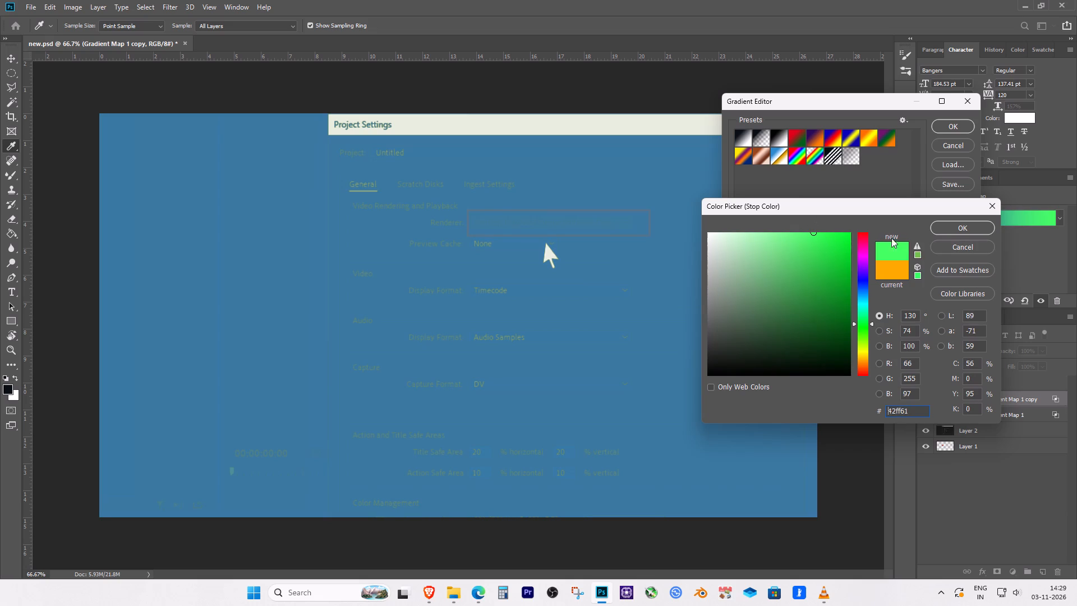
pyautogui.click(954, 232)
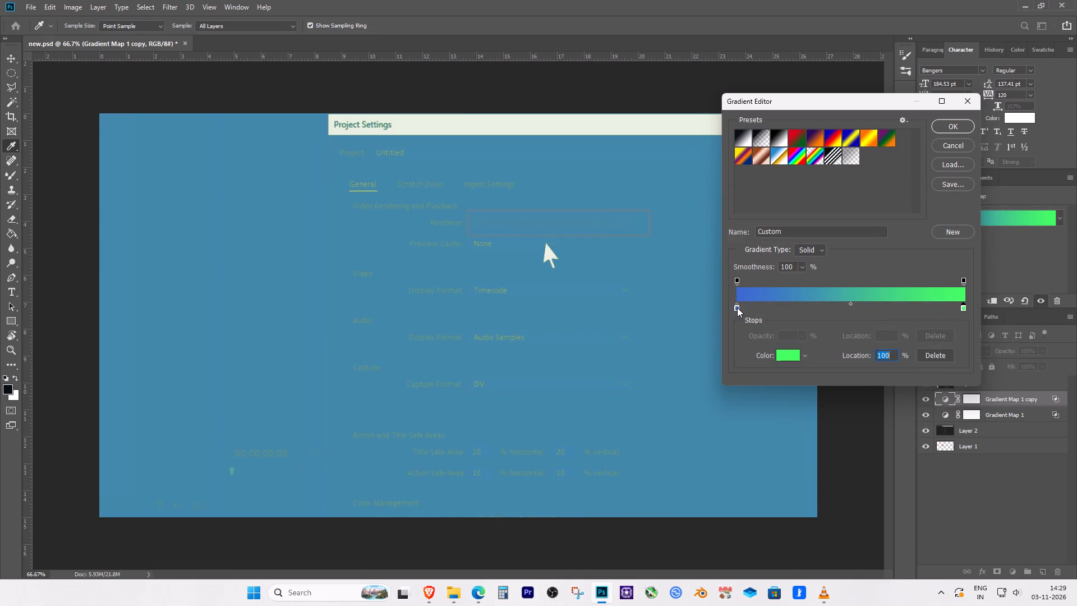
# Set the start colour stop of Gradient Map 1 copy to light blue 6e91f4 and apply the edited gradient.
pyautogui.click(737, 307)
pyautogui.click(785, 355)
pyautogui.moveTo(780, 301); pyautogui.dragTo(788, 213)
pyautogui.moveTo(797, 298); pyautogui.dragTo(794, 322)
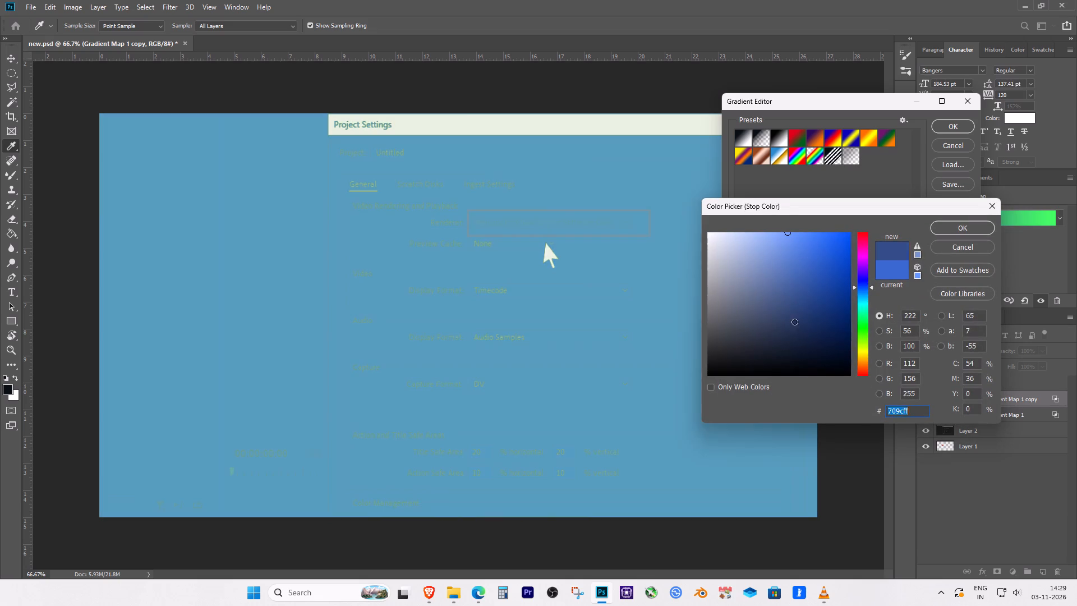
pyautogui.moveTo(794, 322); pyautogui.dragTo(793, 334)
pyautogui.click(831, 327)
pyautogui.click(861, 329)
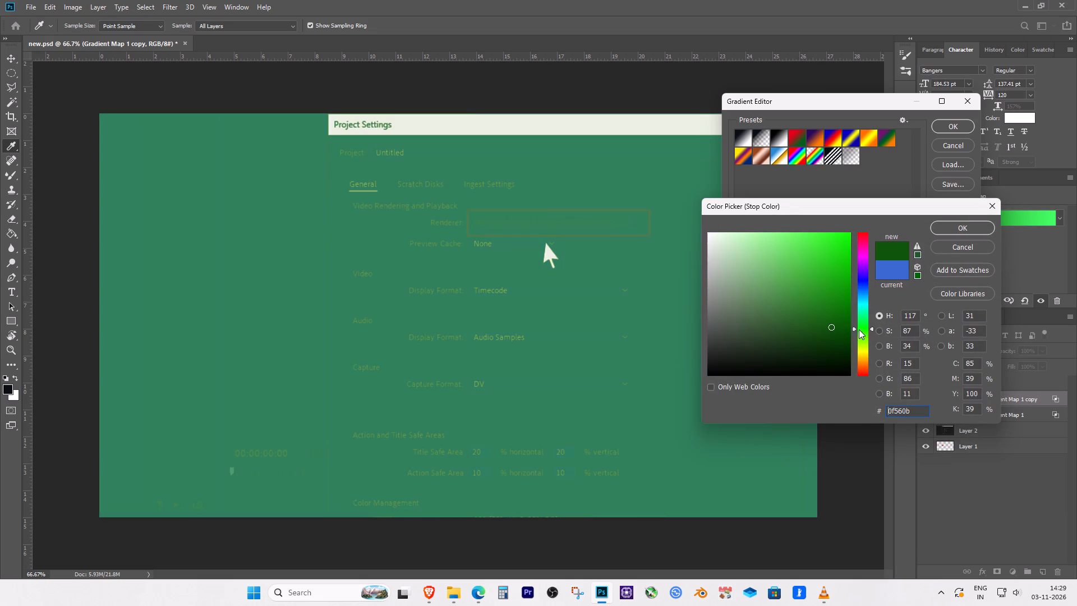
pyautogui.moveTo(794, 284); pyautogui.dragTo(786, 238)
pyautogui.click(859, 253)
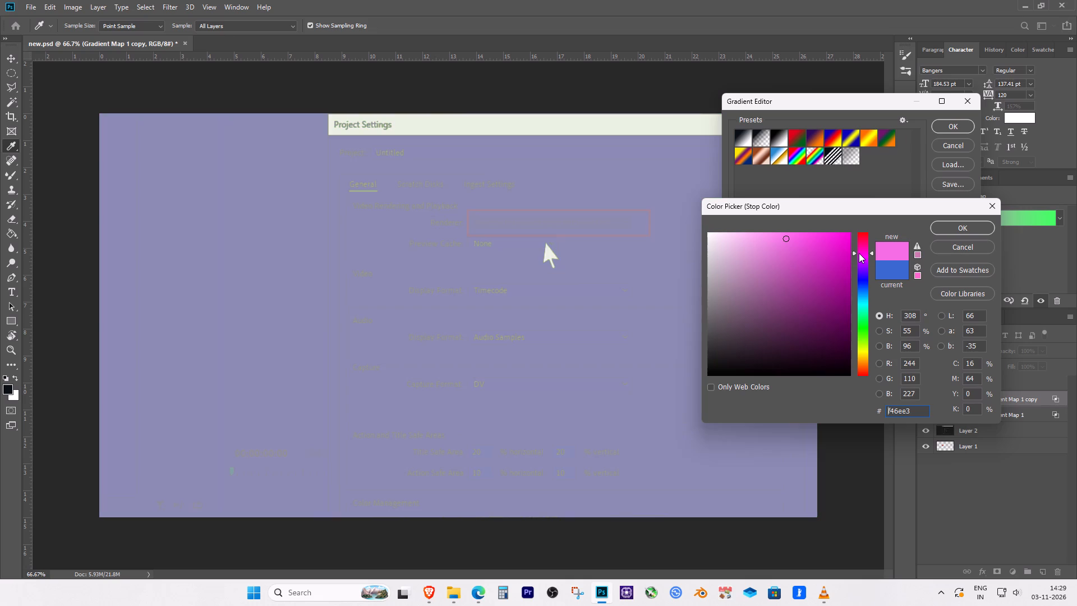
pyautogui.click(860, 286)
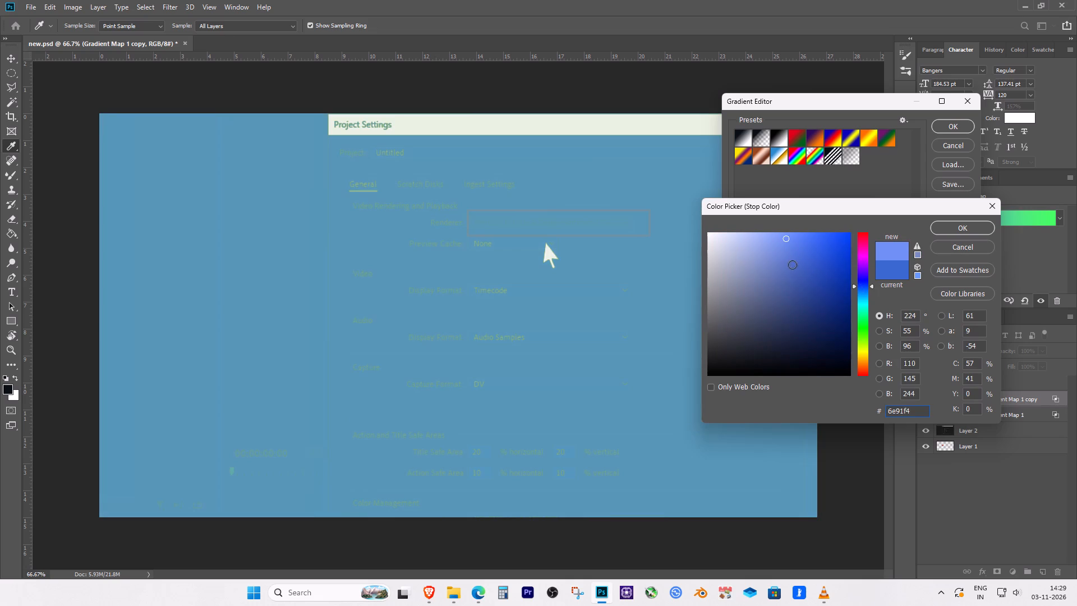
pyautogui.click(964, 226)
pyautogui.click(940, 132)
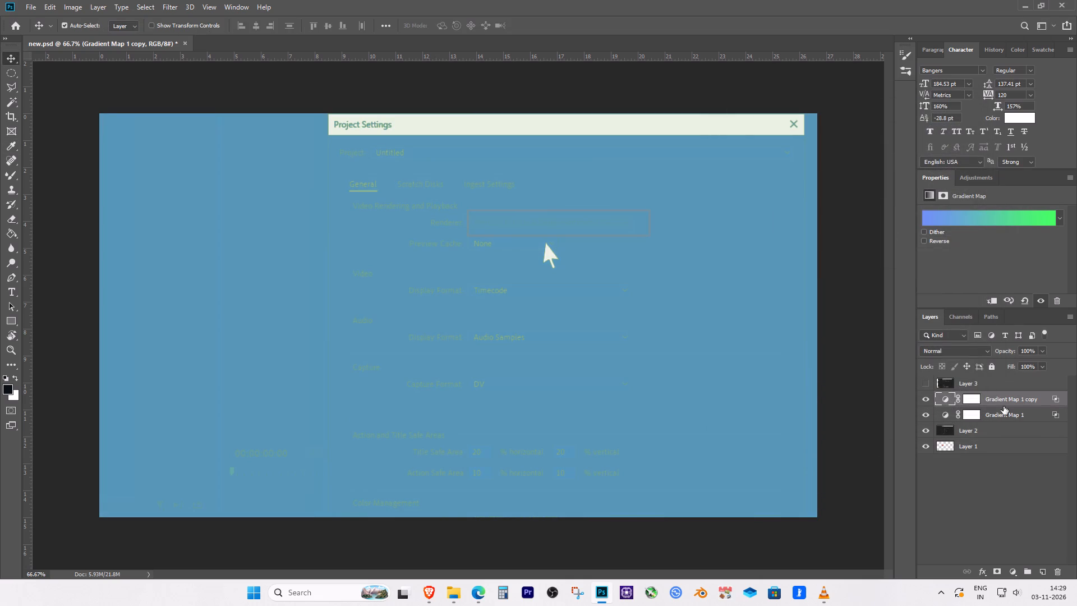
# In Gradient Map 1 copy's blending options, rejoin the Underlying Layer white slider at 255 and split the black slider from 0 to the midtones.
pyautogui.doubleClick(1055, 398)
pyautogui.doubleClick(1055, 398)
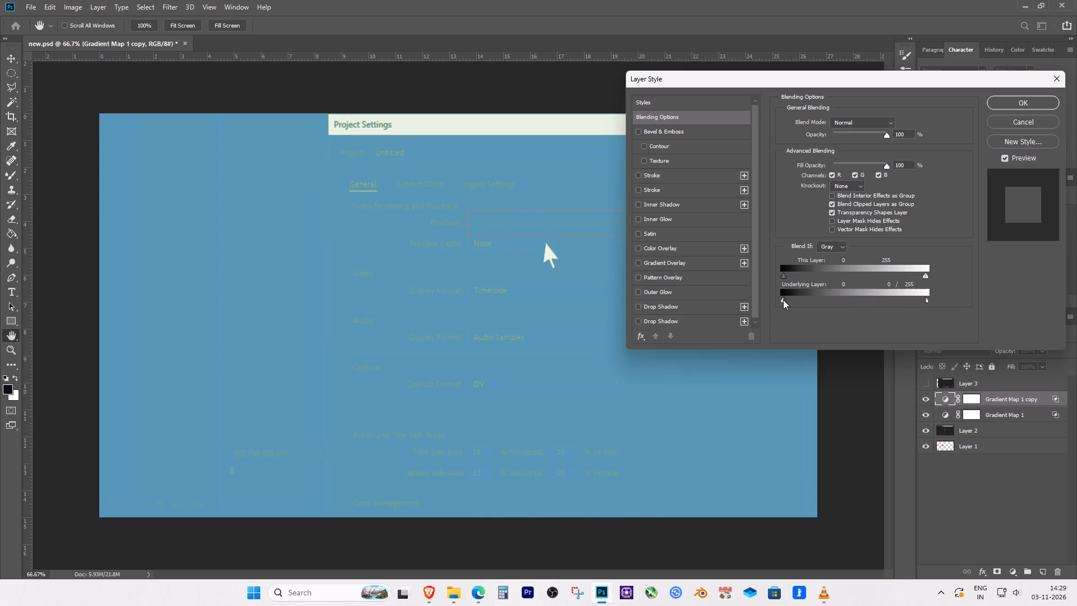
pyautogui.moveTo(783, 300); pyautogui.dragTo(772, 305)
pyautogui.moveTo(781, 302); pyautogui.dragTo(819, 306)
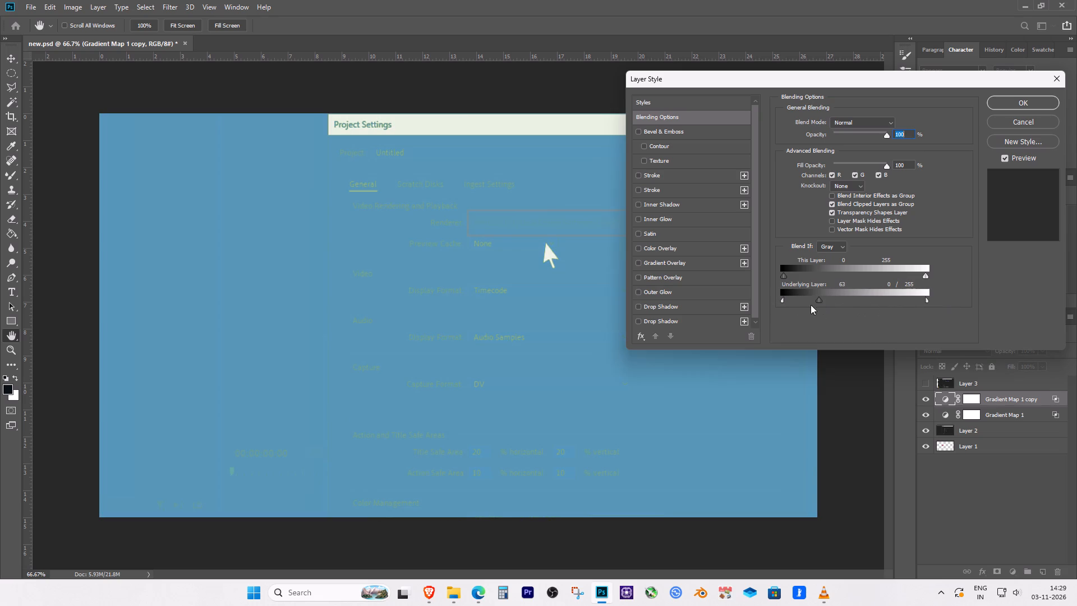
pyautogui.moveTo(782, 301); pyautogui.dragTo(946, 306)
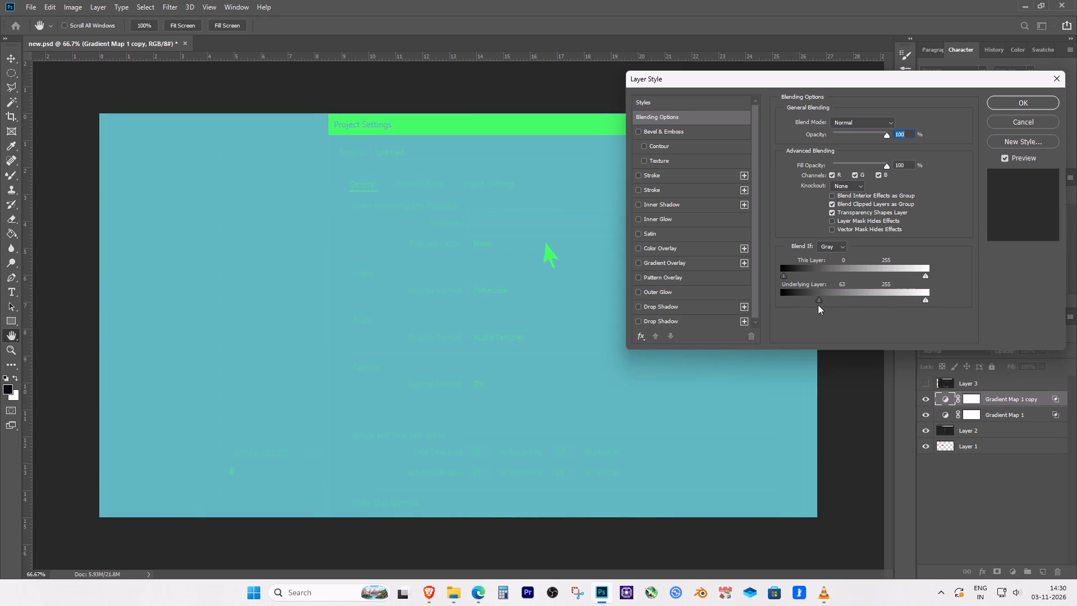
pyautogui.moveTo(820, 301); pyautogui.dragTo(753, 297)
pyautogui.click(783, 299)
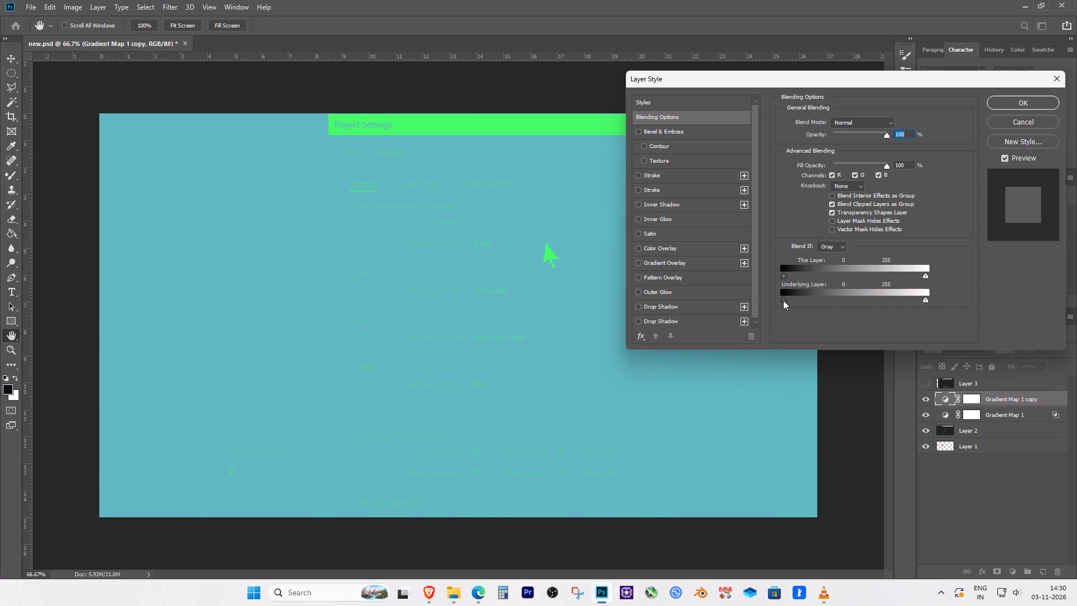
pyautogui.keyDown('alt'); pyautogui.click(783, 301); pyautogui.keyUp('alt')
pyautogui.moveTo(785, 302); pyautogui.dragTo(867, 305)
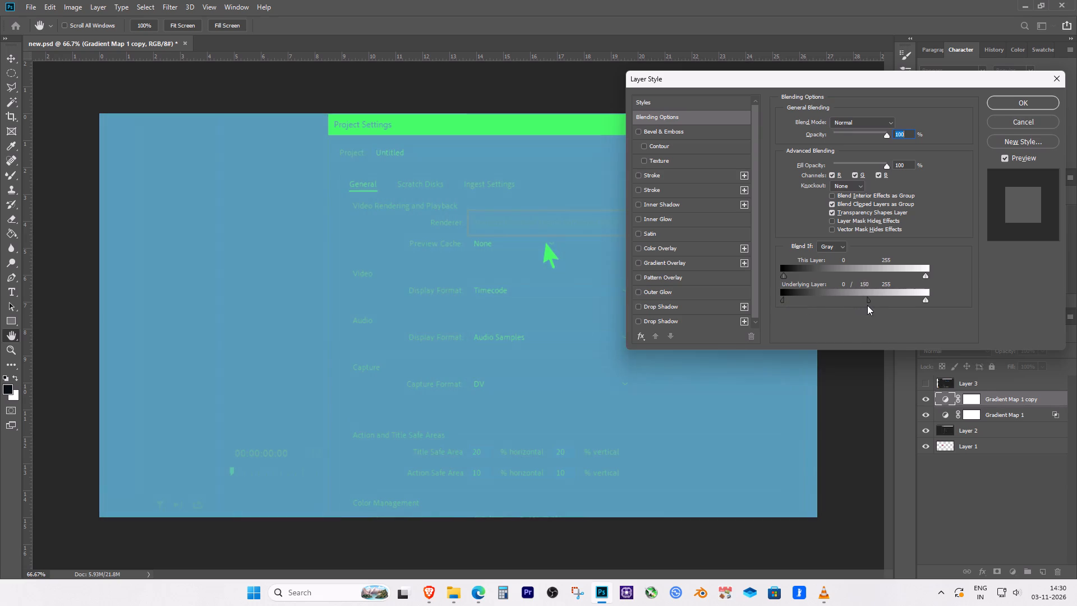
pyautogui.moveTo(867, 305); pyautogui.dragTo(858, 305)
pyautogui.click(1020, 98)
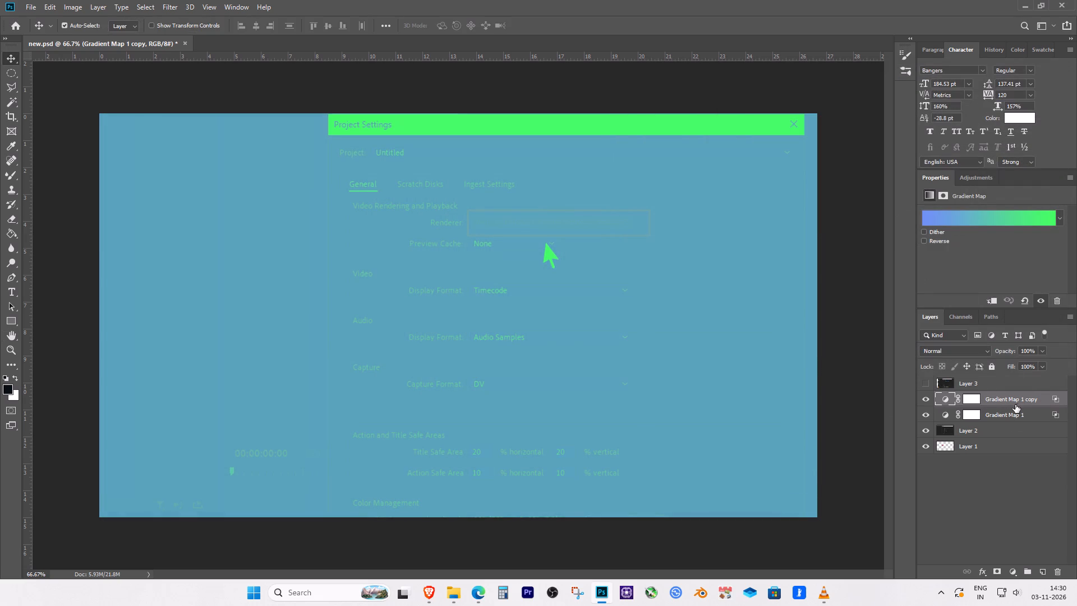
# Set the blend mode of the Gradient Map 1 copy layer to Soft Light.
pyautogui.click(956, 352)
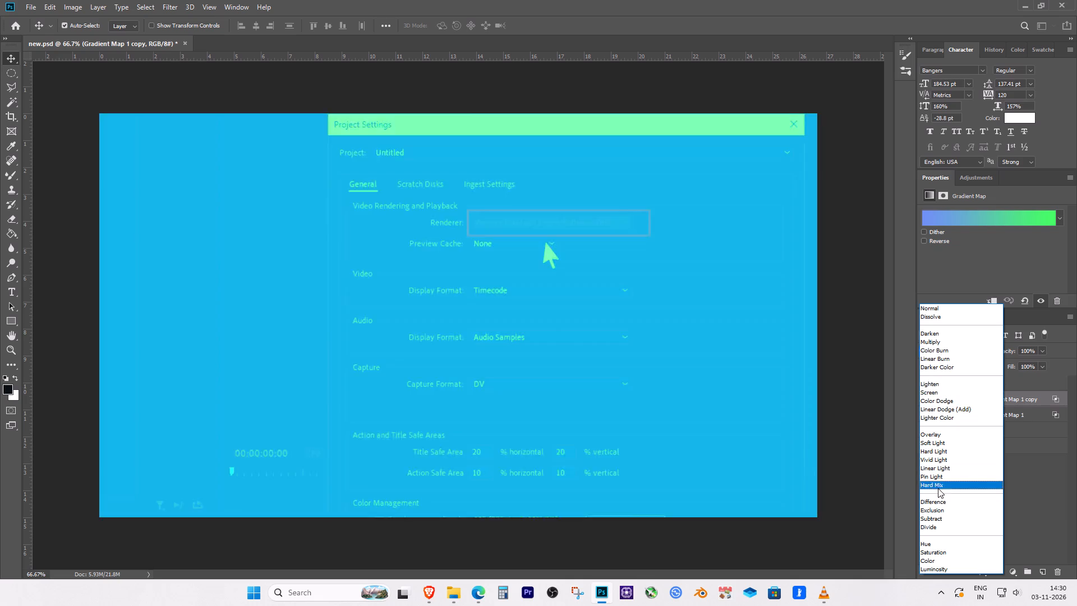
pyautogui.click(943, 446)
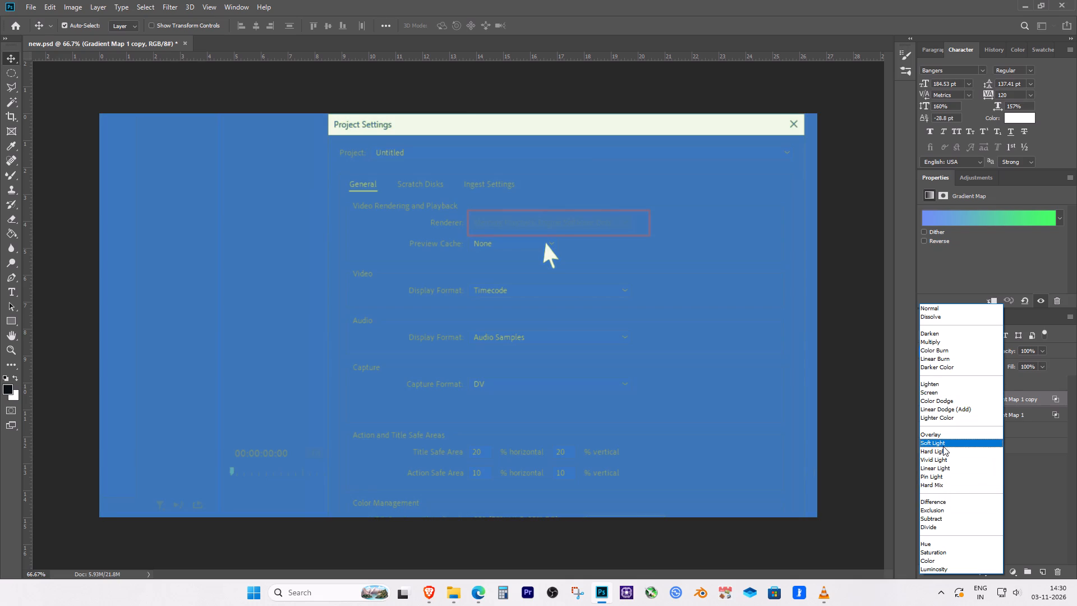
# Set the blend mode of the original Gradient Map 1 layer to Soft Light.
pyautogui.click(996, 419)
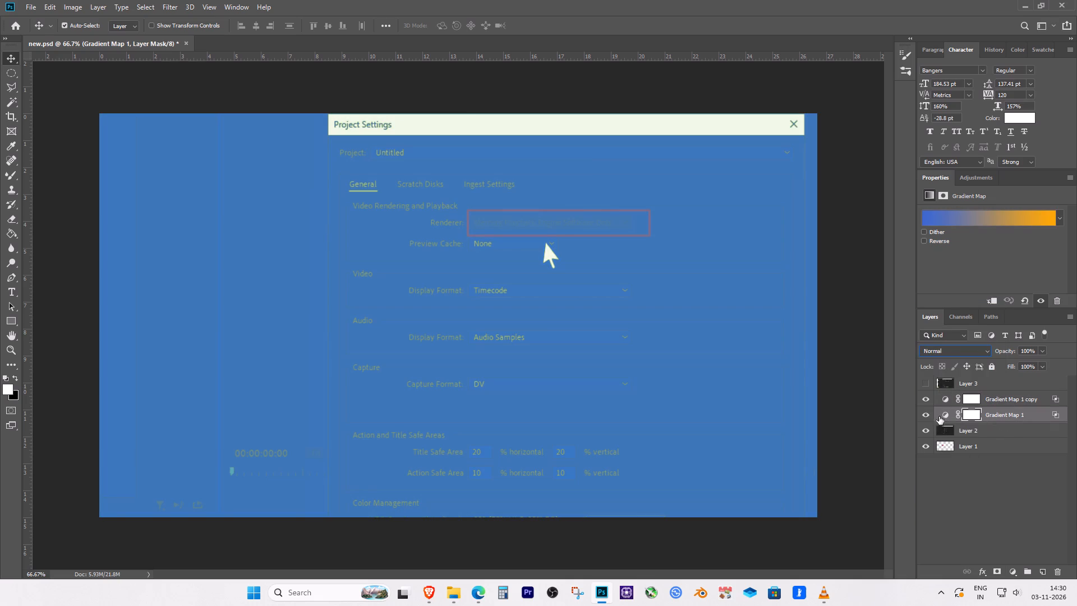
pyautogui.click(941, 416)
pyautogui.click(951, 351)
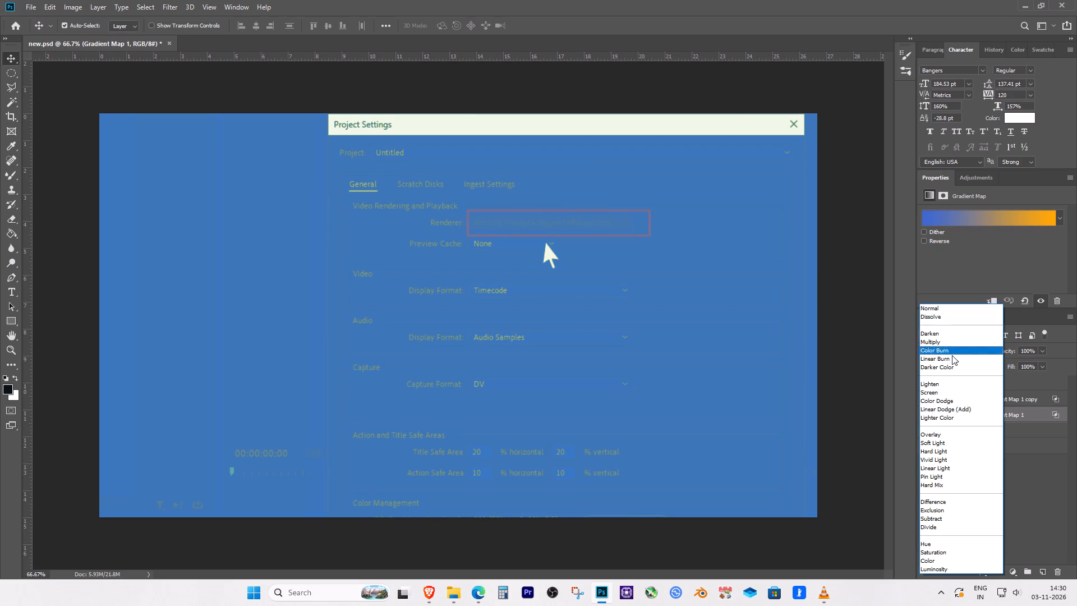
pyautogui.click(935, 442)
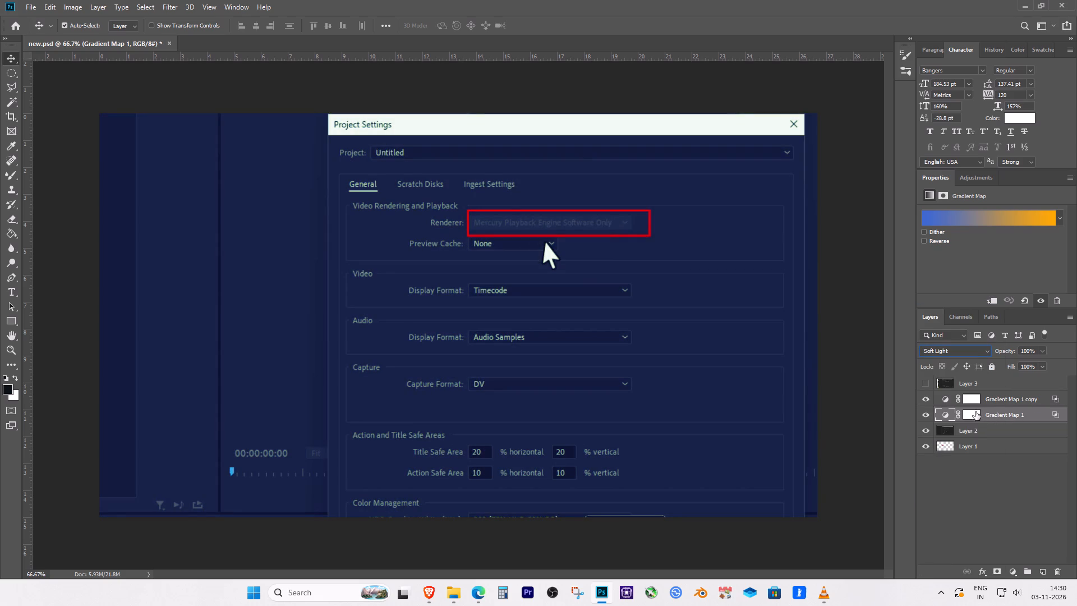
# Open Gradient Map 1's gradient for editing and change its gradient type to Noise.
pyautogui.click(982, 219)
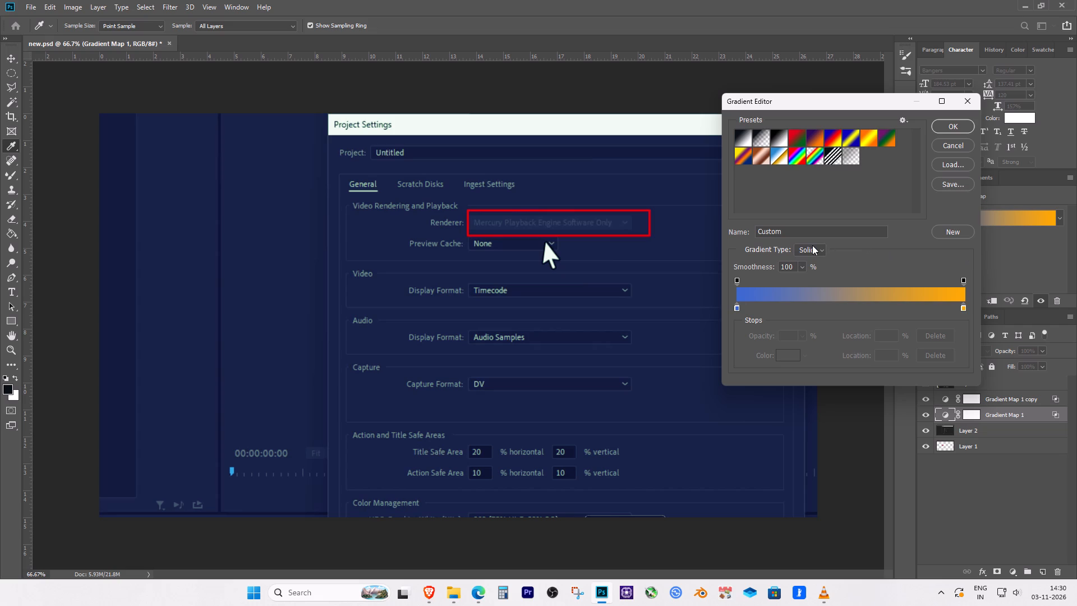
pyautogui.click(812, 245)
pyautogui.click(809, 271)
# Randomize Gradient Map 1's noise gradient repeatedly at 50% roughness to try out different colour tints on the snapshot.
pyautogui.click(922, 355)
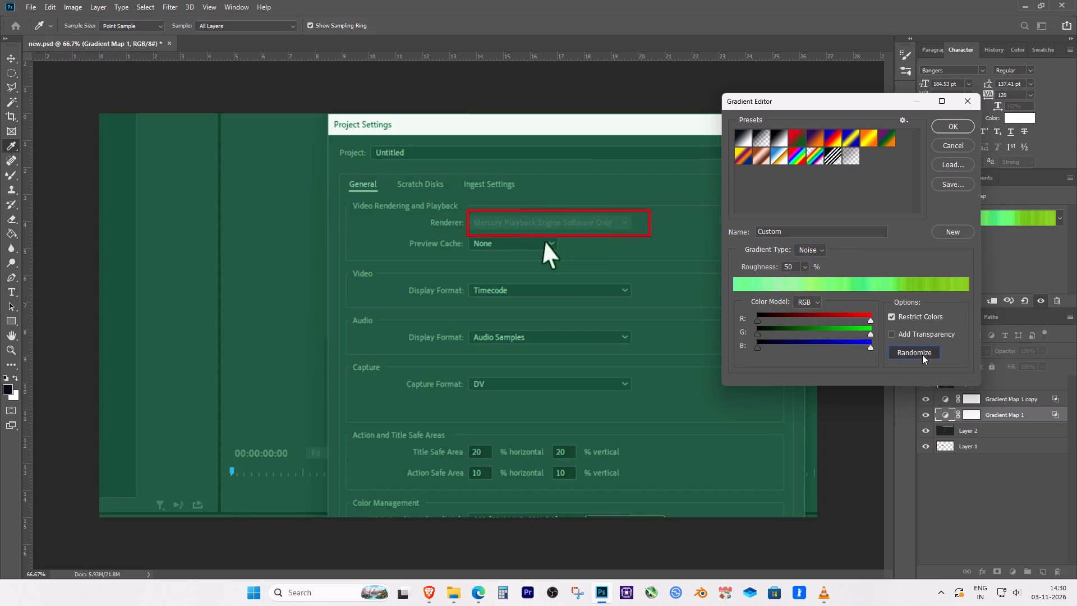
pyautogui.click(922, 355)
pyautogui.click(922, 355)
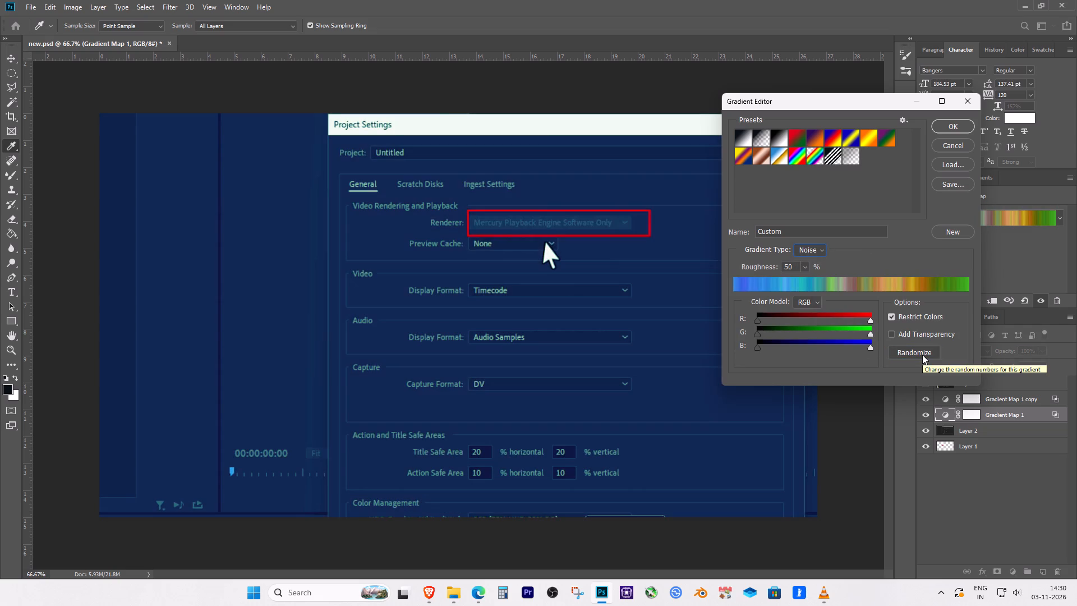
pyautogui.click(922, 355)
pyautogui.click(921, 355)
pyautogui.click(921, 355)
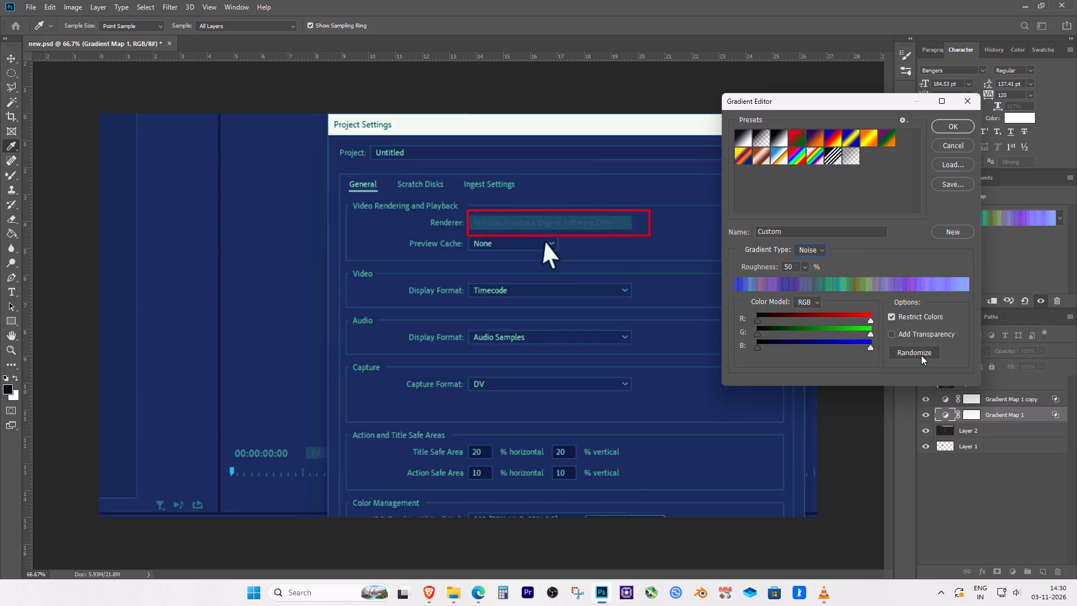
pyautogui.click(920, 356)
pyautogui.click(919, 357)
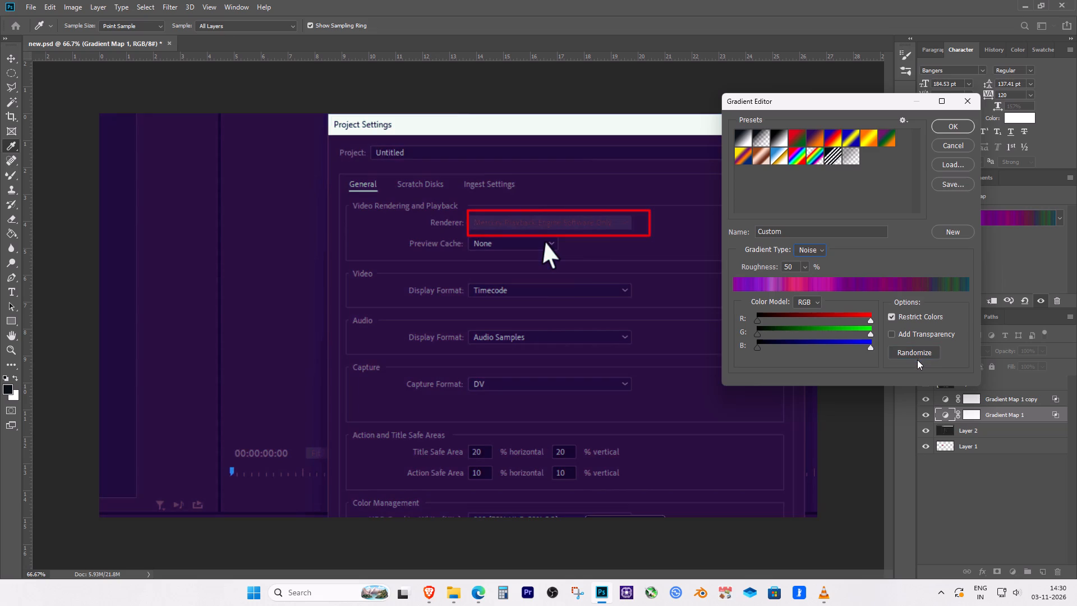
pyautogui.click(917, 360)
pyautogui.click(903, 357)
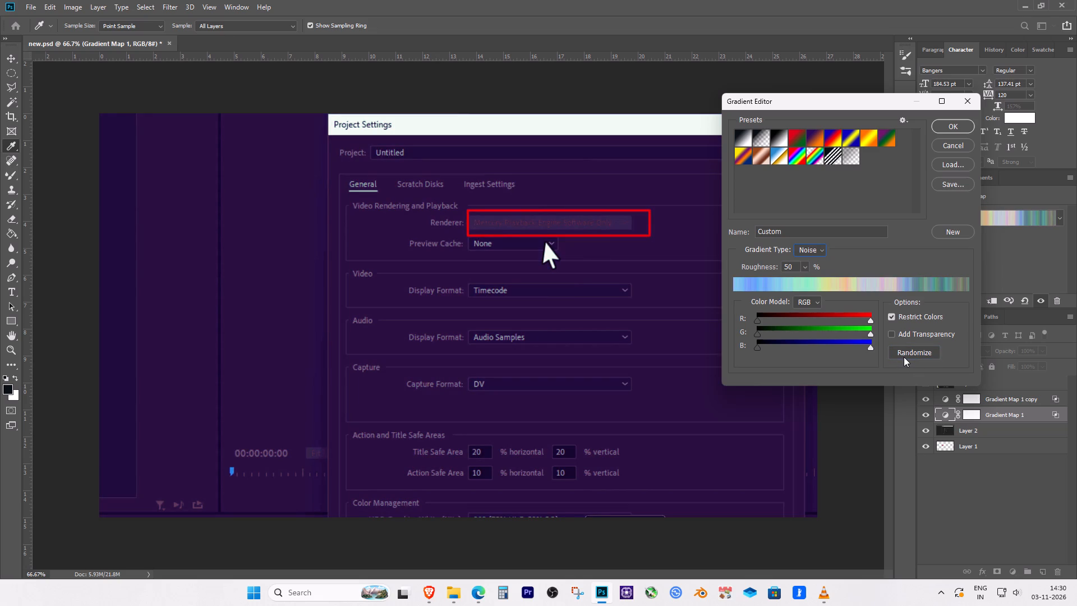
pyautogui.click(904, 357)
pyautogui.click(904, 357)
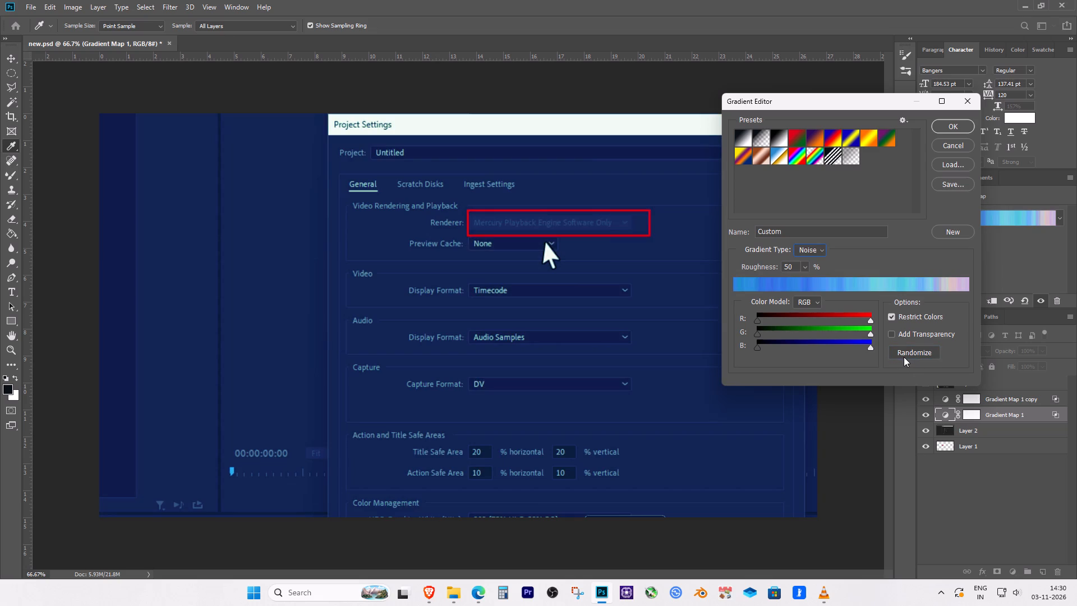
pyautogui.click(904, 357)
pyautogui.click(904, 357)
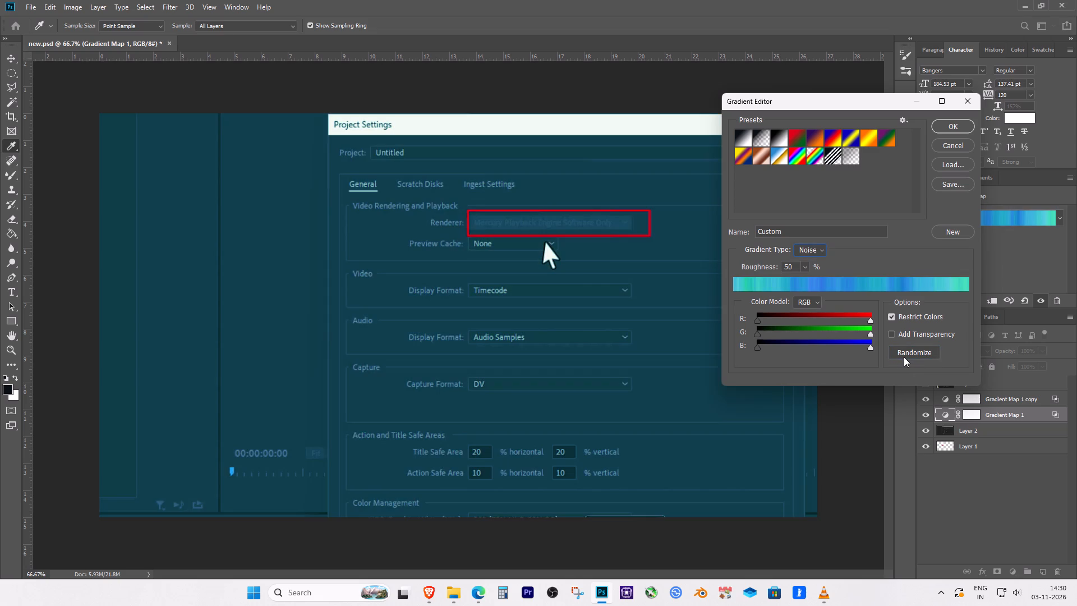
pyautogui.click(904, 357)
pyautogui.click(904, 357)
pyautogui.click(904, 357)
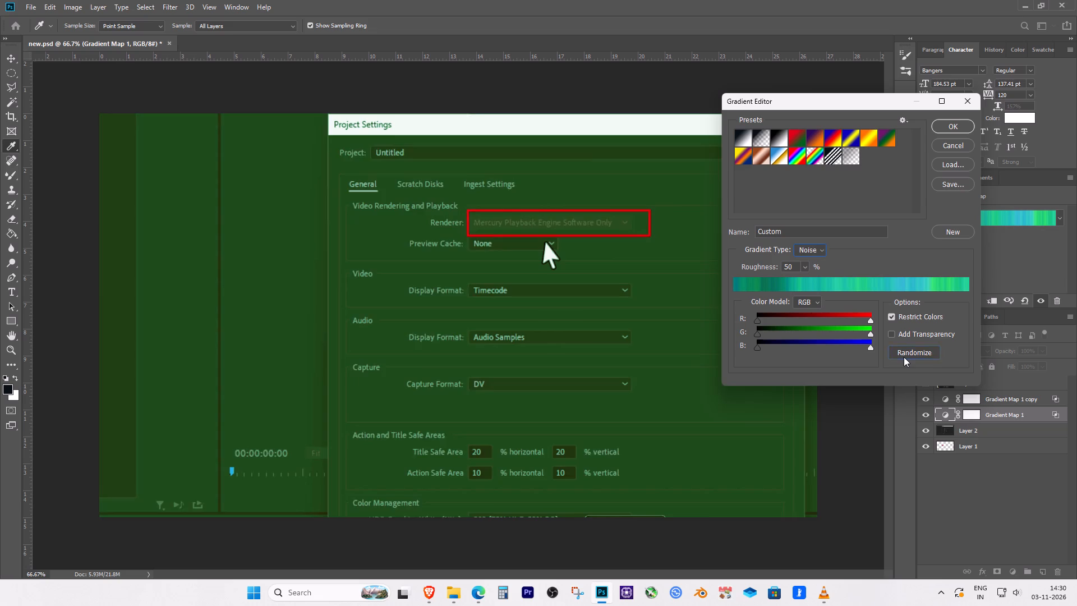
pyautogui.click(904, 357)
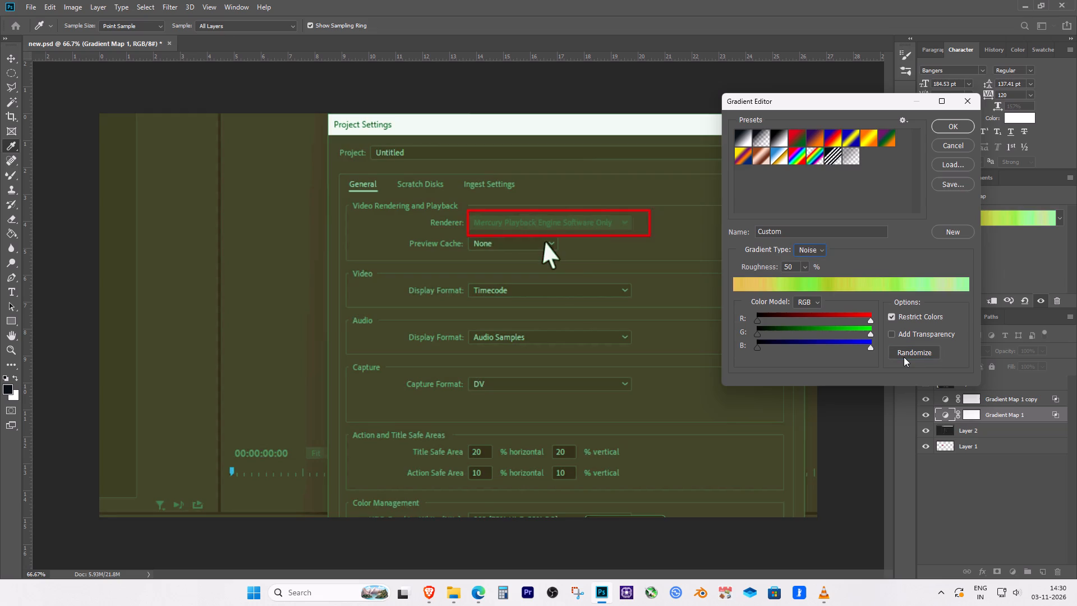
pyautogui.click(904, 357)
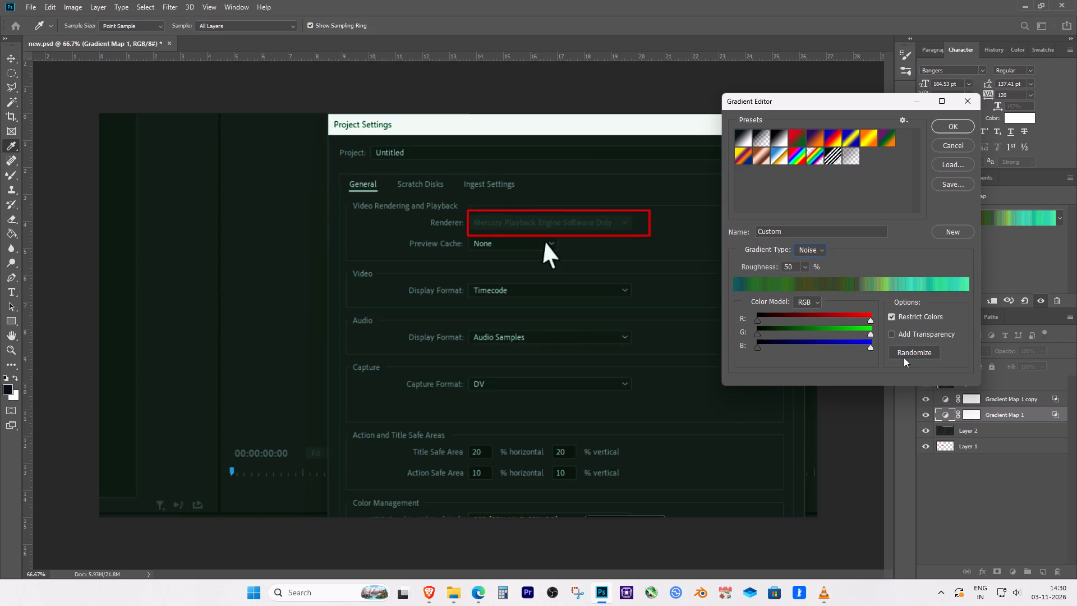
pyautogui.click(904, 357)
pyautogui.click(904, 357)
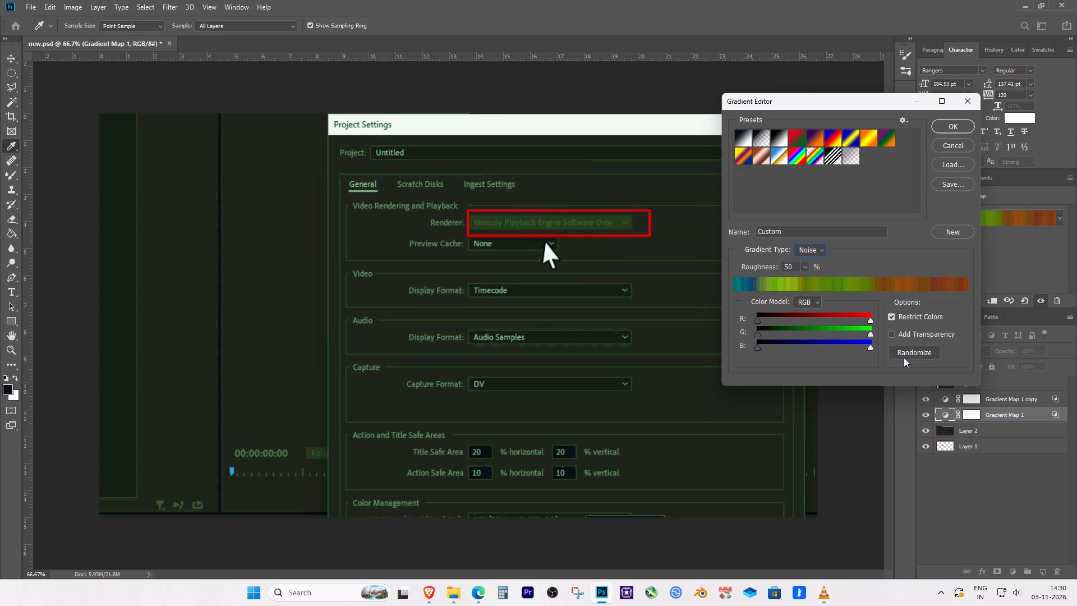
pyautogui.click(904, 357)
pyautogui.click(904, 357)
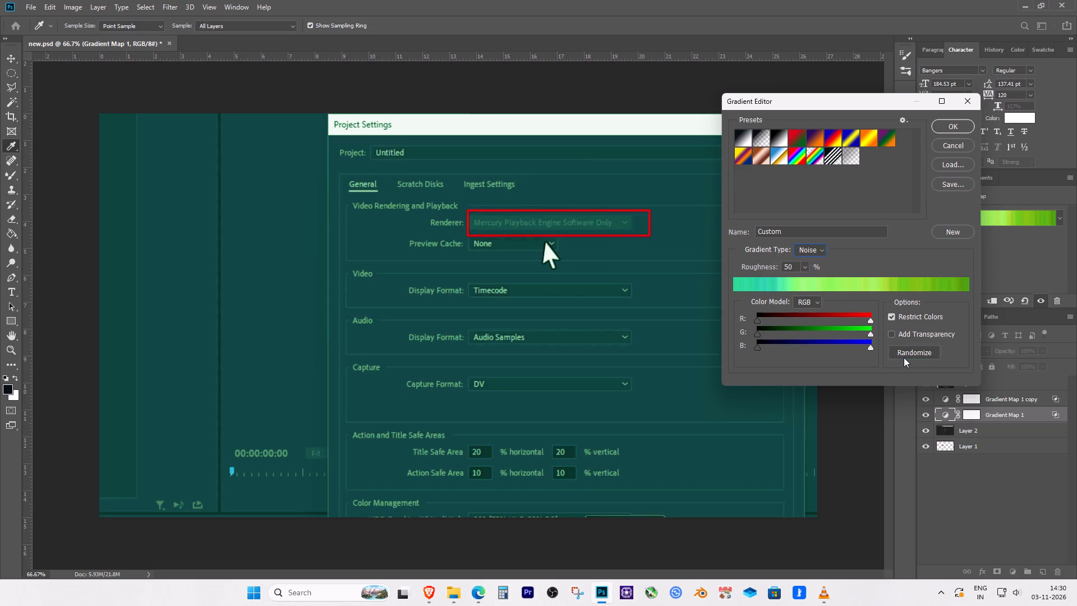
pyautogui.click(904, 357)
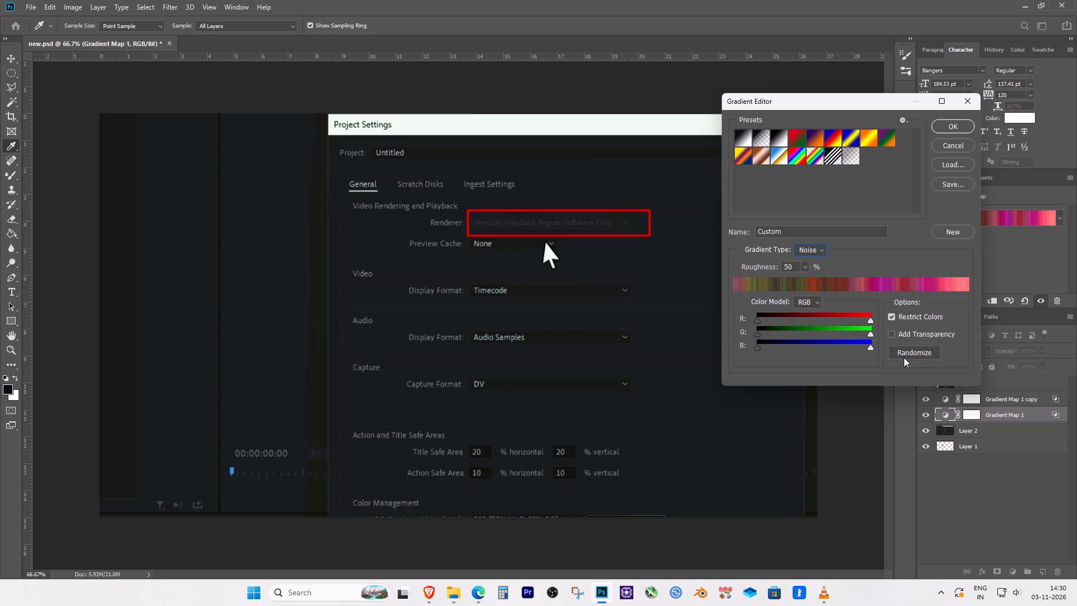
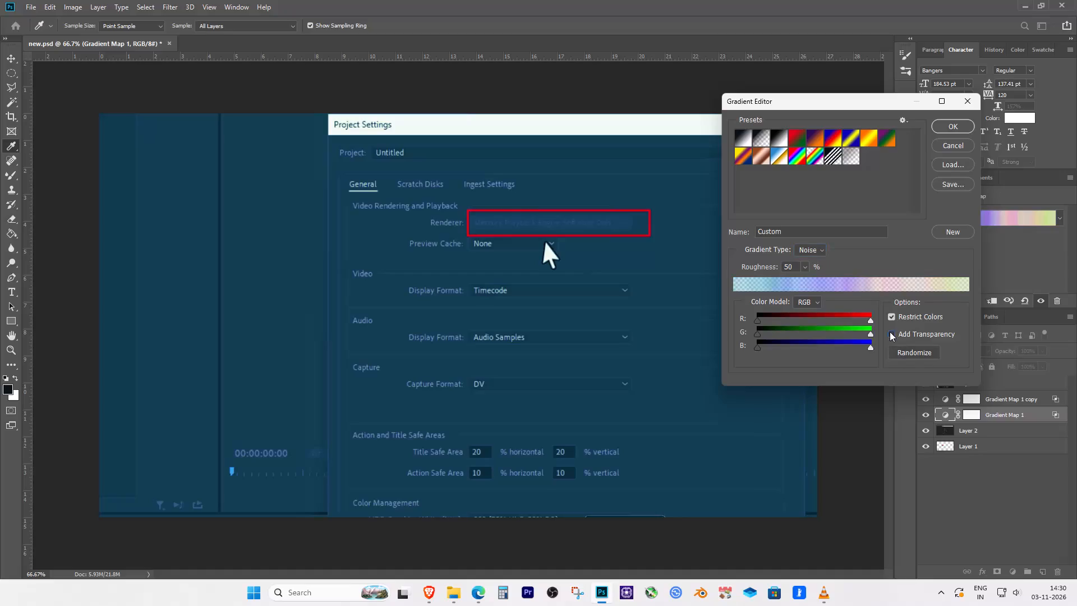
# Turn off Add Transparency for Gradient Map 1's noise gradient.
pyautogui.click(890, 333)
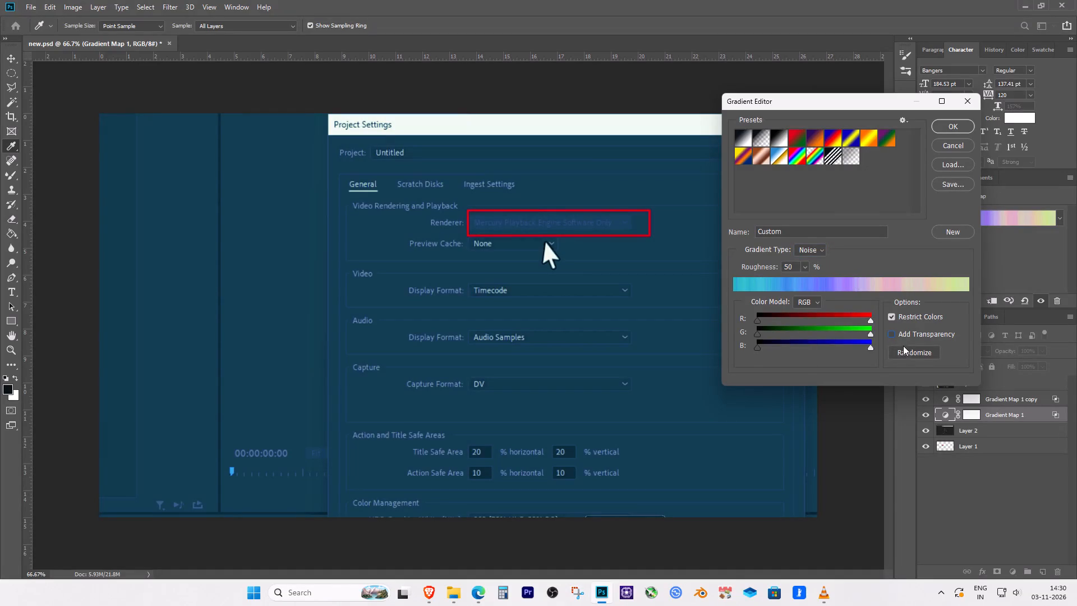
# Randomize Gradient Map 1's noise gradient at 50% roughness until it runs from pink through peach to a green end, and apply it.
pyautogui.click(904, 348)
pyautogui.click(904, 350)
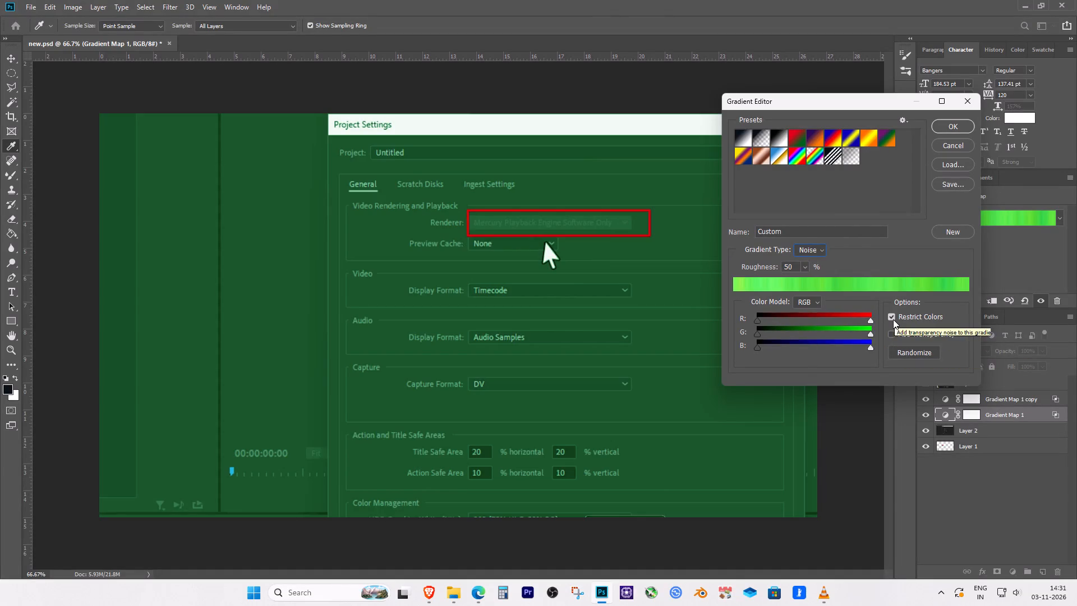
pyautogui.click(909, 353)
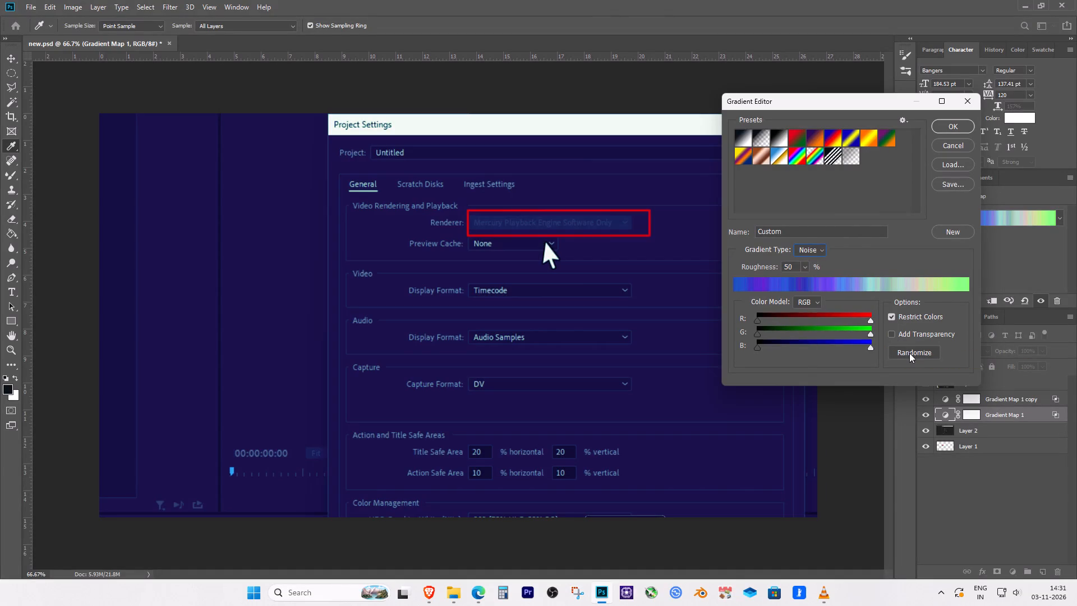
pyautogui.click(909, 353)
pyautogui.click(909, 353)
pyautogui.click(909, 353)
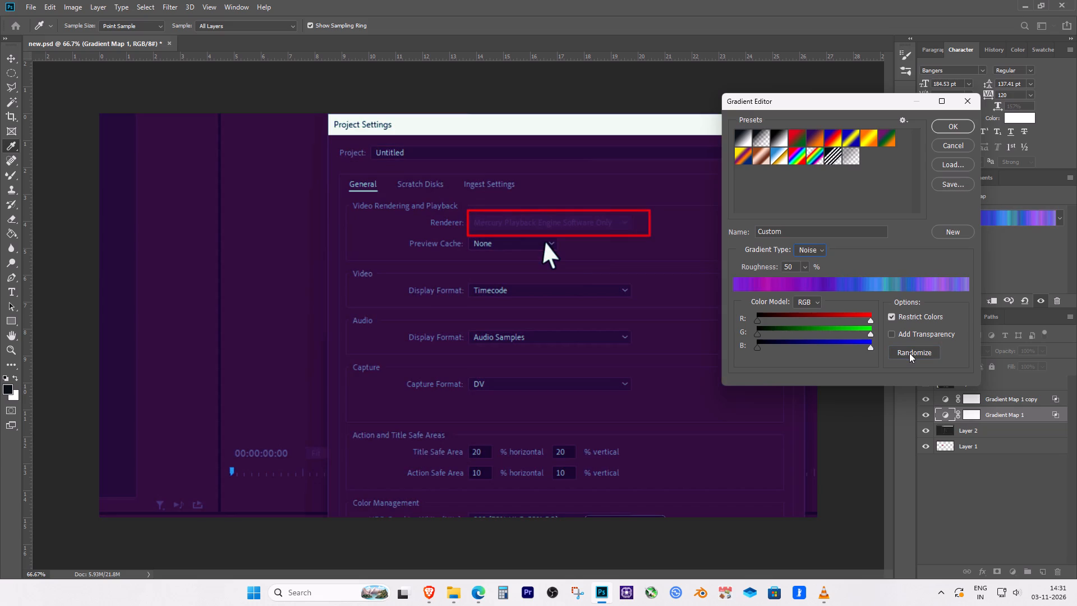
pyautogui.click(909, 353)
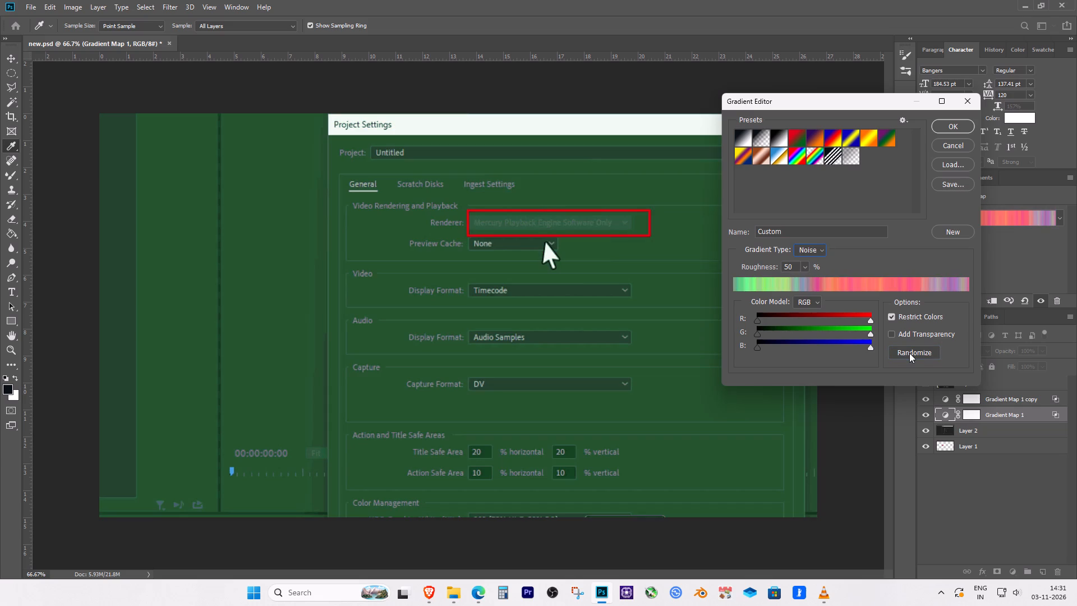
pyautogui.click(909, 353)
pyautogui.click(909, 353)
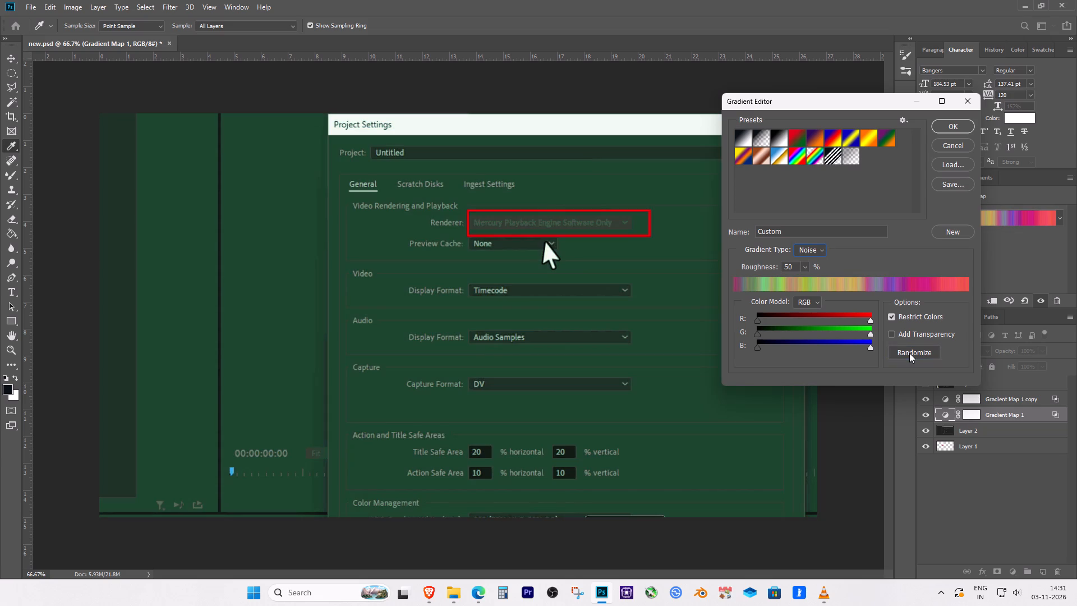
pyautogui.click(909, 353)
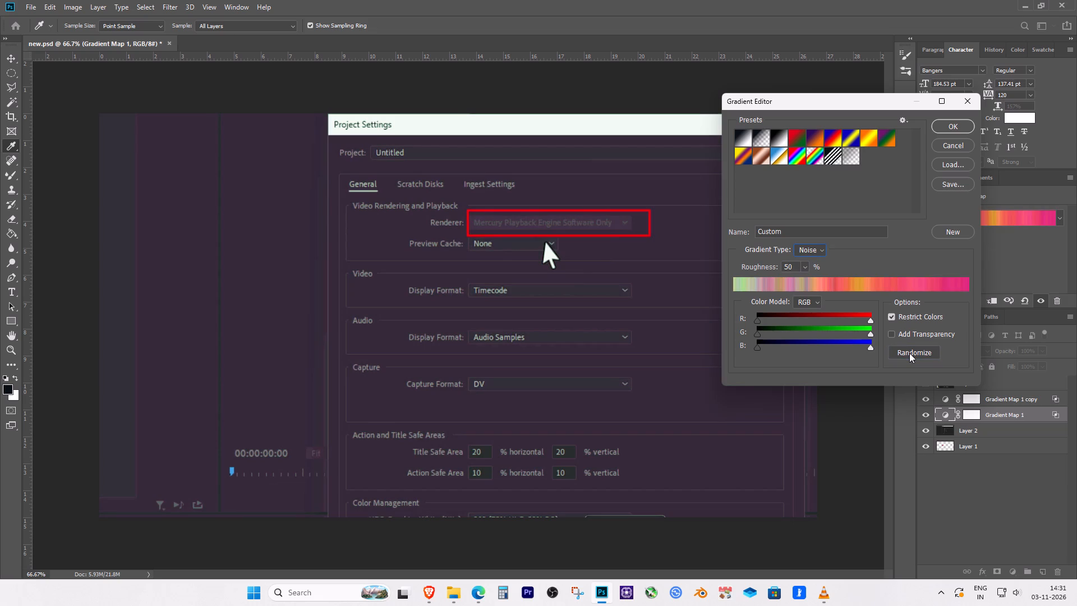
pyautogui.click(909, 355)
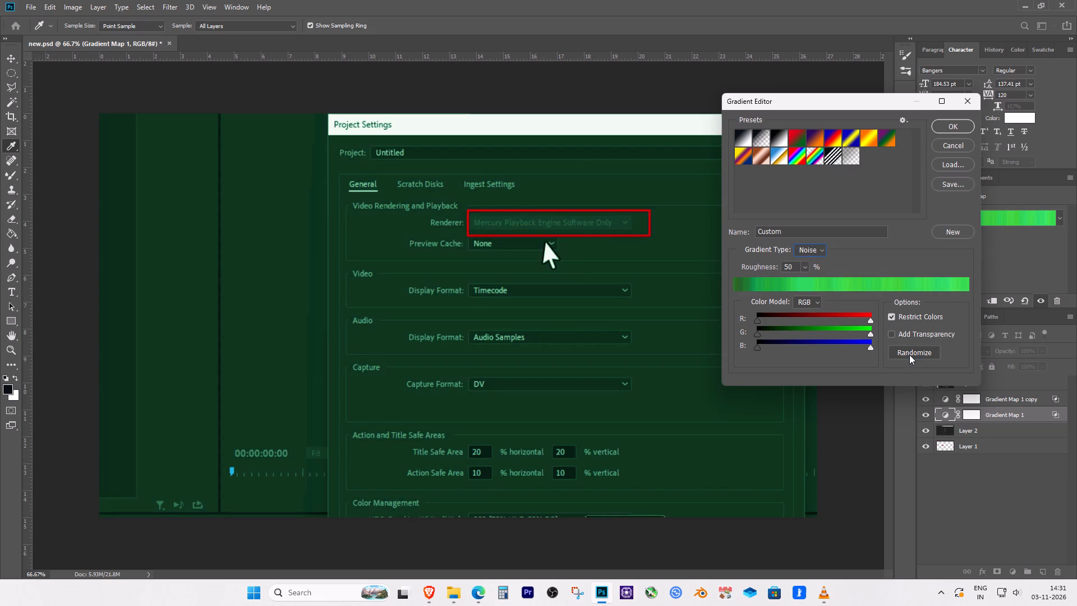
pyautogui.click(909, 355)
pyautogui.click(909, 355)
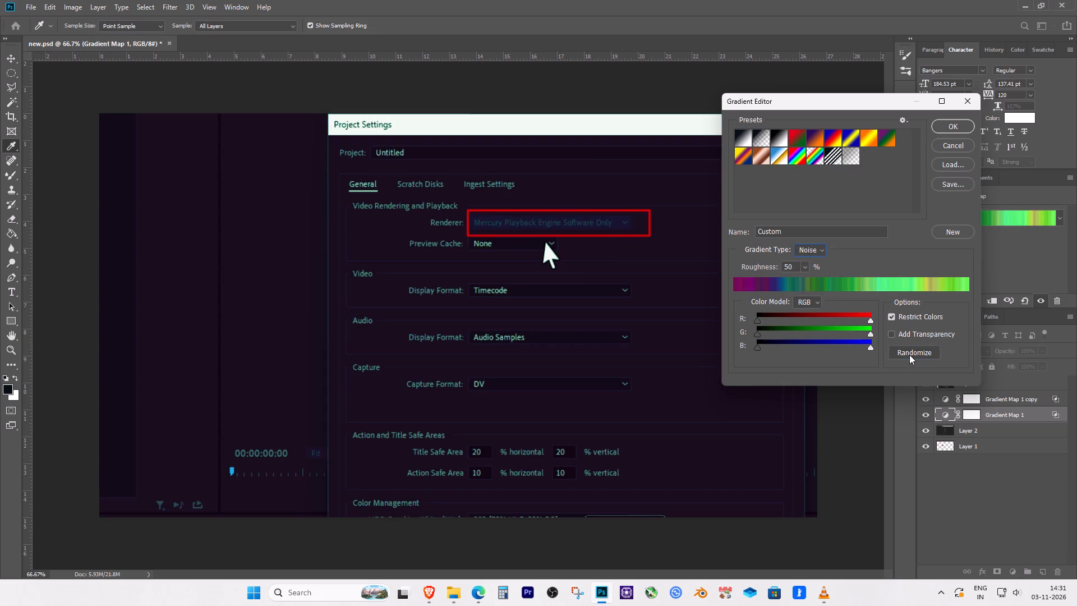
pyautogui.click(909, 355)
pyautogui.click(909, 355)
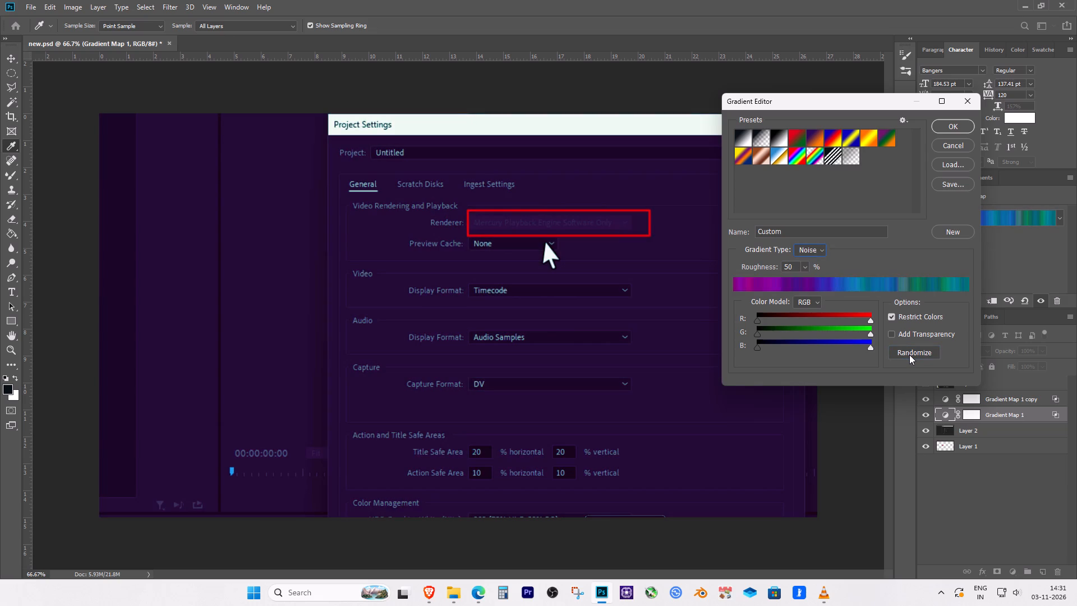
pyautogui.click(909, 355)
pyautogui.click(909, 355)
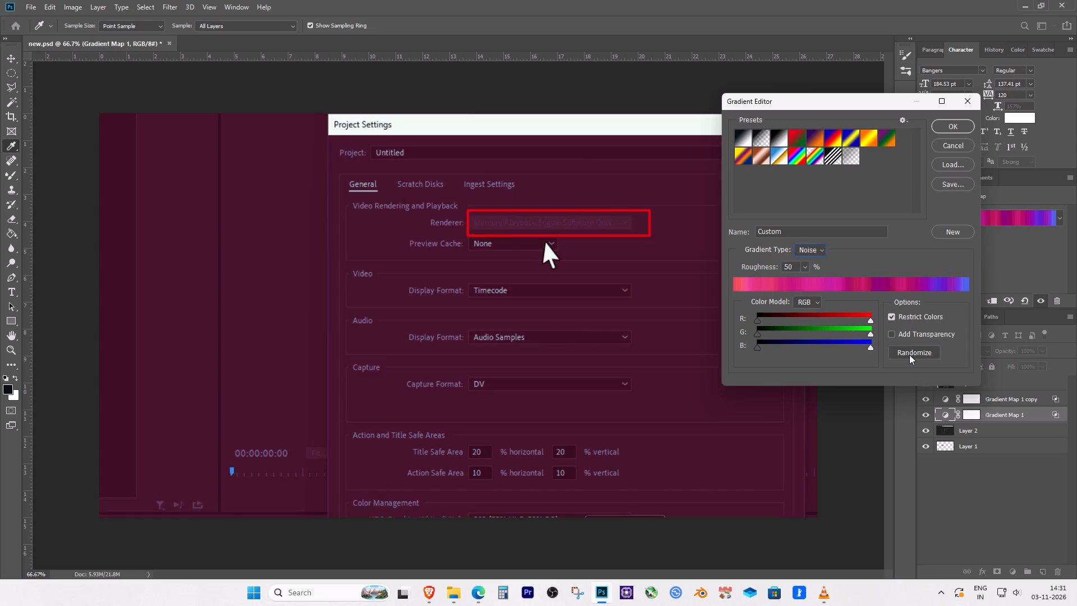
pyautogui.click(909, 355)
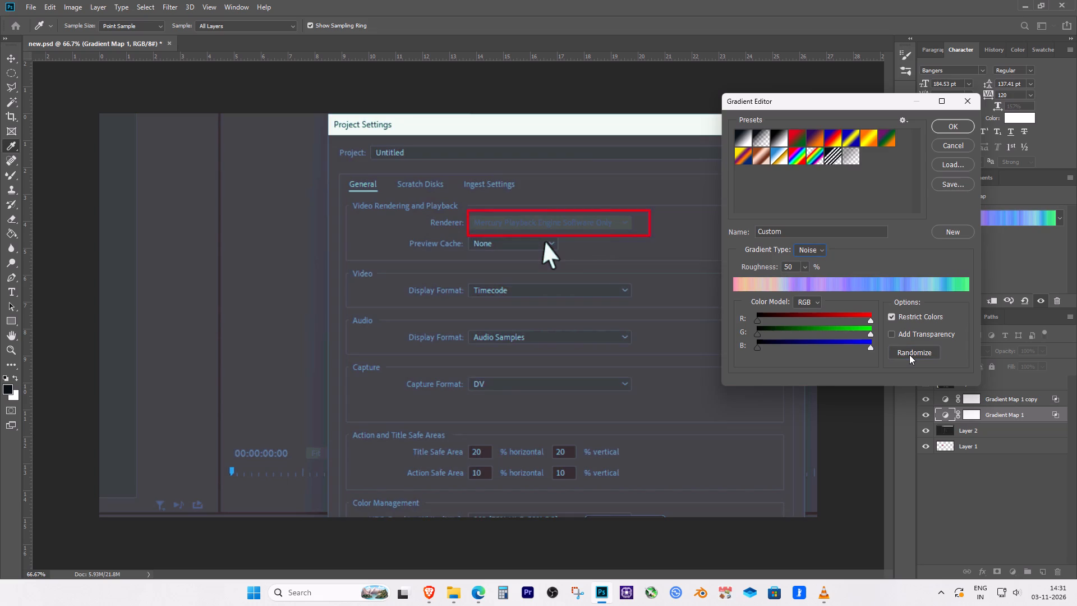
pyautogui.click(909, 355)
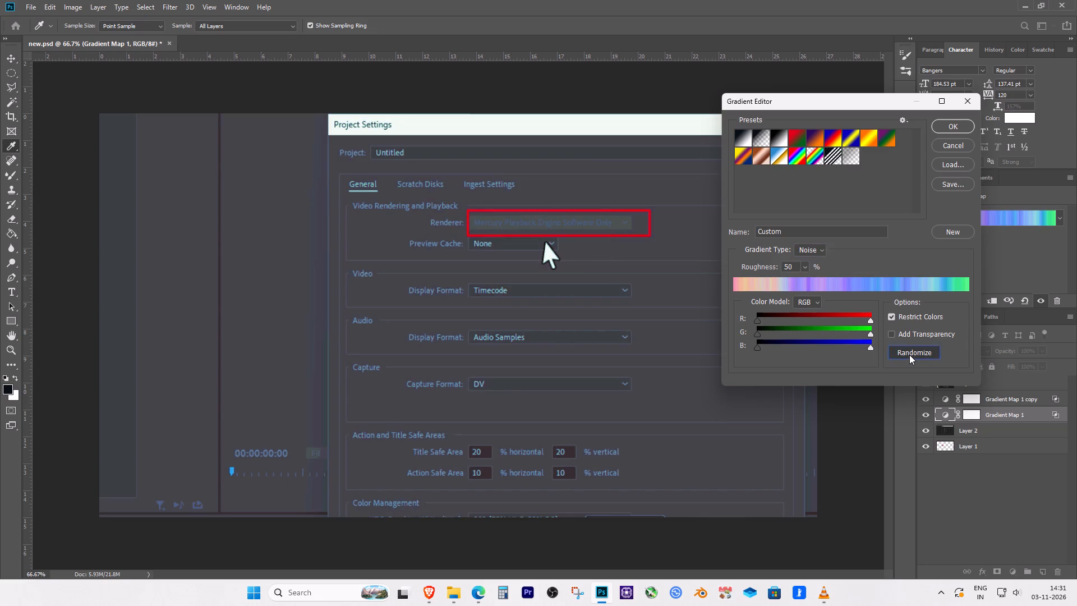
pyautogui.click(909, 355)
pyautogui.click(909, 355)
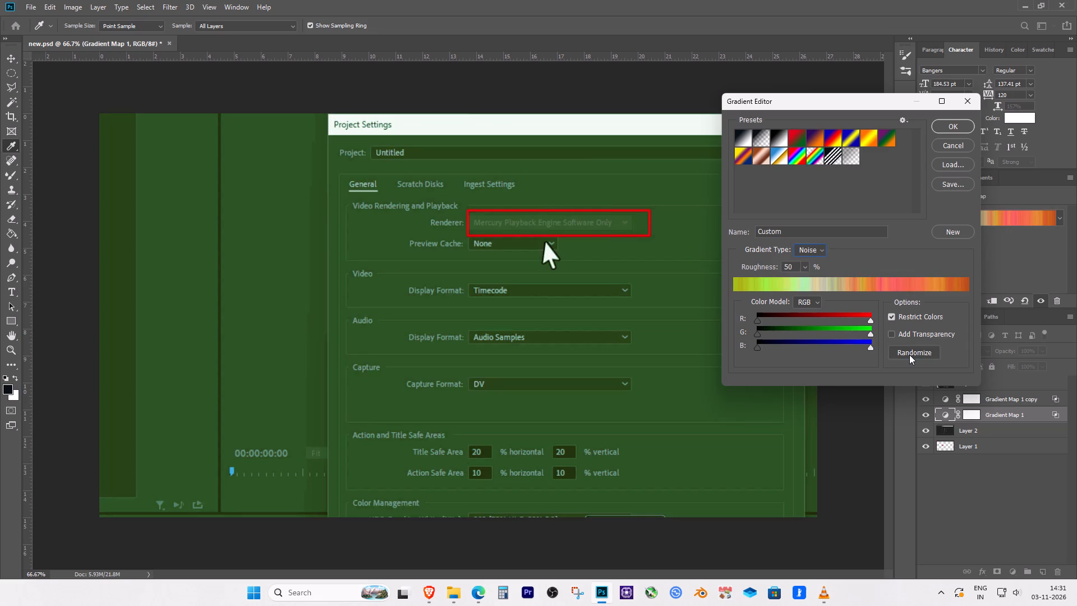
pyautogui.click(909, 355)
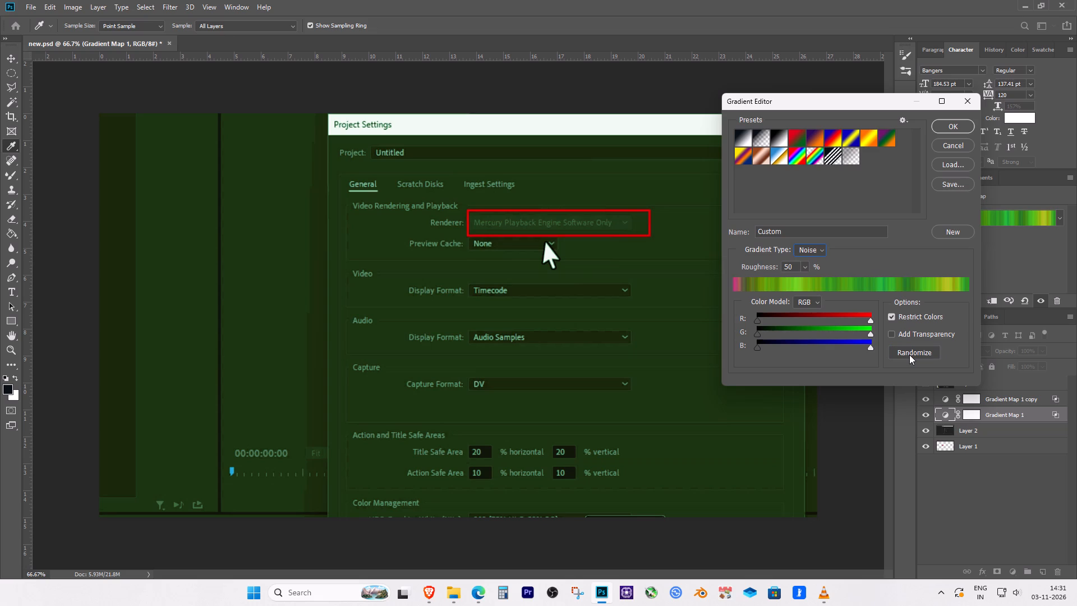
pyautogui.click(909, 355)
pyautogui.click(909, 355)
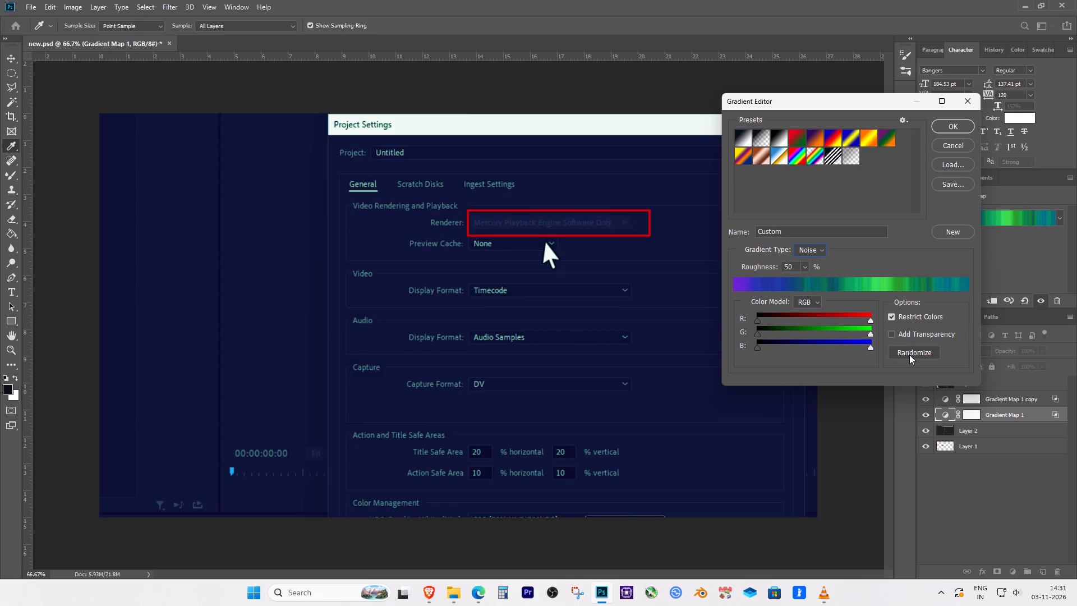
pyautogui.click(909, 355)
pyautogui.click(909, 355)
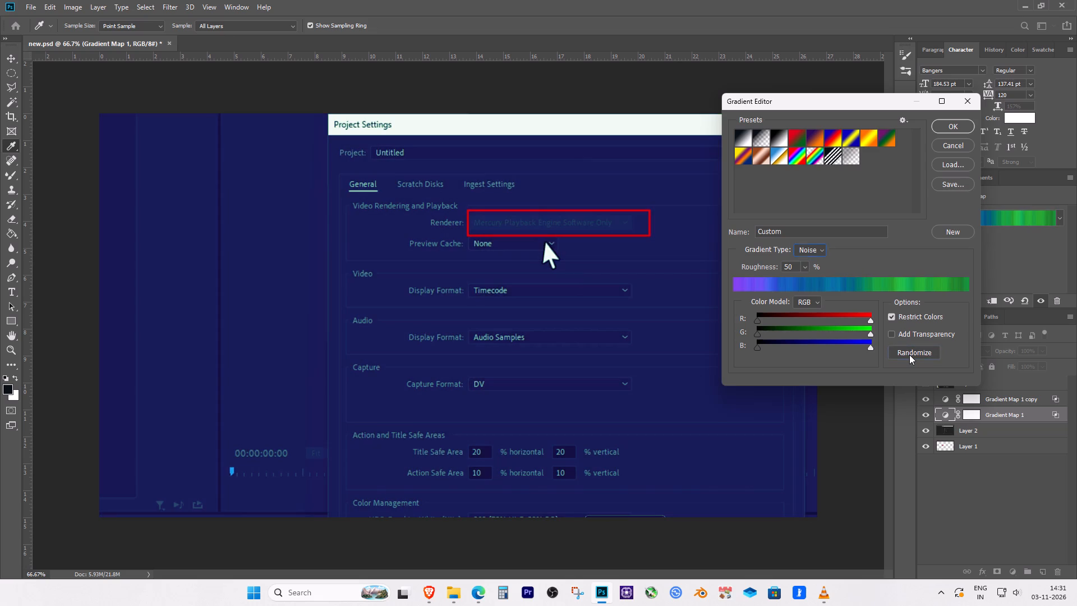
pyautogui.click(909, 355)
pyautogui.click(909, 355)
pyautogui.click(909, 355)
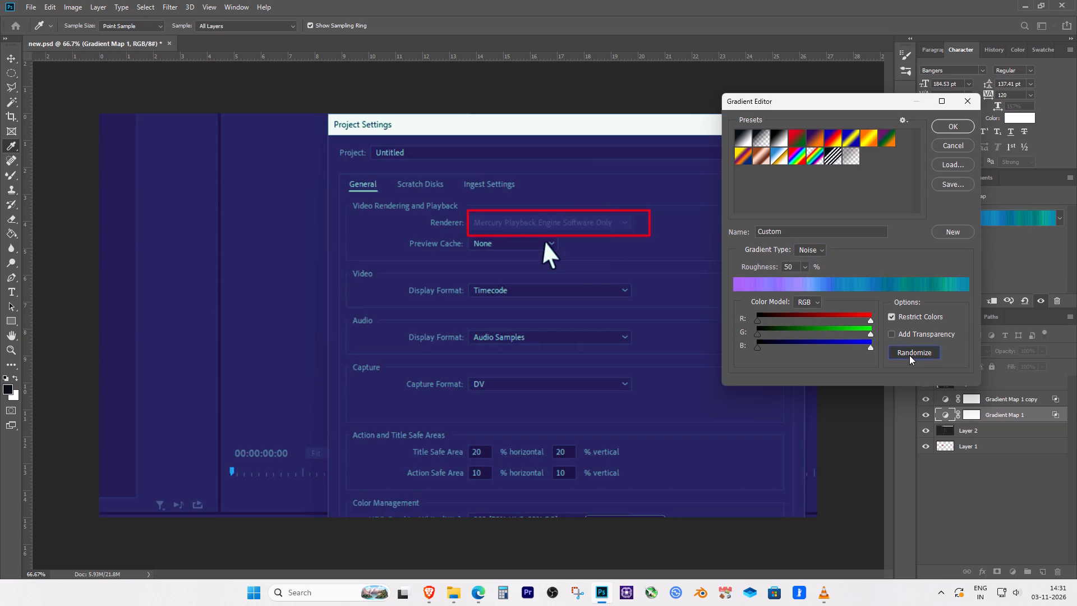
pyautogui.click(910, 355)
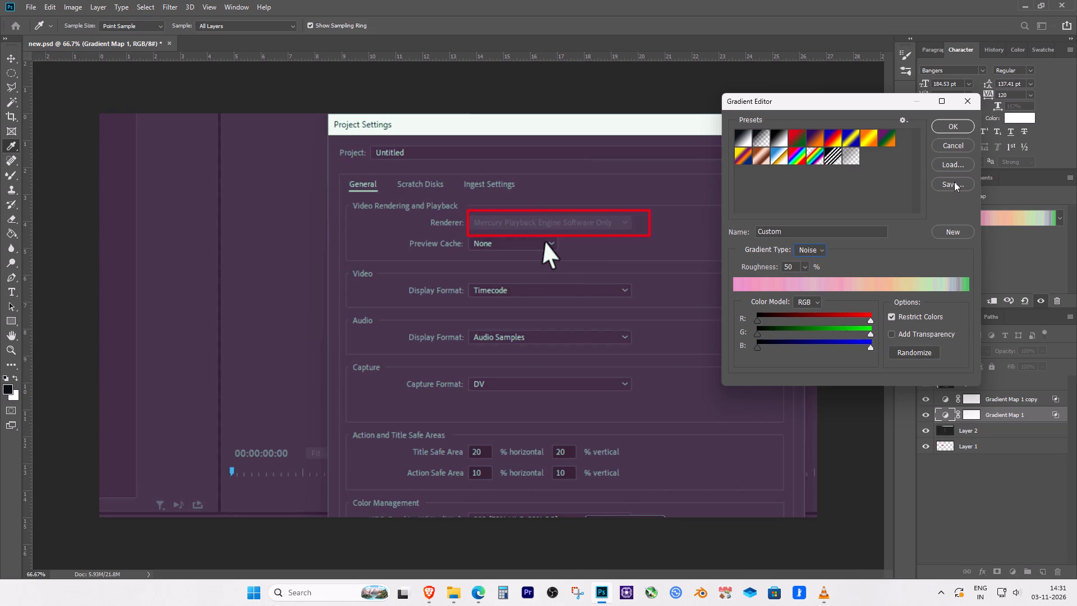
pyautogui.click(958, 126)
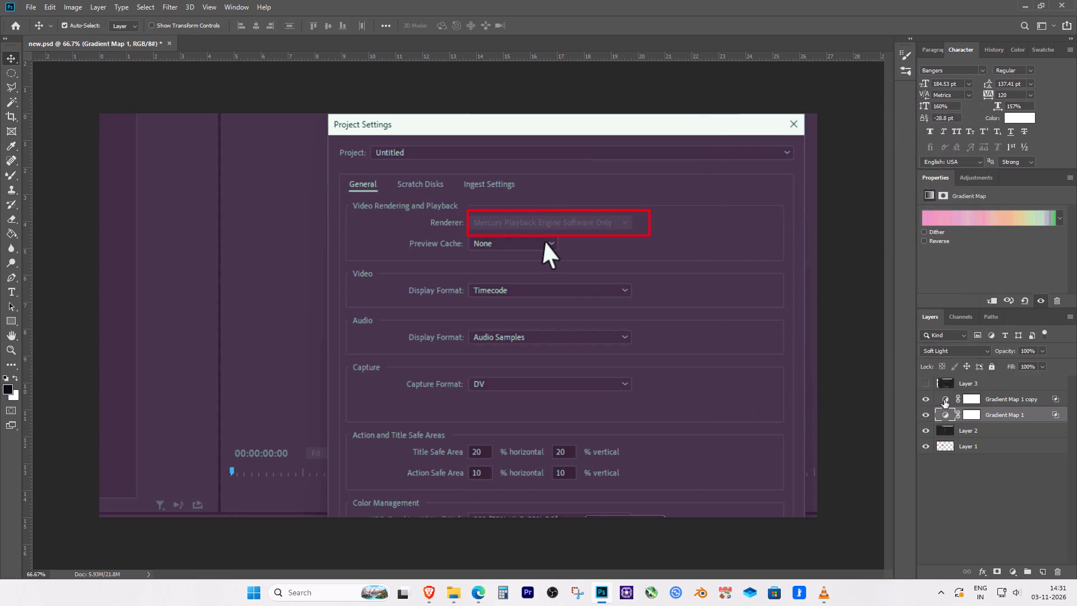
# Open the Gradient Map 1 copy layer's gradient for editing and change its gradient type to Noise.
pyautogui.click(944, 400)
pyautogui.doubleClick(944, 400)
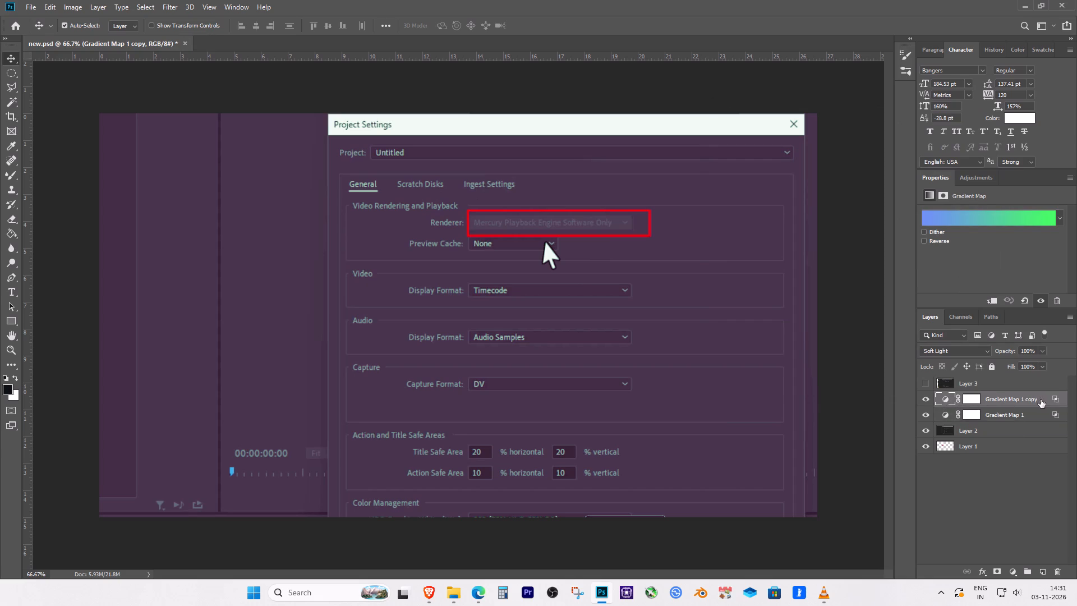
pyautogui.click(1050, 217)
pyautogui.click(810, 247)
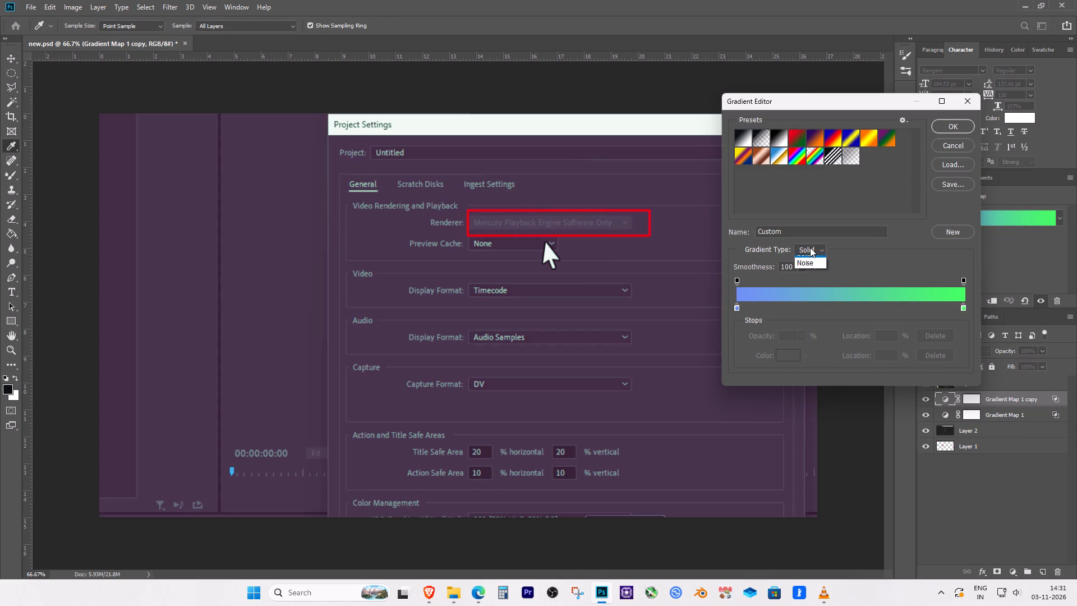
pyautogui.click(817, 271)
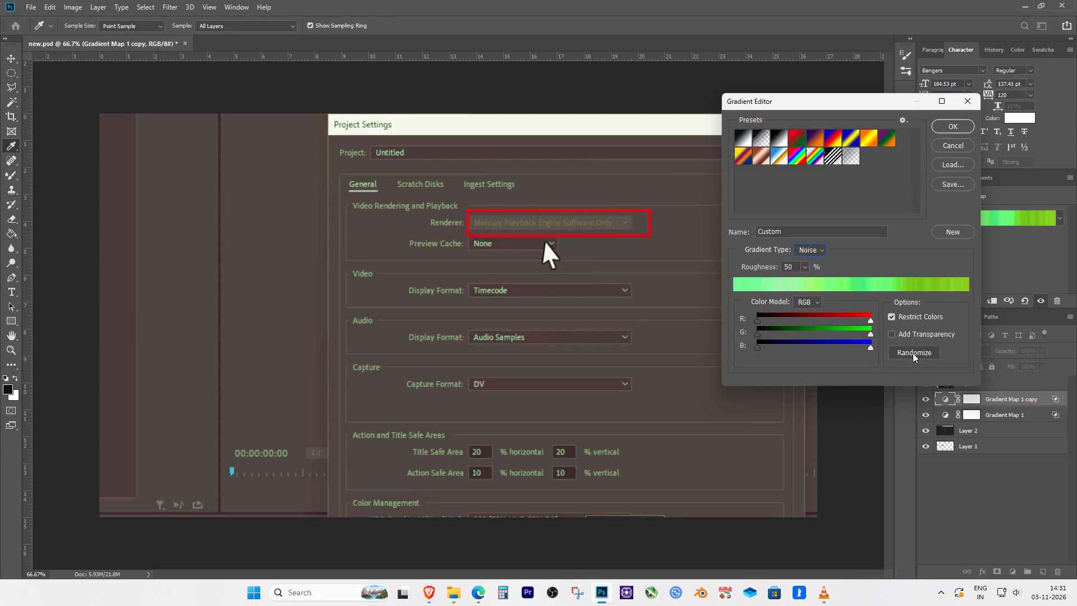
# Randomize Gradient Map 1 copy's noise gradient at 50% roughness until it runs from violet into light blue, and apply it.
pyautogui.click(913, 353)
pyautogui.click(913, 353)
pyautogui.click(913, 352)
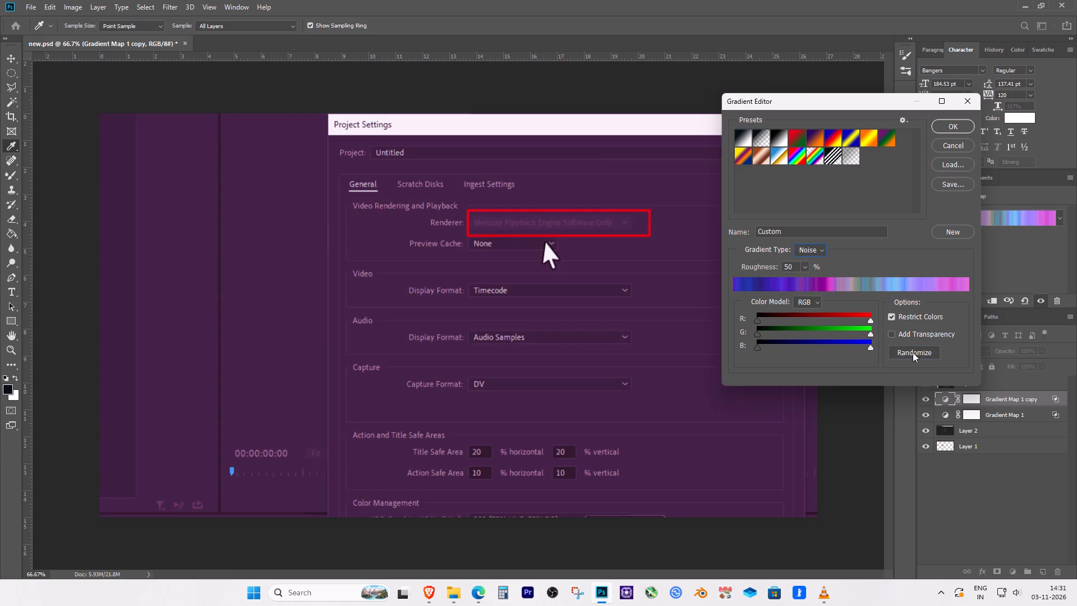
pyautogui.click(913, 352)
pyautogui.click(913, 351)
pyautogui.click(913, 351)
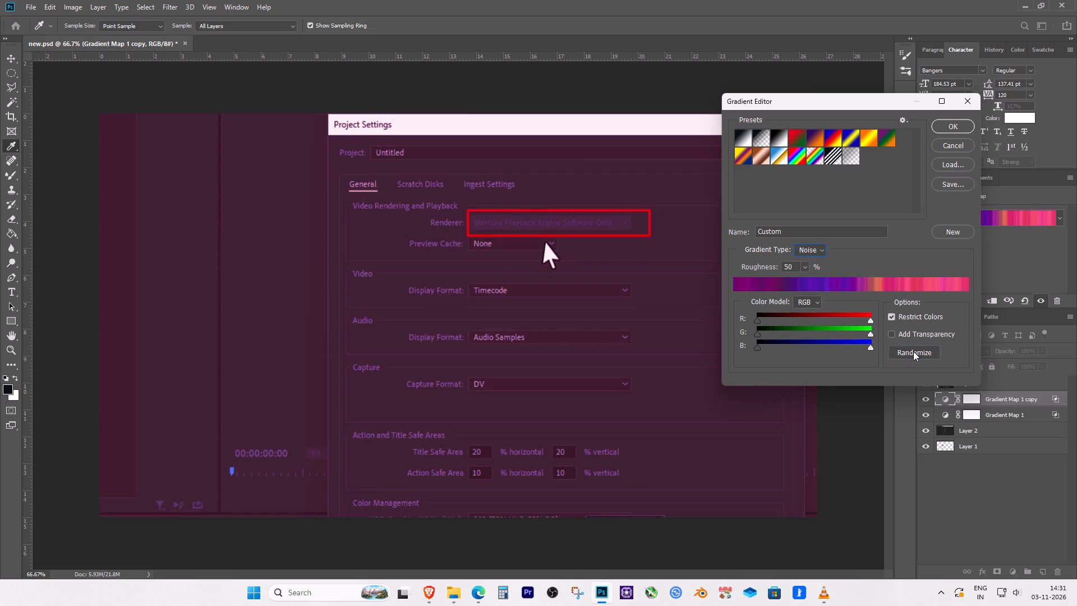
pyautogui.click(913, 351)
pyautogui.click(913, 351)
pyautogui.click(913, 351)
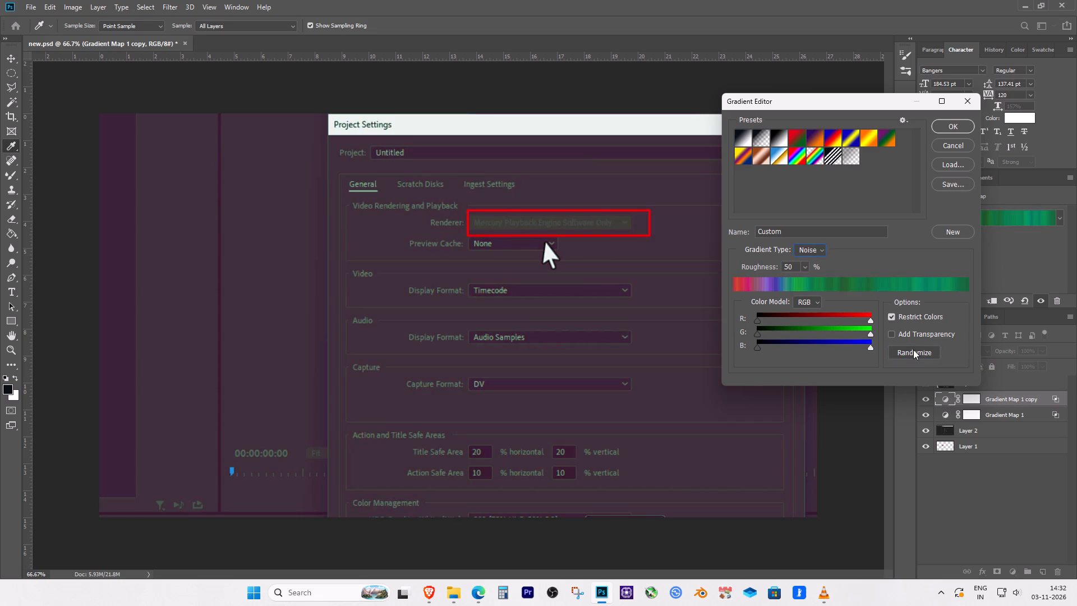
pyautogui.click(913, 350)
pyautogui.click(913, 350)
pyautogui.click(913, 350)
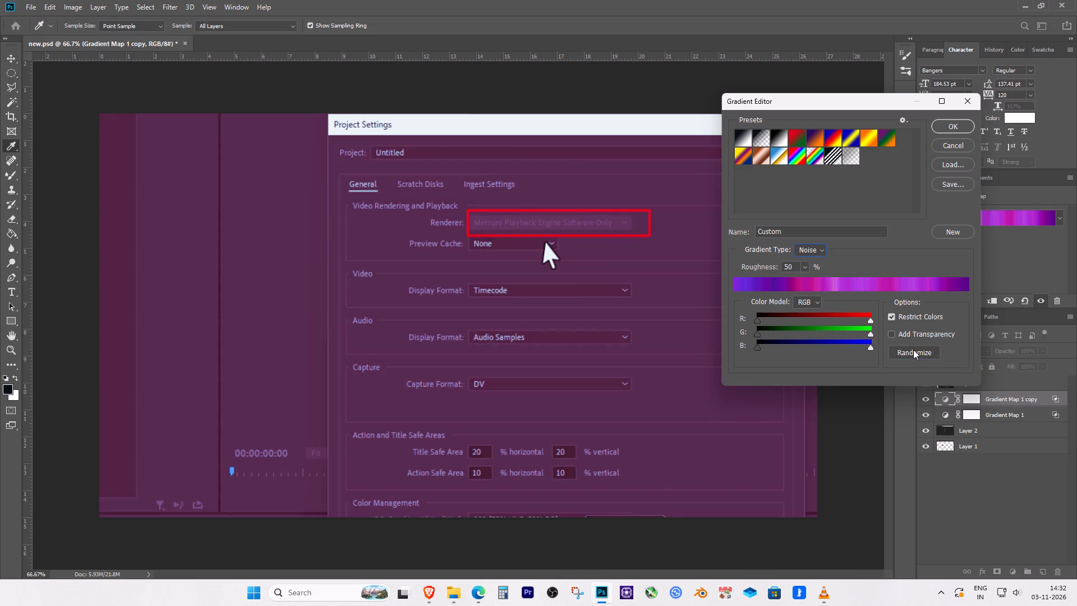
pyautogui.click(913, 350)
pyautogui.click(914, 350)
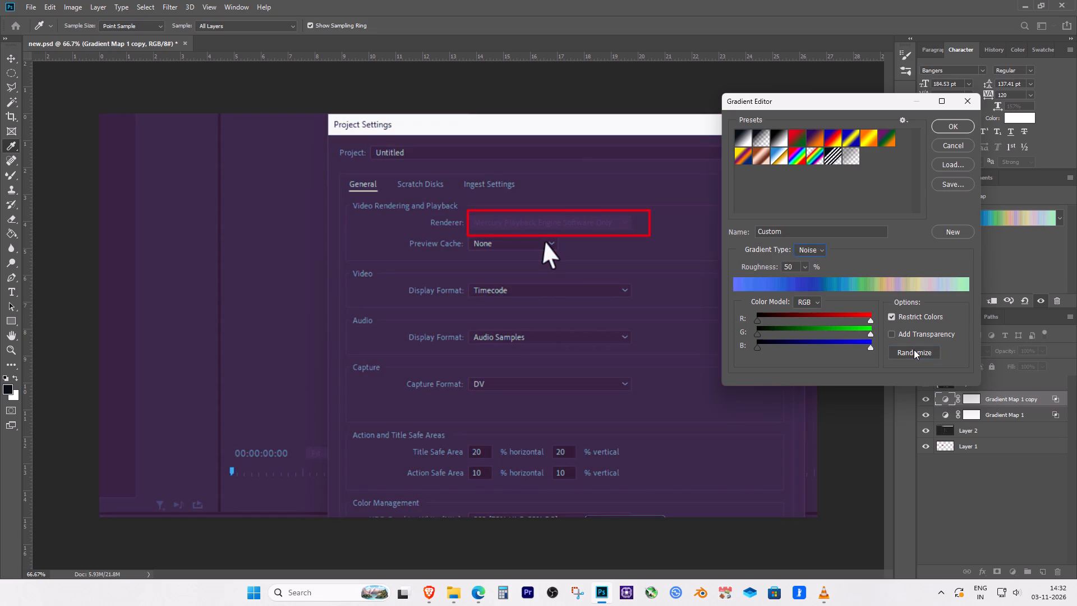
pyautogui.click(914, 350)
pyautogui.click(914, 349)
pyautogui.click(914, 348)
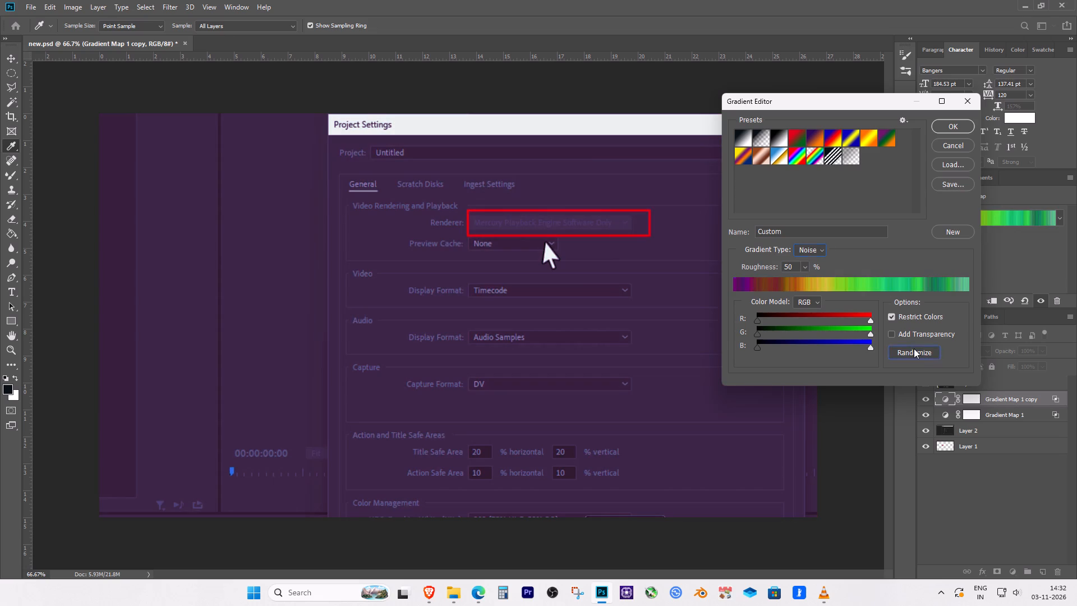
pyautogui.click(914, 348)
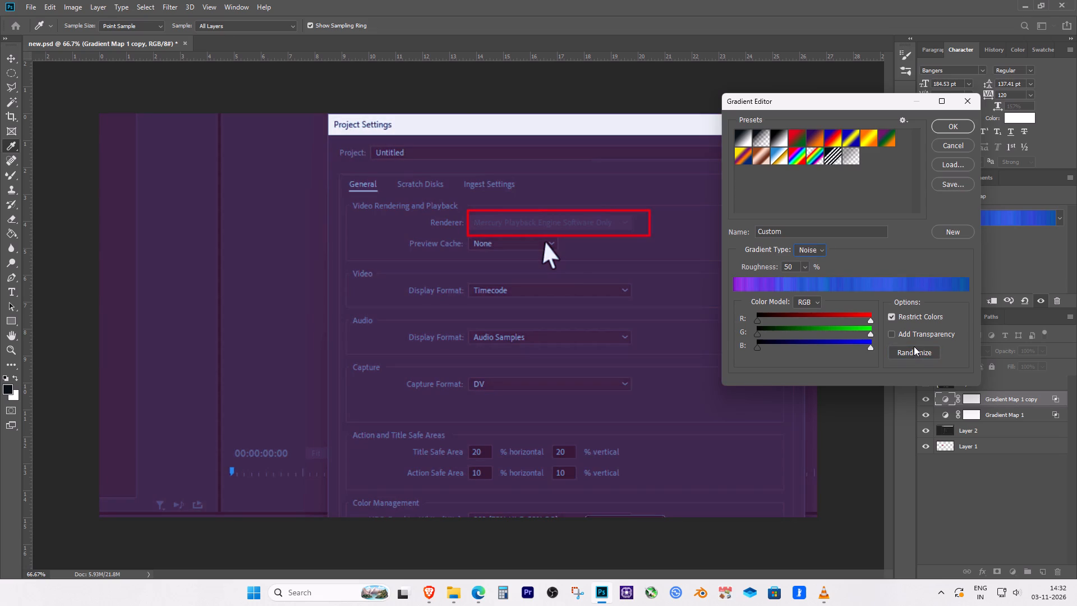
pyautogui.click(914, 346)
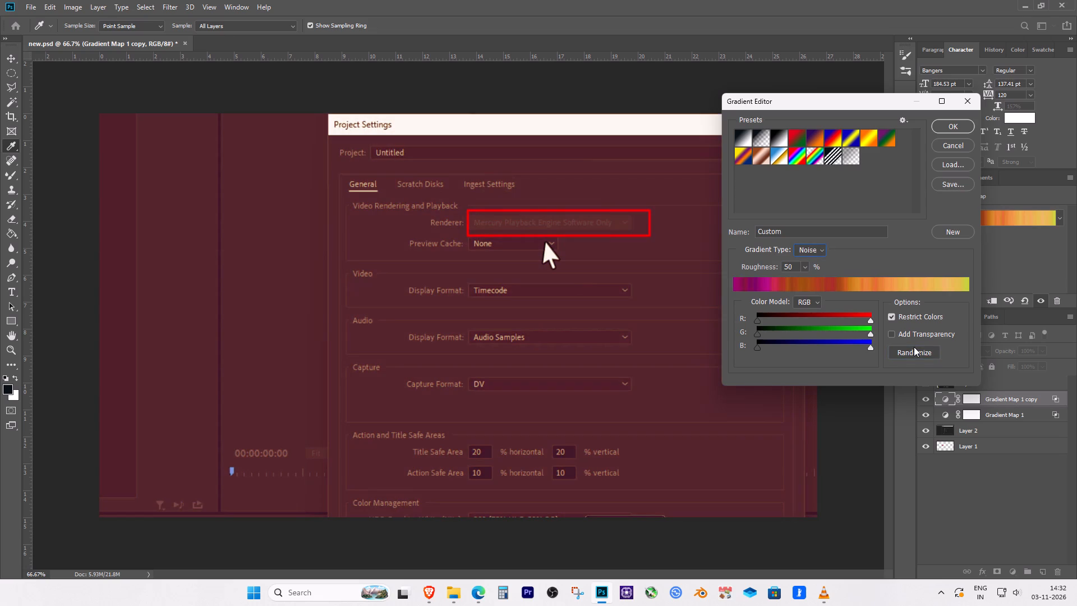
pyautogui.click(914, 347)
pyautogui.click(919, 351)
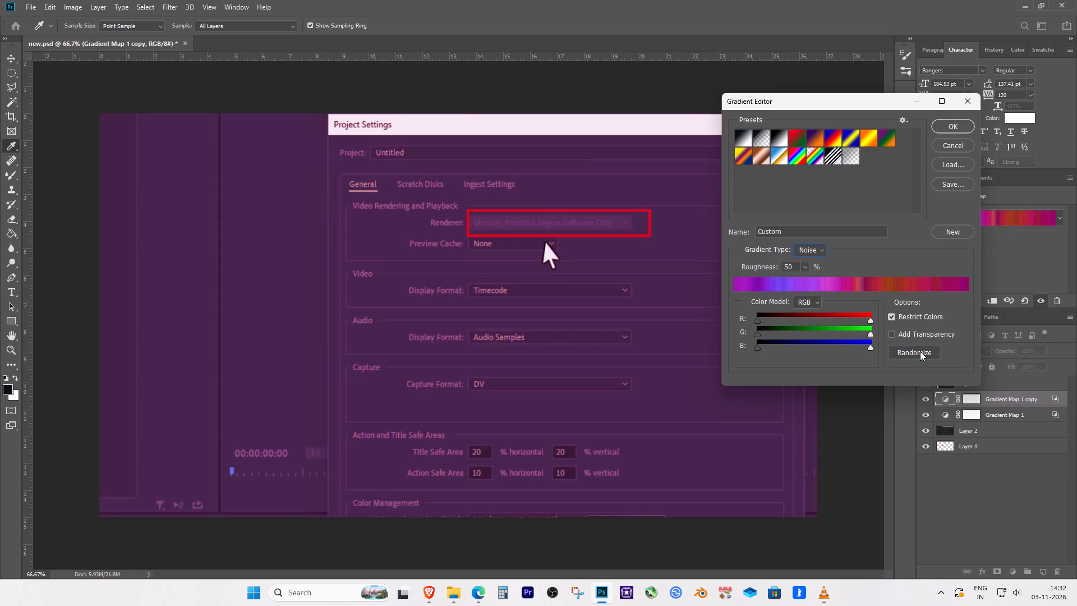
pyautogui.click(920, 351)
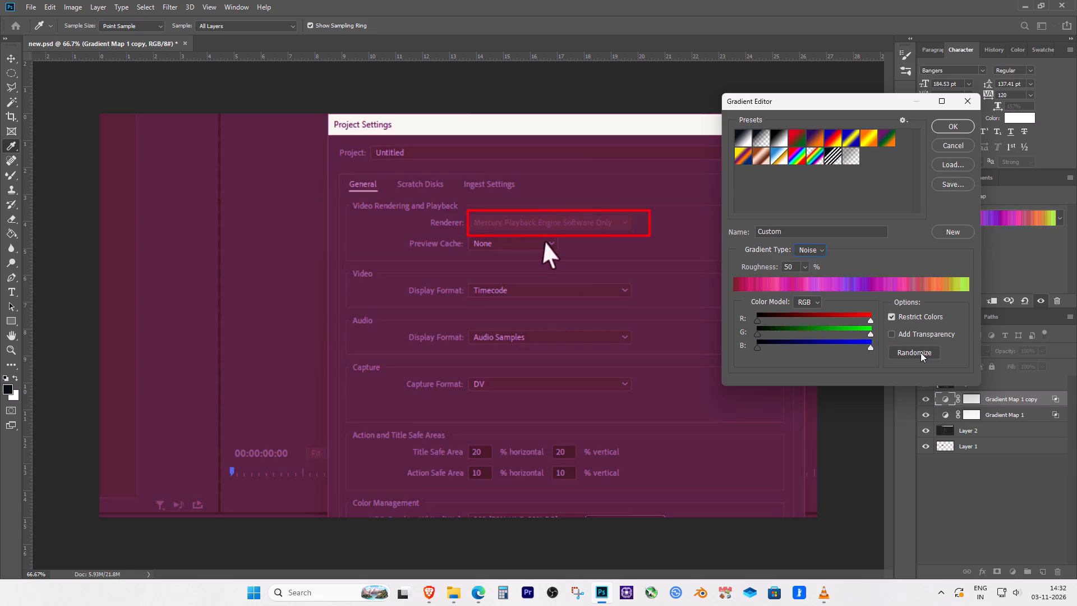
pyautogui.click(920, 351)
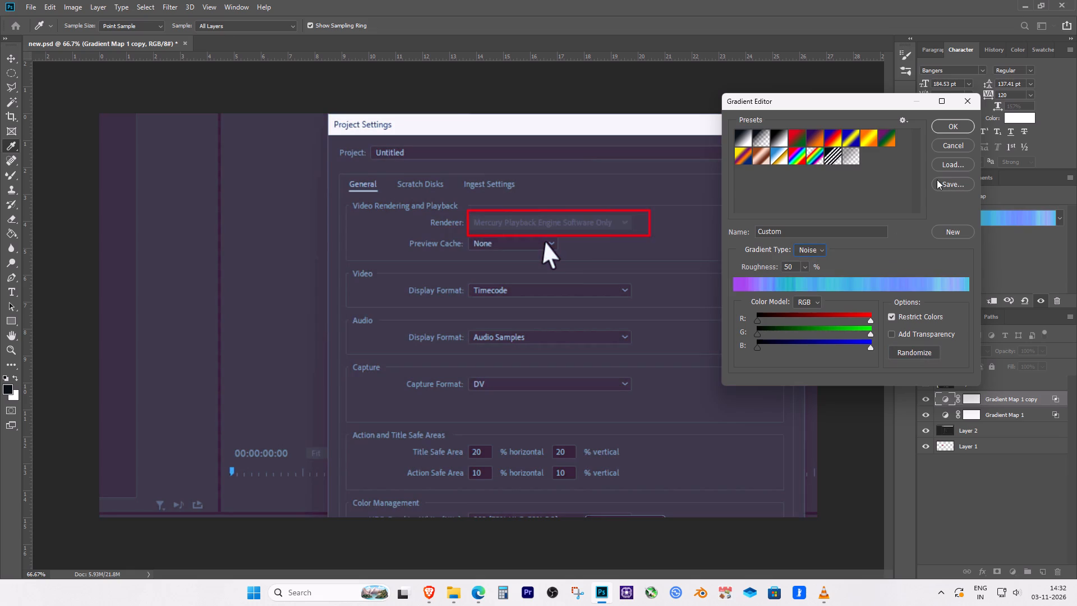
pyautogui.click(960, 131)
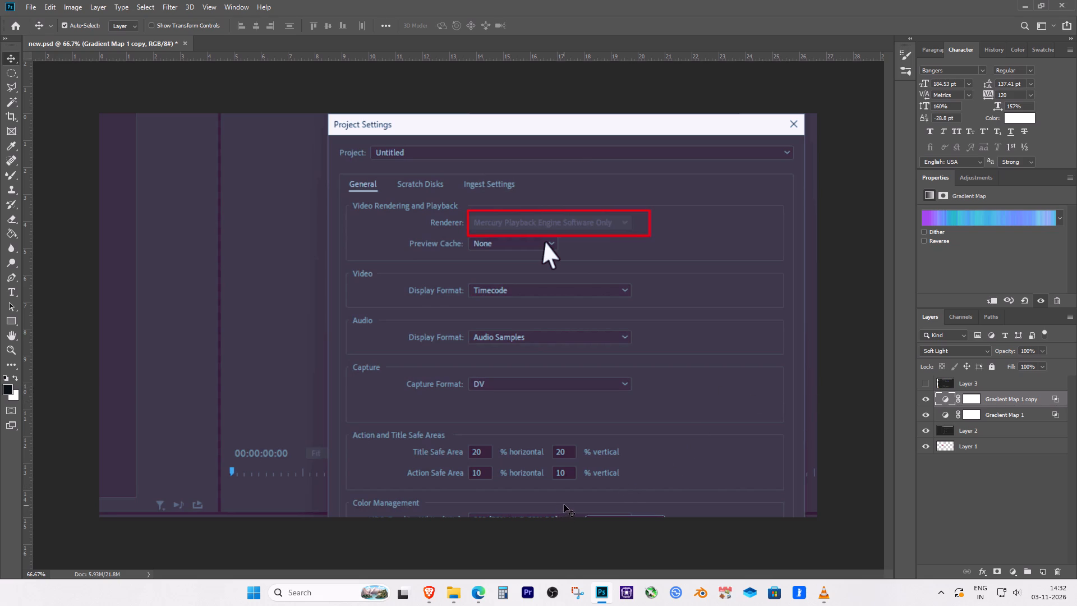
# Switch to Microsoft Edge and search in a new tab for images of the Premiere Pro logo.
pyautogui.click(481, 590)
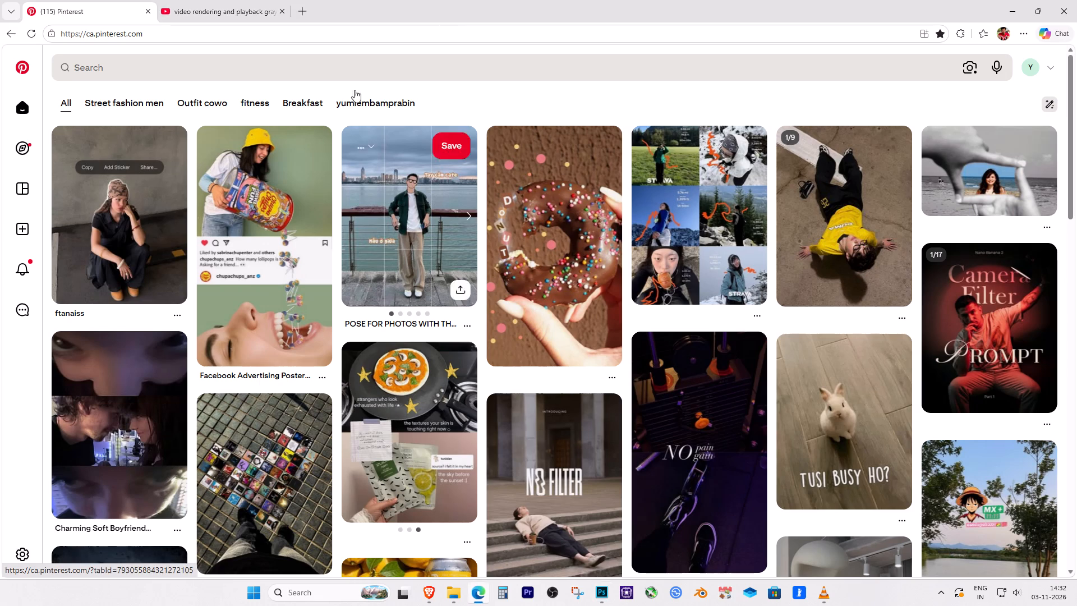
pyautogui.click(305, 11)
pyautogui.write('premere')
pyautogui.press('BackSpace')
pyautogui.press('BackSpace')
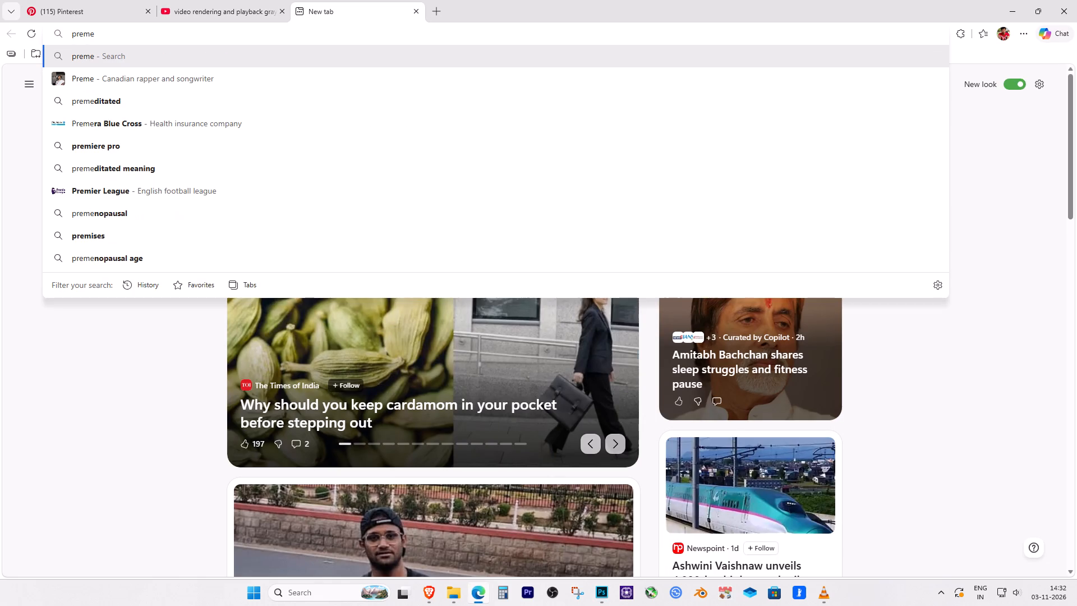
pyautogui.write('ire pro logo')
pyautogui.press('Return')
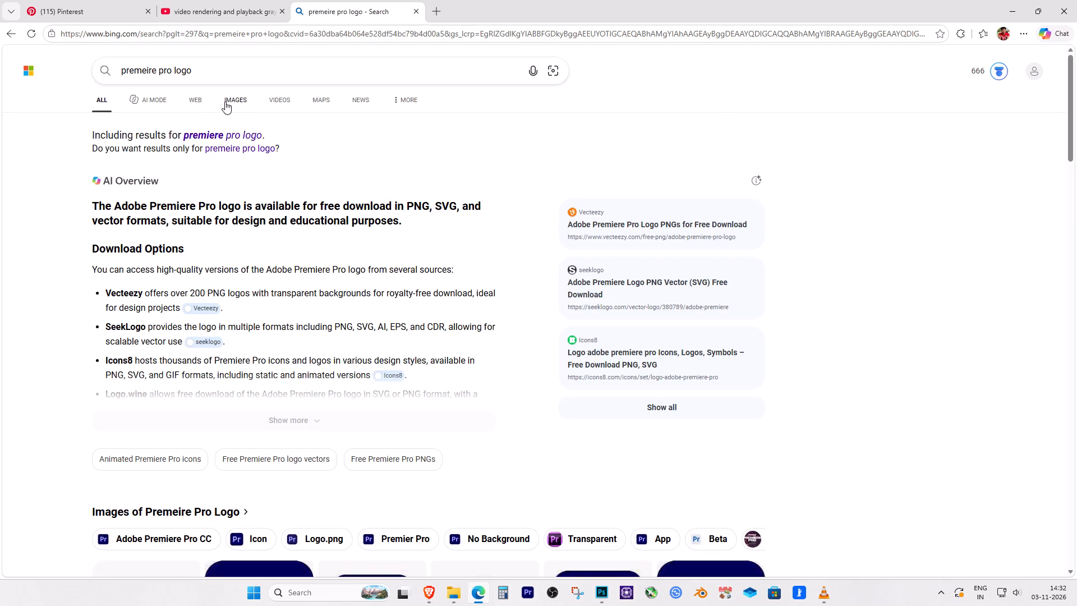
pyautogui.click(234, 100)
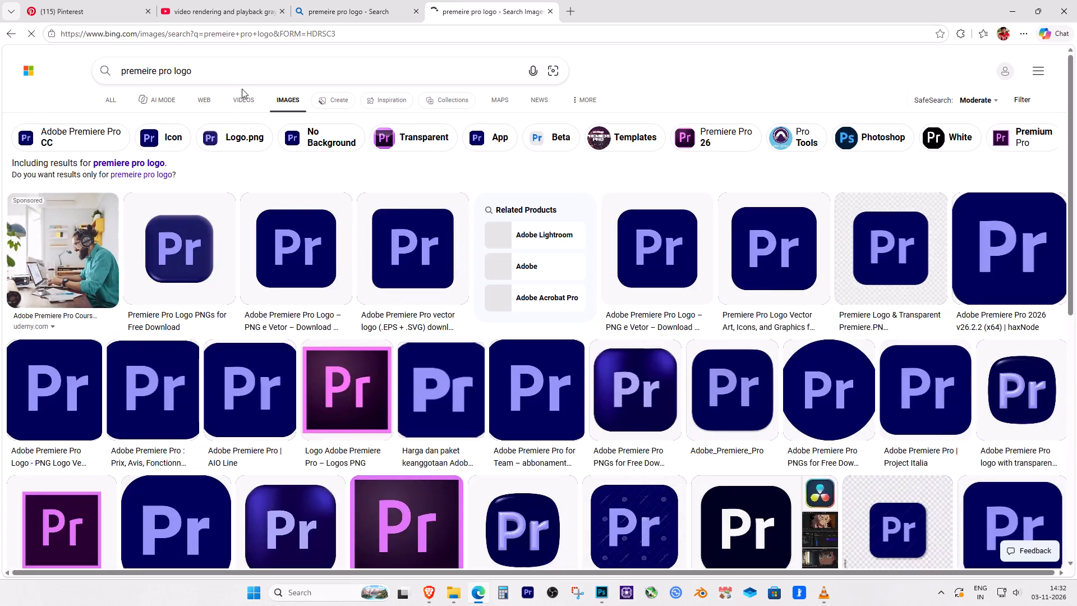
# Copy the glossy blue Vecteezy Pr logo from the image results and paste it into new.psd in Photoshop.
pyautogui.click(193, 260)
pyautogui.rightClick(424, 236)
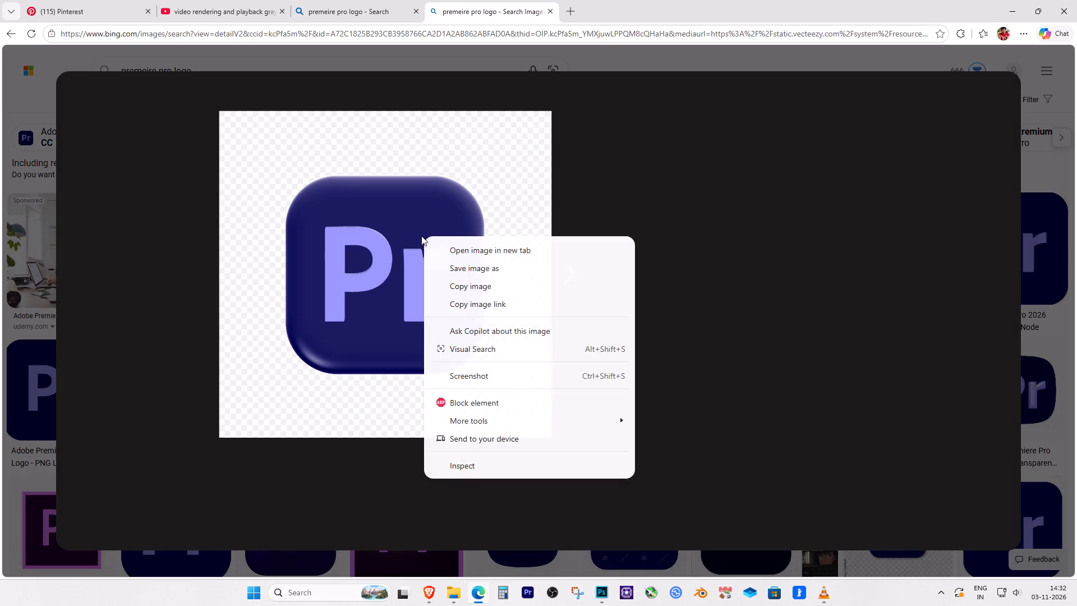
pyautogui.click(478, 294)
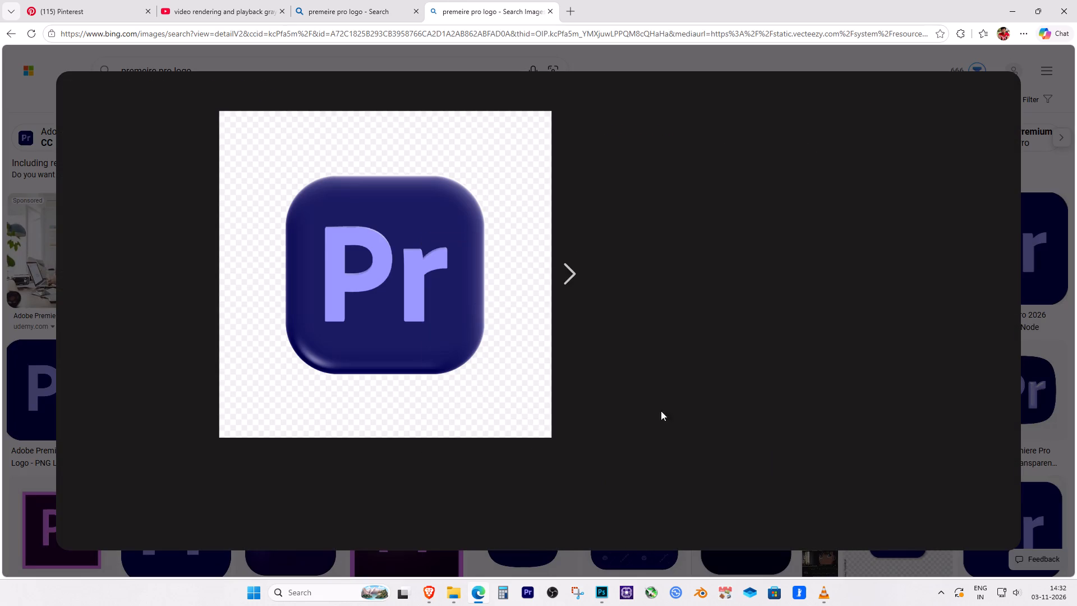
pyautogui.click(607, 595)
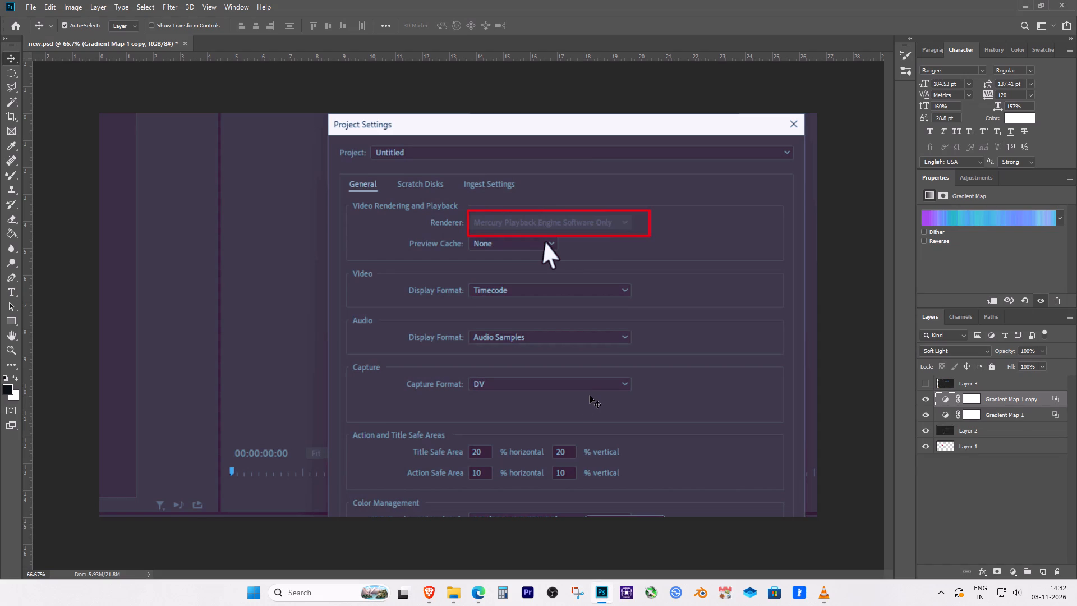
pyautogui.hotkey('ctrl', 'v')
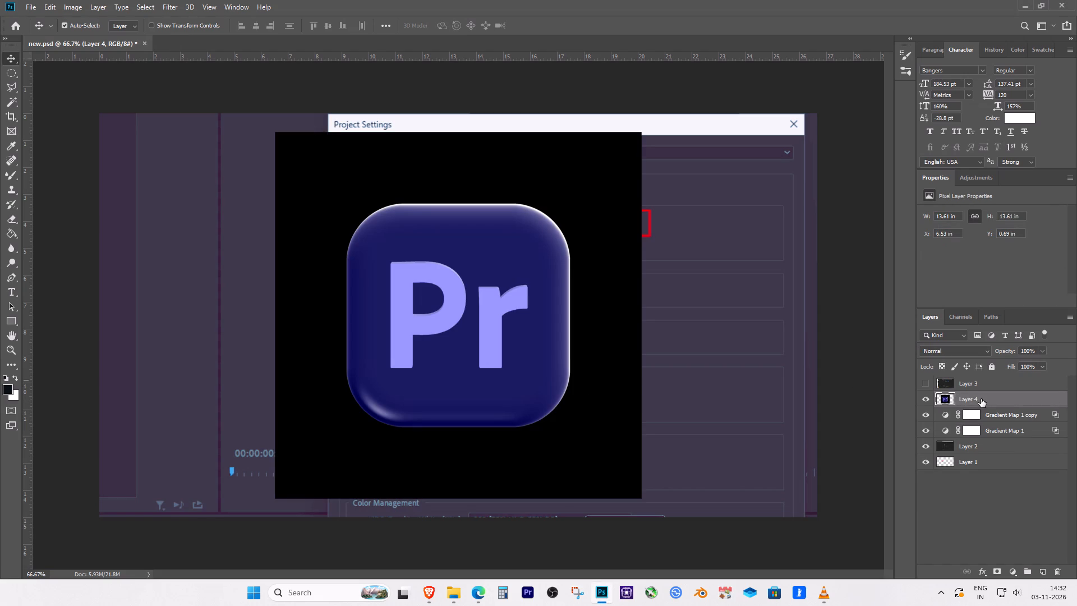
# Select the black background around the pasted Pr logo with the Magic Wand, delete it, and deselect.
pyautogui.press('w')
pyautogui.click(599, 298)
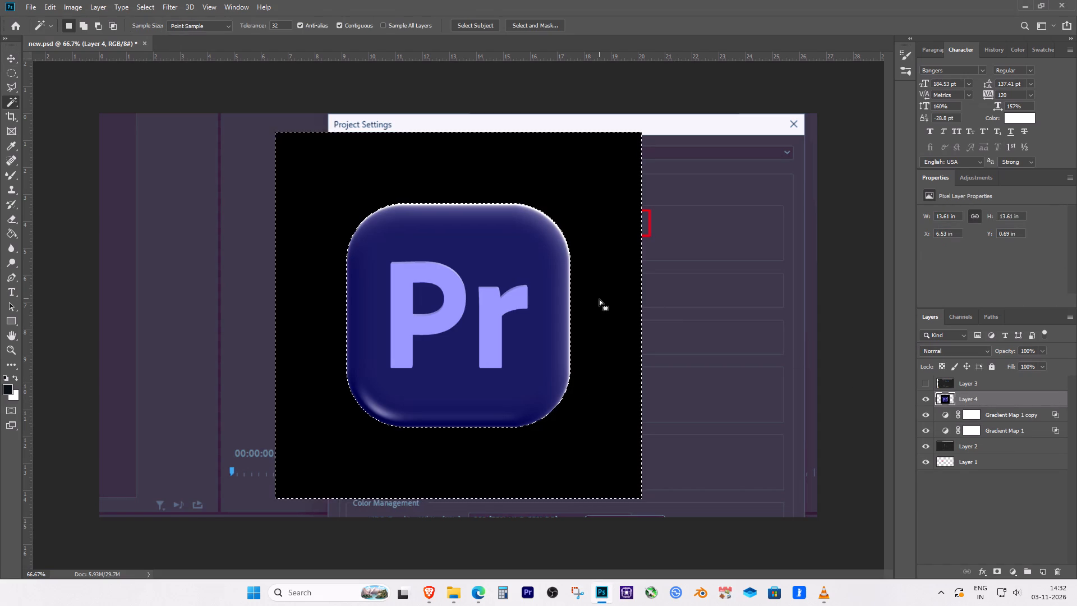
pyautogui.press('Delete')
pyautogui.hotkey('ctrl', 'd')
pyautogui.press('v')
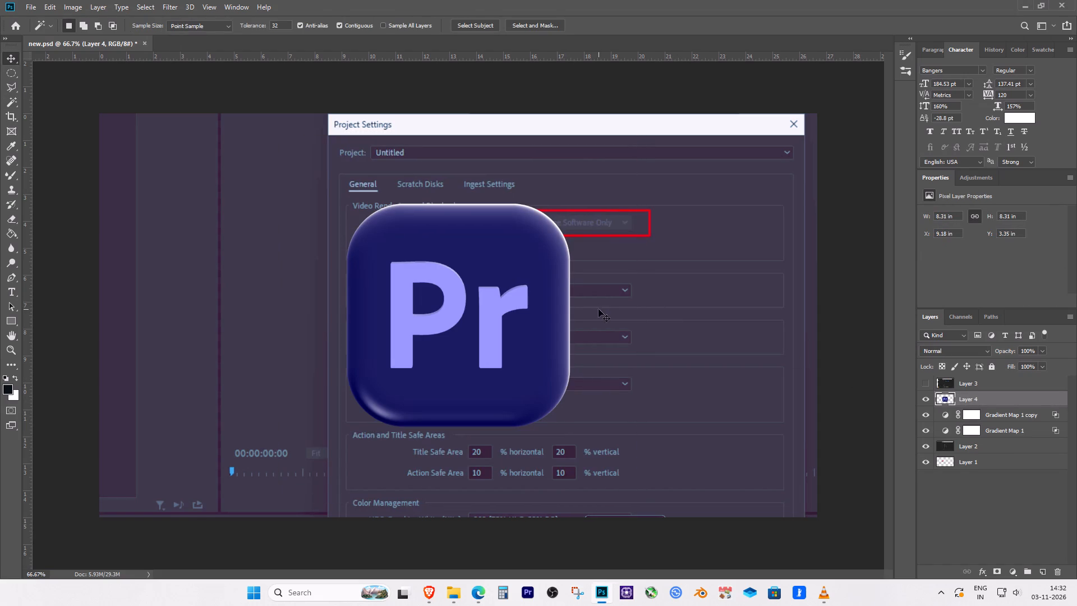
# Scale the Pr logo down to about 5.07 in wide and place it near the canvas's upper-left corner.
pyautogui.moveTo(547, 287); pyautogui.dragTo(322, 228)
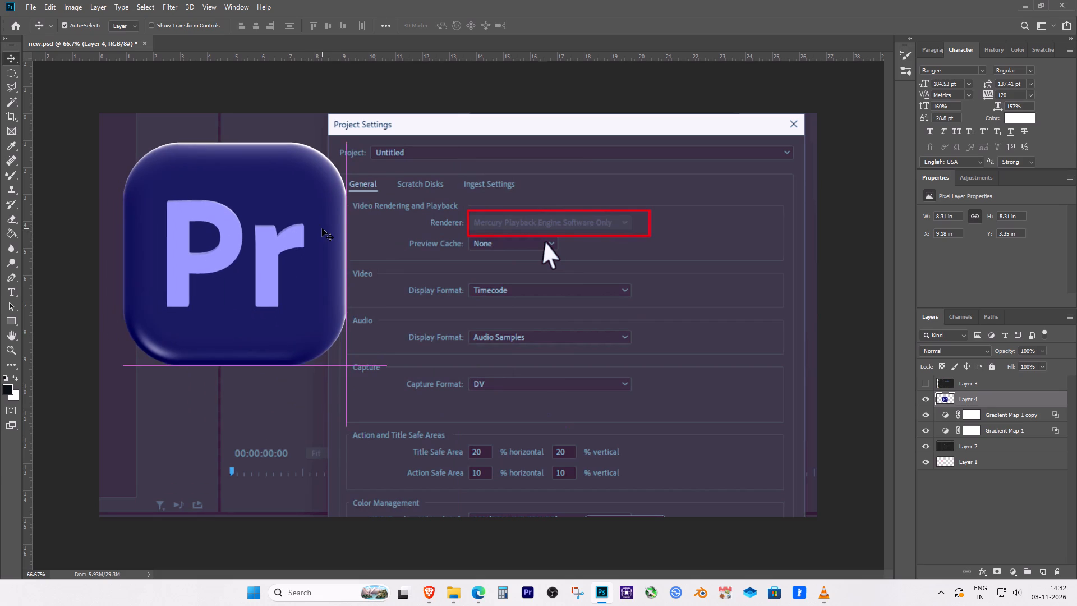
pyautogui.hotkey('ctrl', 't')
pyautogui.moveTo(345, 138); pyautogui.dragTo(309, 186)
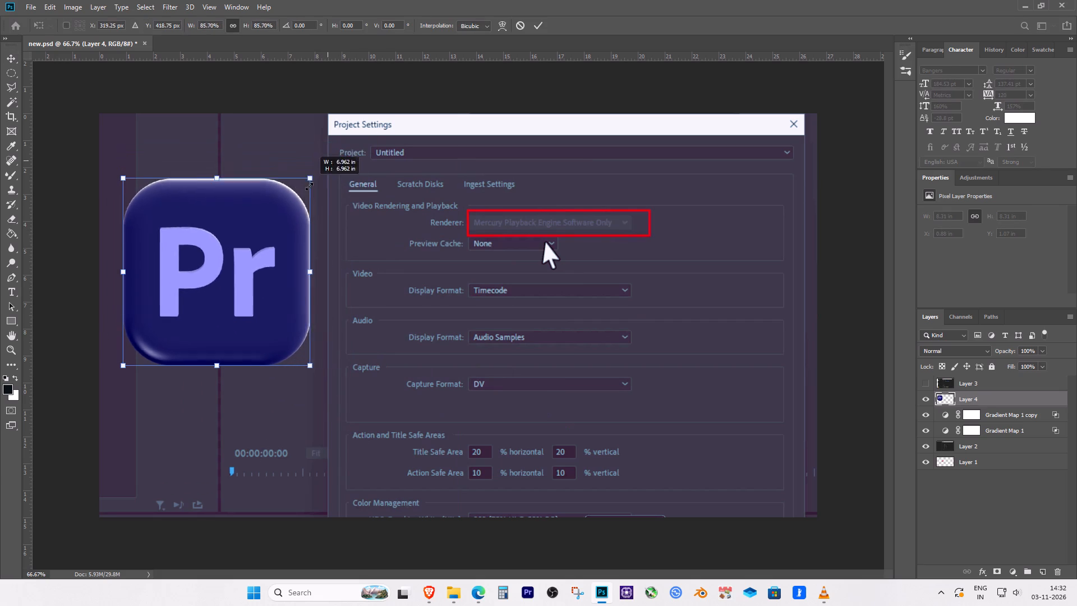
pyautogui.moveTo(309, 186); pyautogui.dragTo(289, 229)
pyautogui.moveTo(225, 276); pyautogui.dragTo(229, 184)
pyautogui.moveTo(279, 278); pyautogui.dragTo(266, 263)
pyautogui.moveTo(229, 230); pyautogui.dragTo(234, 238)
pyautogui.press('Return')
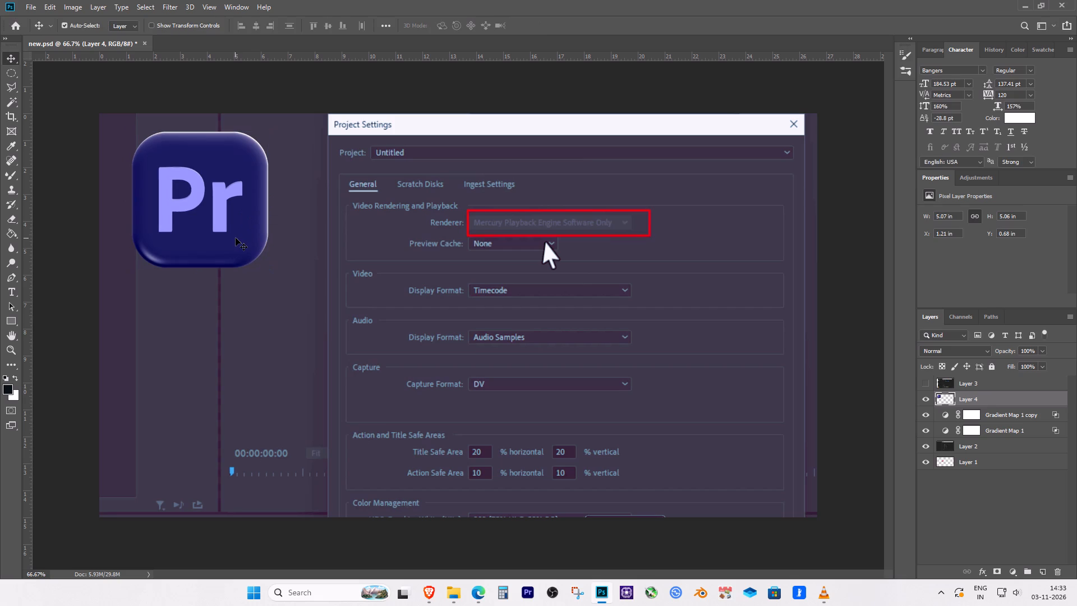
pyautogui.moveTo(248, 236); pyautogui.dragTo(255, 238)
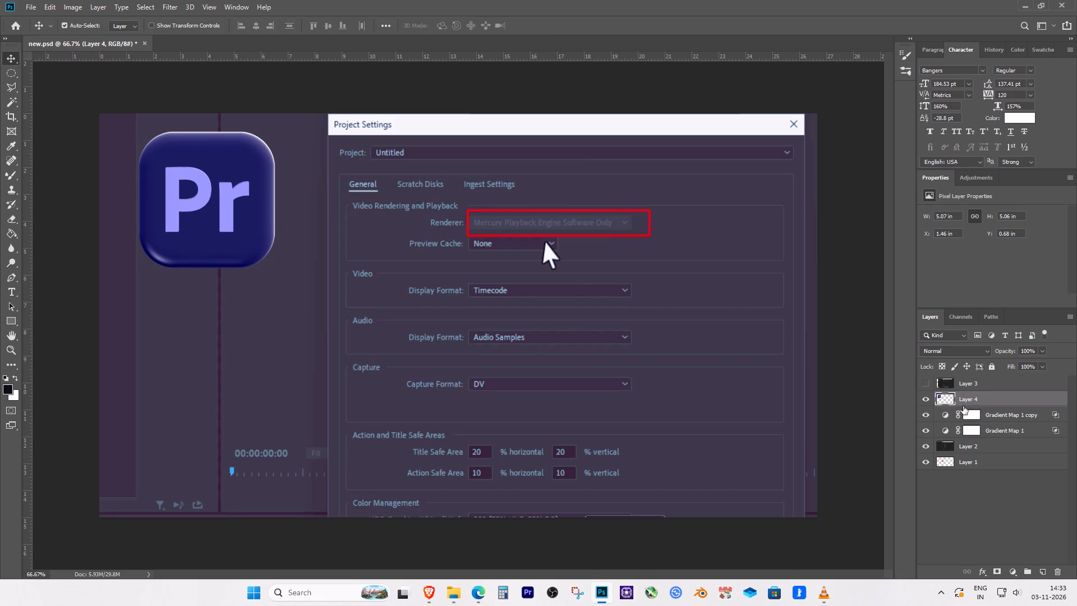
# Add a Hue/Saturation adjustment layer above the Pr logo, try hue shifts up to +12, and clip it to the logo layer.
pyautogui.click(1012, 573)
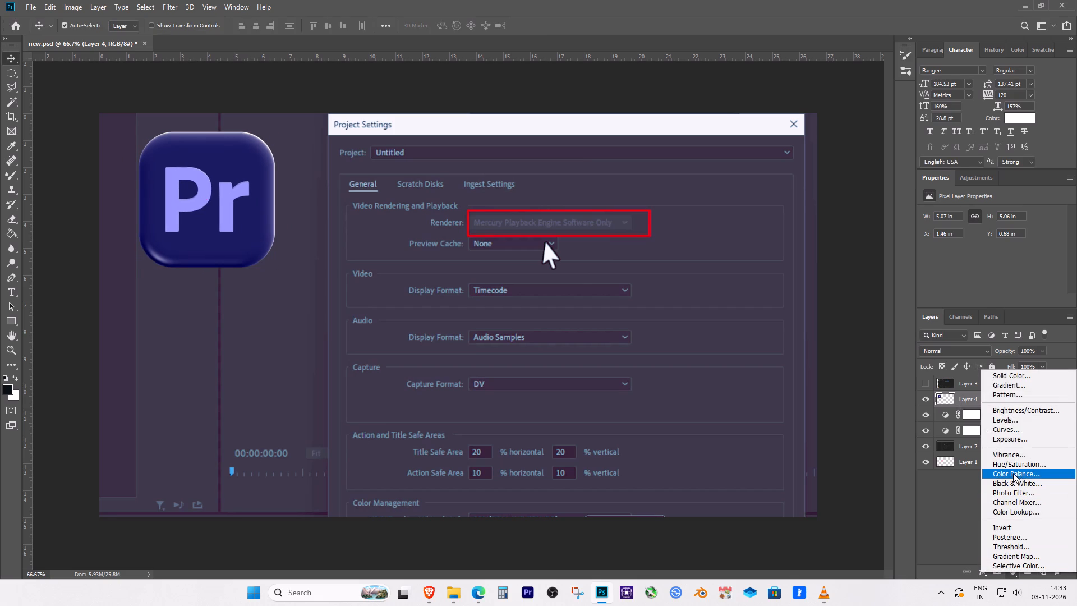
pyautogui.click(1021, 466)
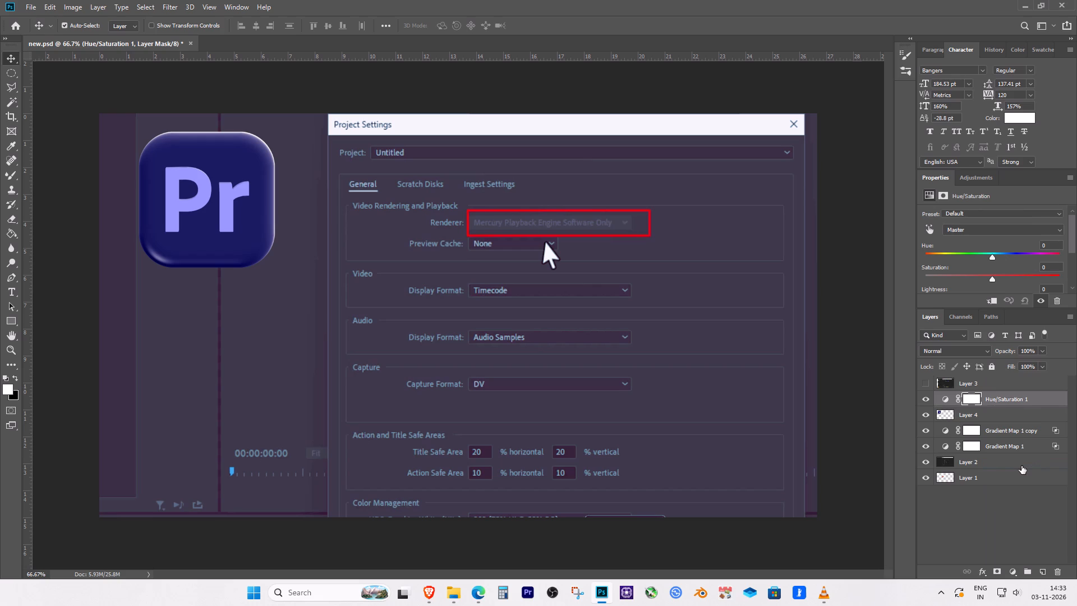
pyautogui.moveTo(993, 258); pyautogui.dragTo(975, 257)
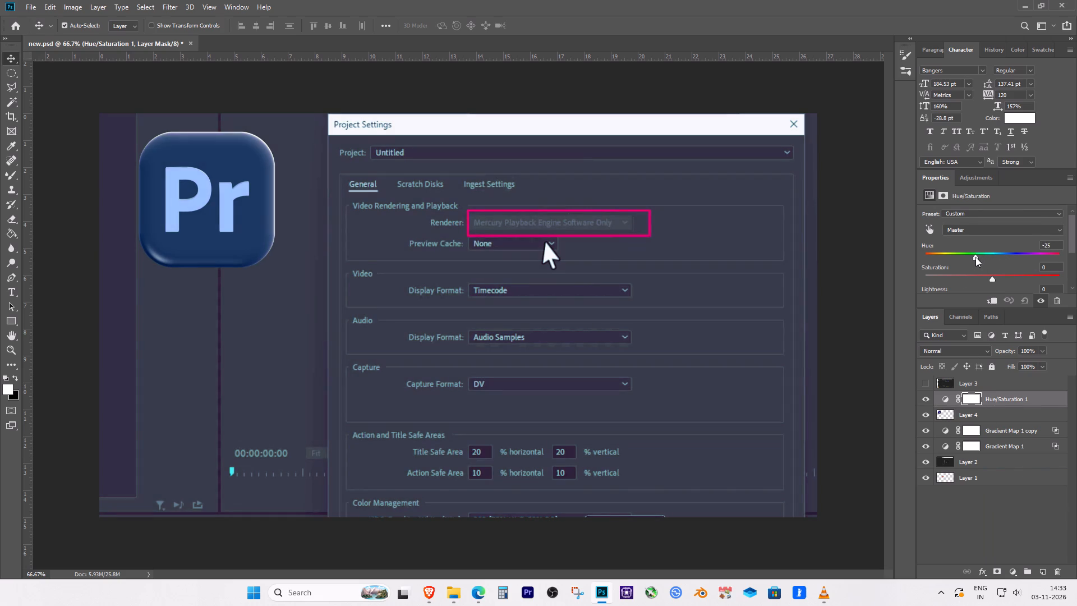
pyautogui.moveTo(975, 257); pyautogui.dragTo(1000, 263)
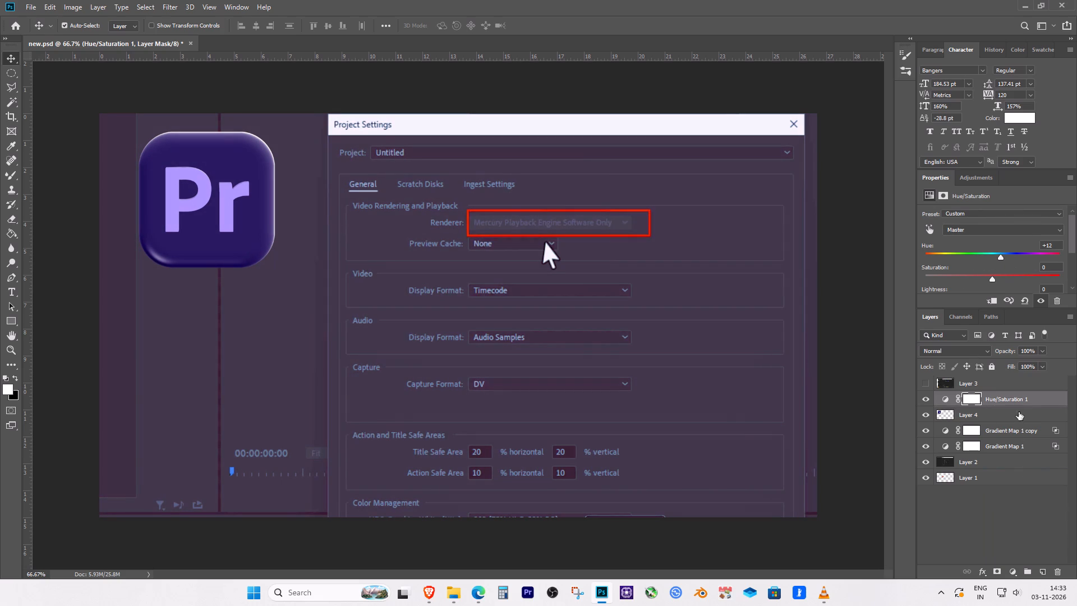
pyautogui.rightClick(1014, 398)
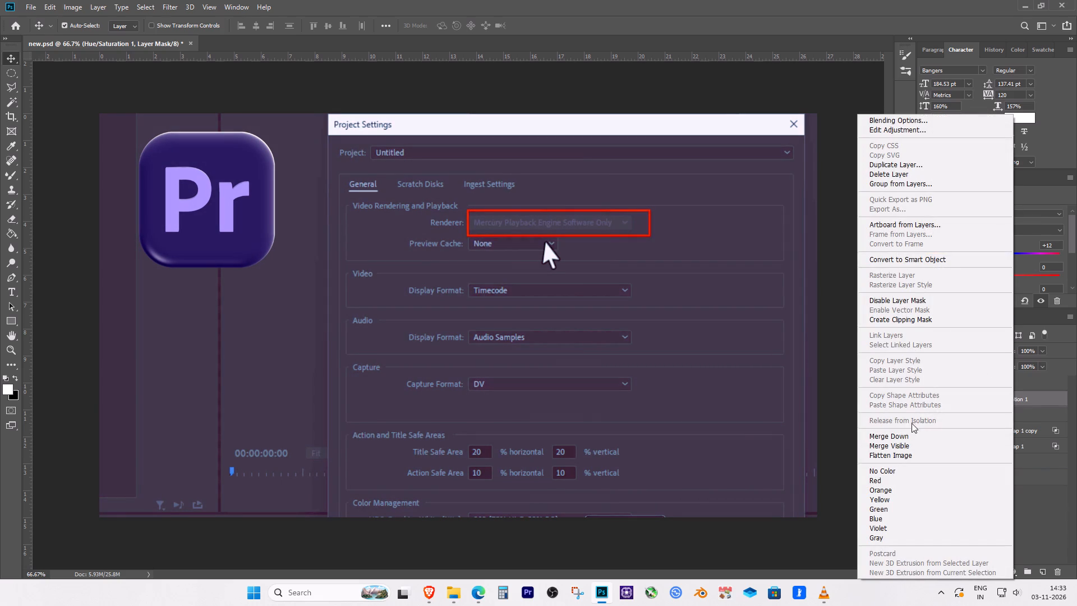
pyautogui.click(910, 323)
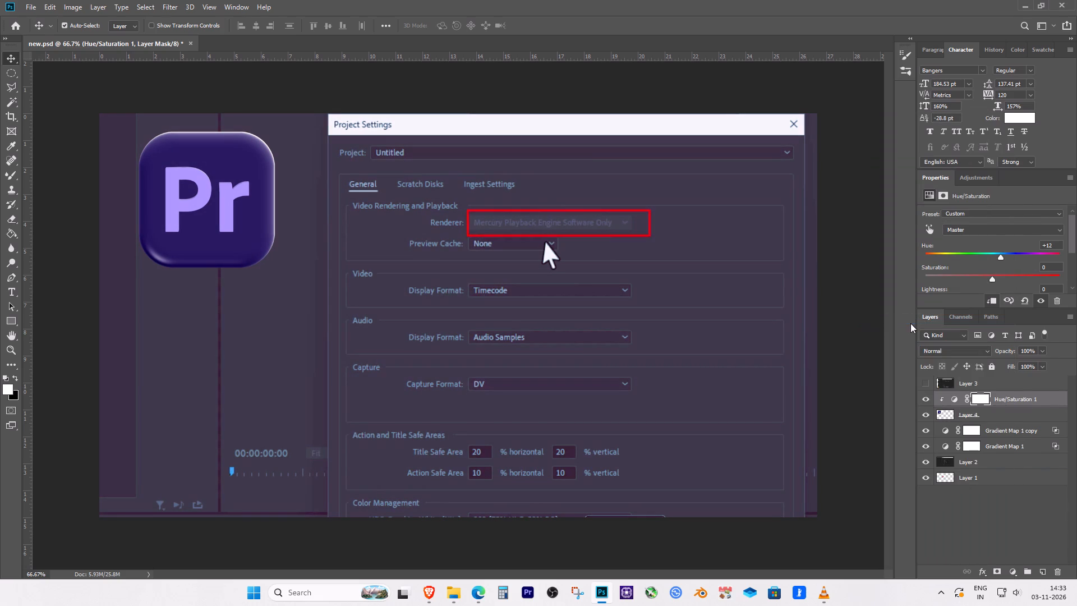
# Set the logo's Hue/Saturation adjustment to hue -2 and saturation +86, and compare the logo with and without it.
pyautogui.moveTo(997, 255); pyautogui.dragTo(1017, 258)
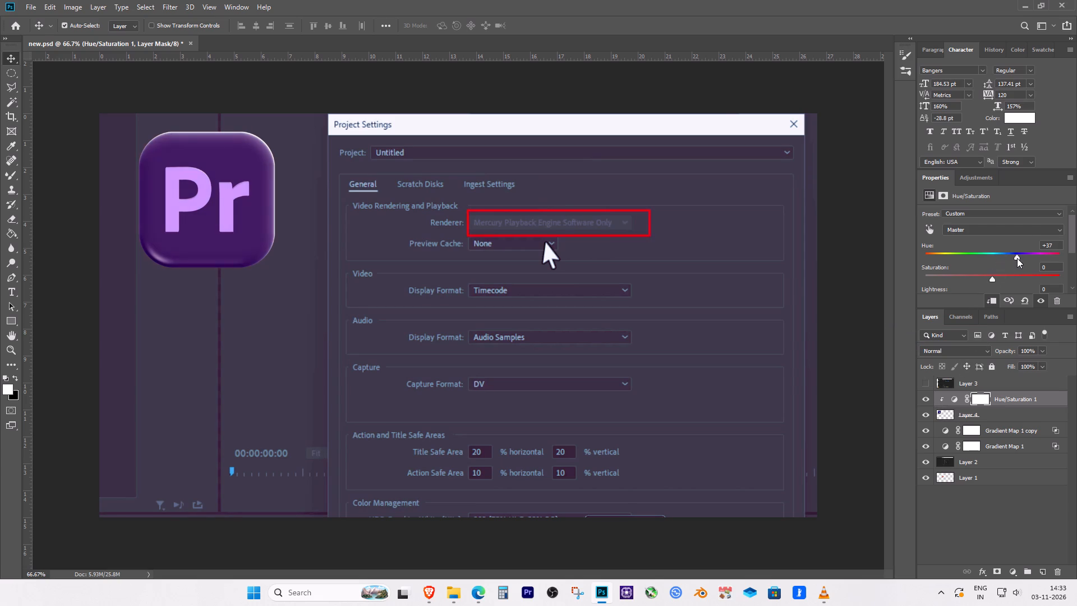
pyautogui.moveTo(1017, 258); pyautogui.dragTo(1016, 261)
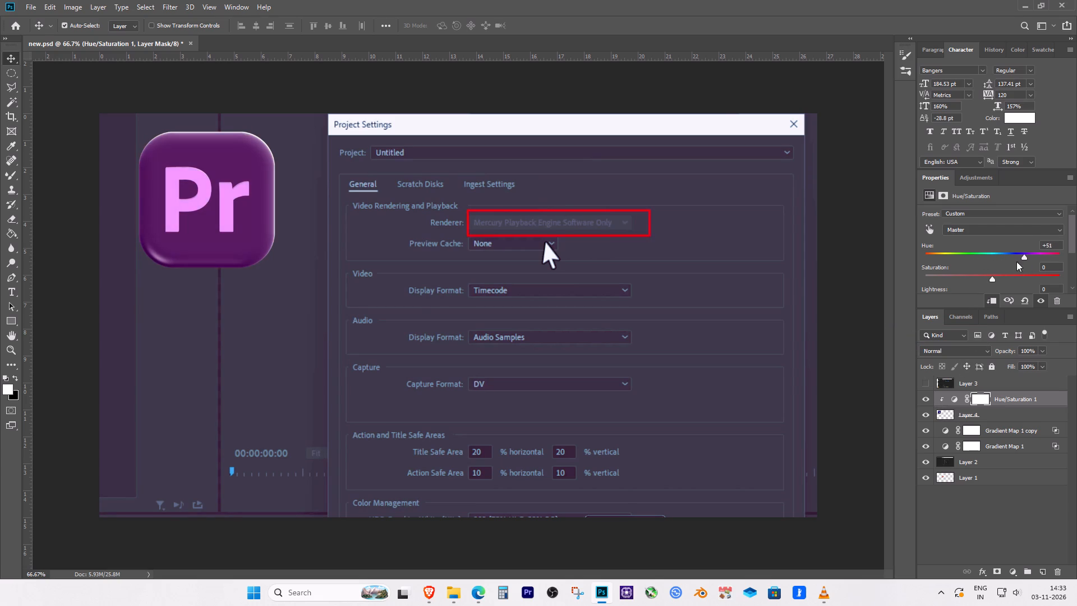
pyautogui.moveTo(1016, 261); pyautogui.dragTo(968, 261)
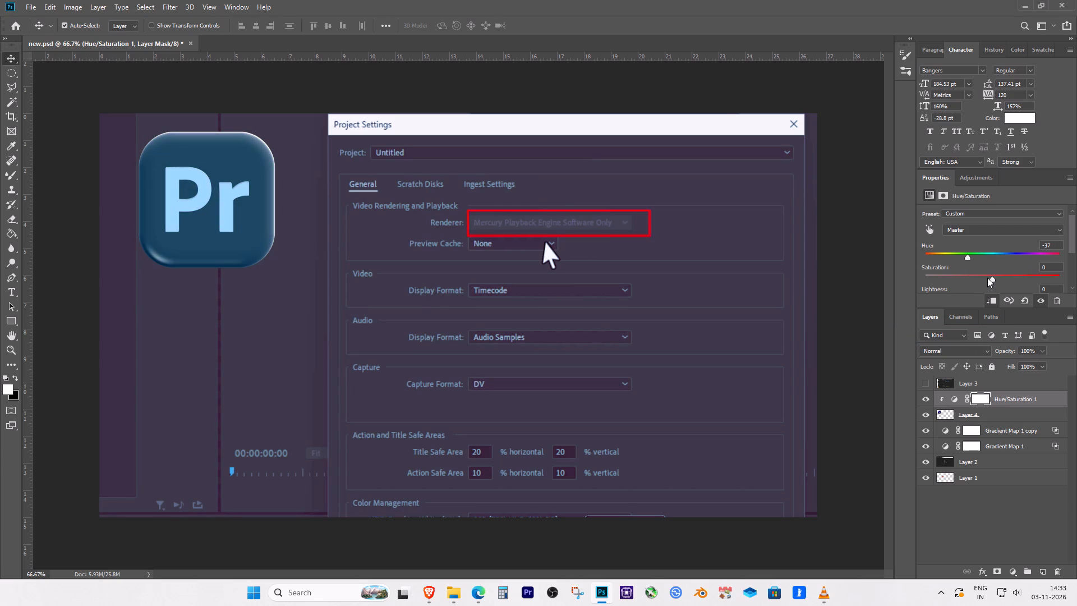
pyautogui.moveTo(987, 278); pyautogui.dragTo(1050, 274)
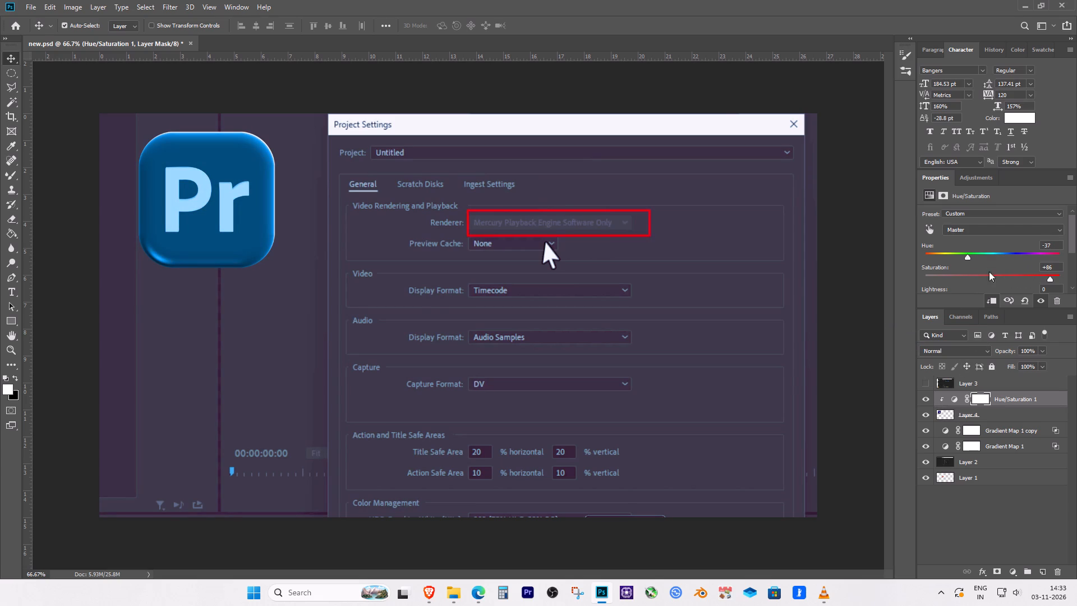
pyautogui.moveTo(963, 257); pyautogui.dragTo(991, 257)
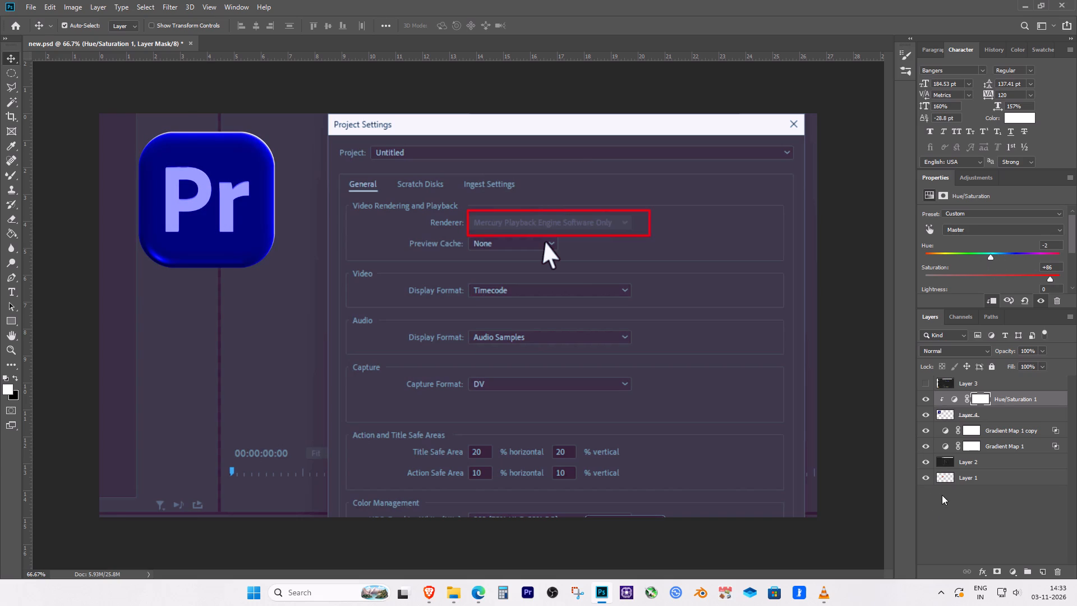
pyautogui.click(924, 402)
pyautogui.click(924, 402)
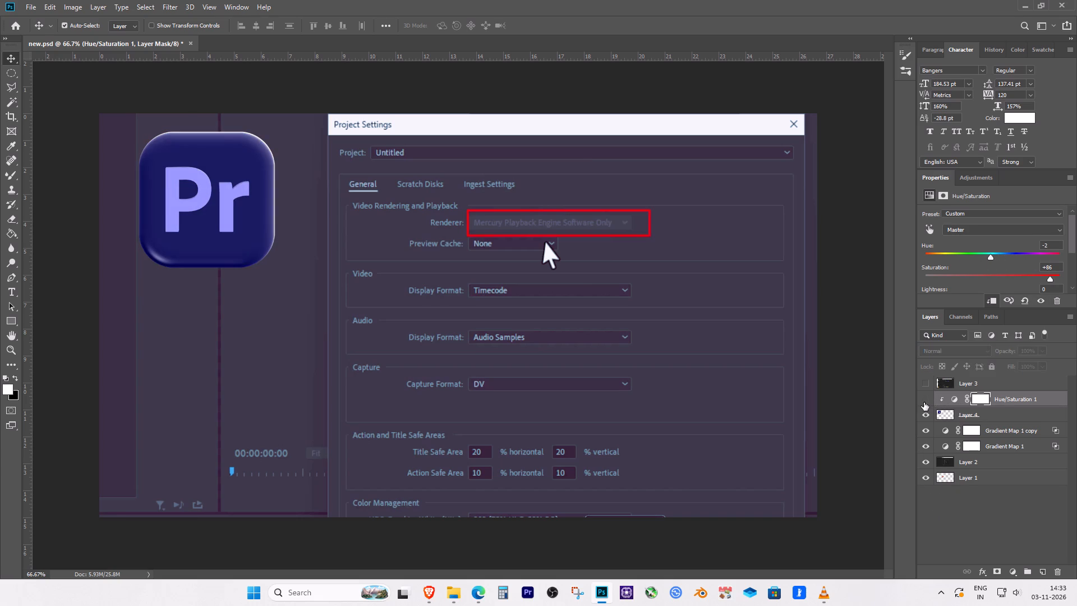
pyautogui.click(924, 402)
pyautogui.click(924, 402)
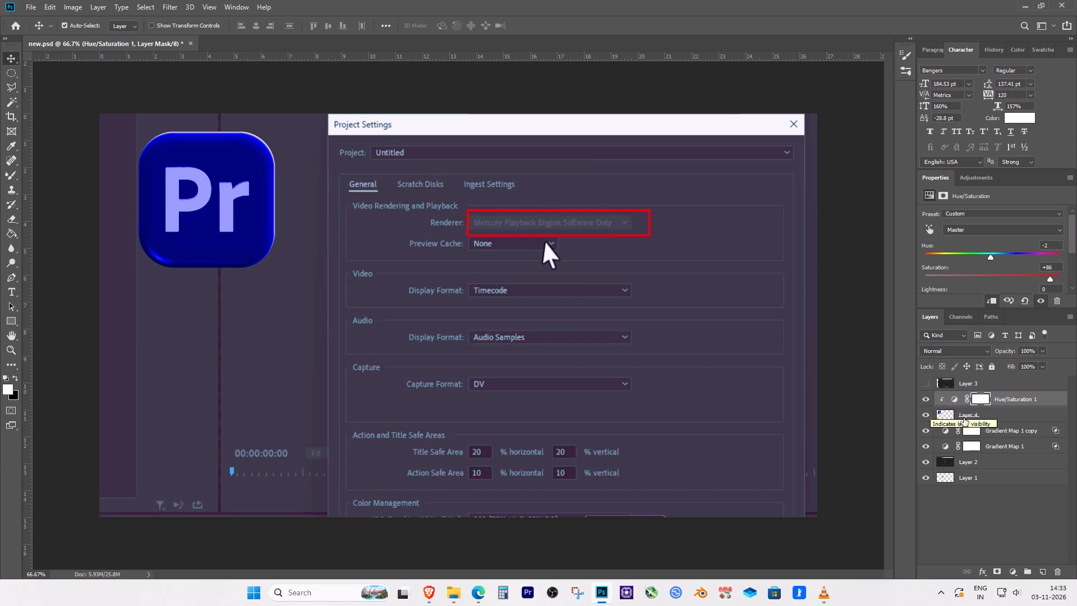
# Add a Gradient Overlay in Soft Light blend mode to the Pr logo layer and compare it on and off.
pyautogui.click(1002, 416)
pyautogui.rightClick(1002, 416)
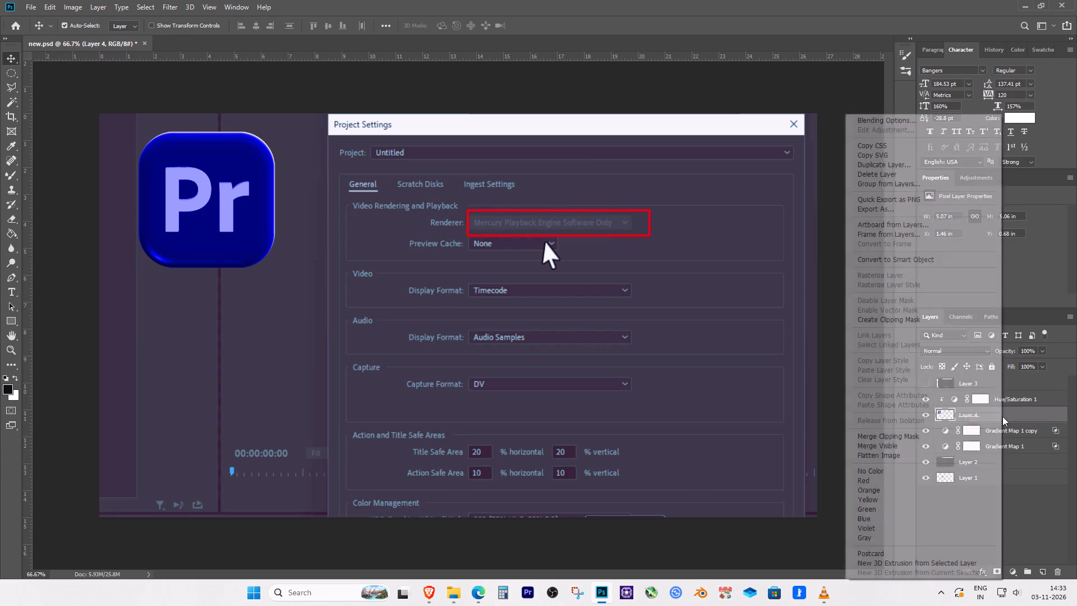
pyautogui.click(896, 118)
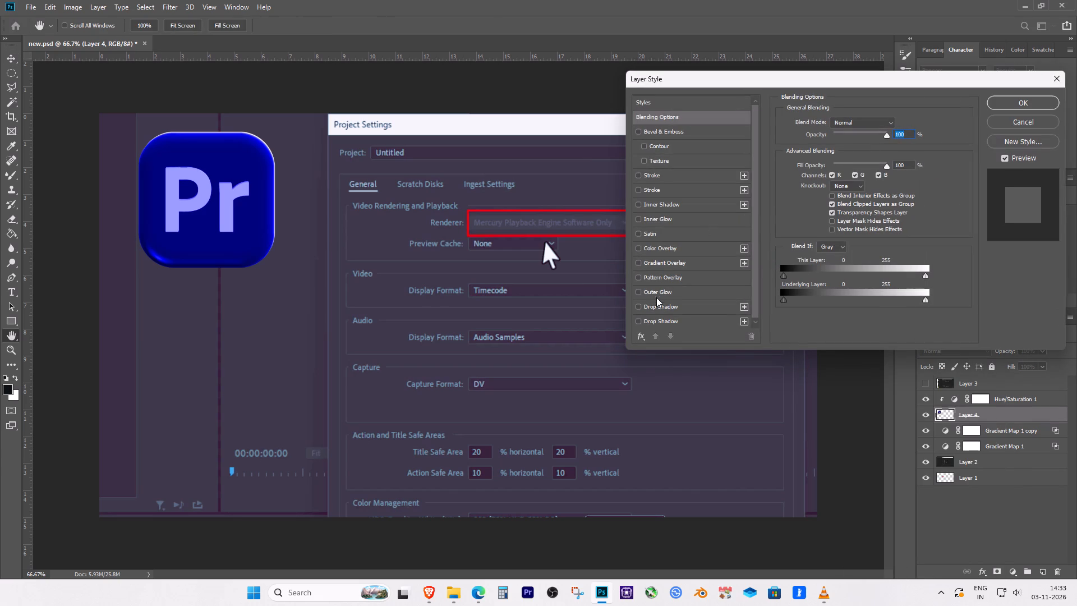
pyautogui.click(649, 263)
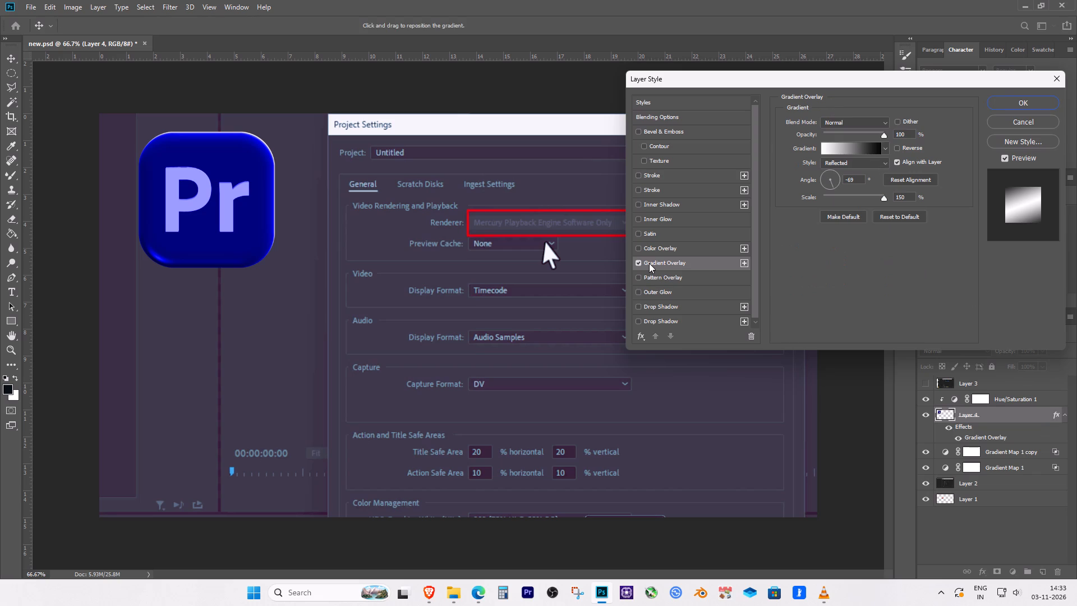
pyautogui.click(851, 123)
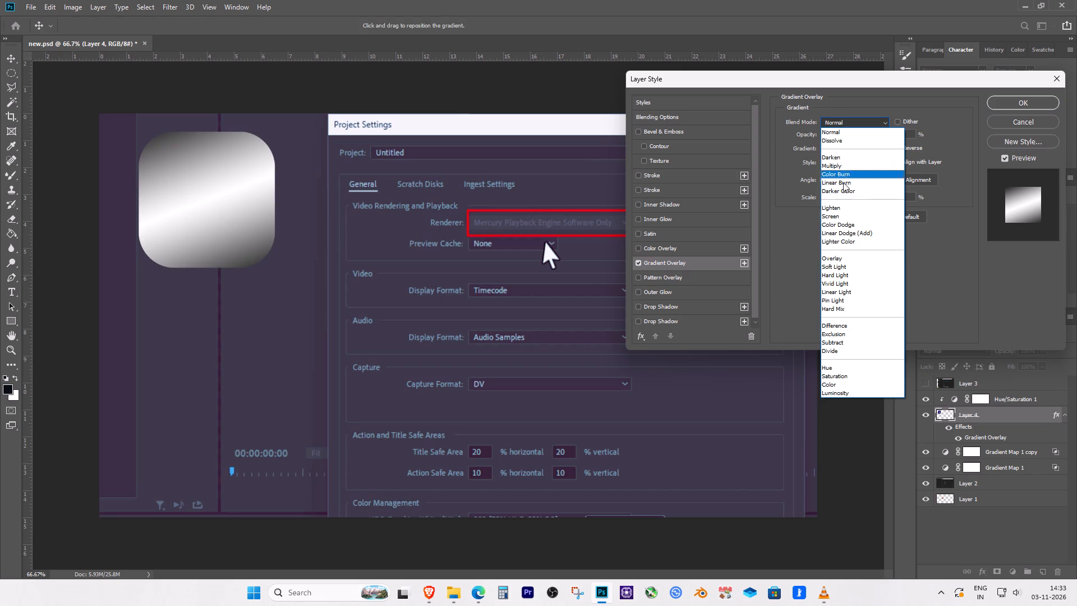
pyautogui.click(832, 265)
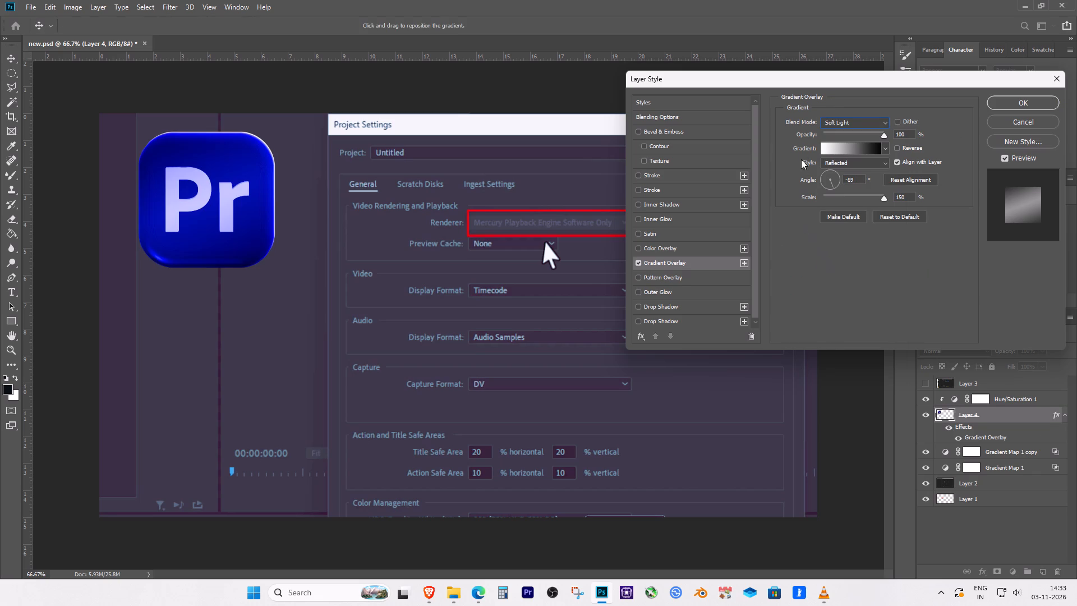
pyautogui.click(640, 262)
pyautogui.click(637, 261)
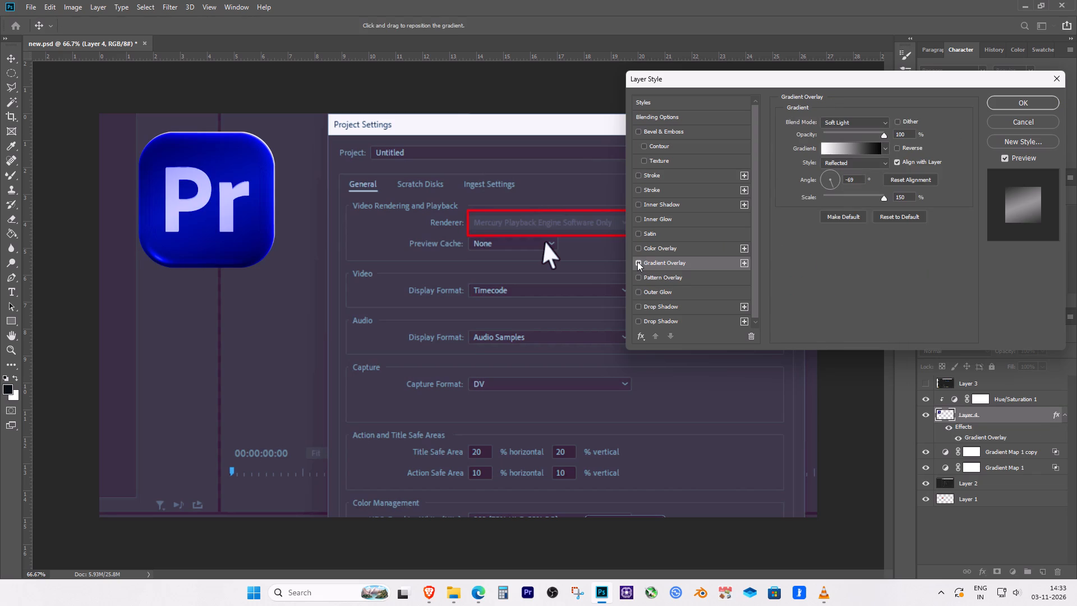
pyautogui.click(637, 261)
pyautogui.click(637, 261)
# Add a Drop Shadow and a dark blue #00048c Outer Glow at 100% opacity and 62 px size to the Pr logo.
pyautogui.click(645, 308)
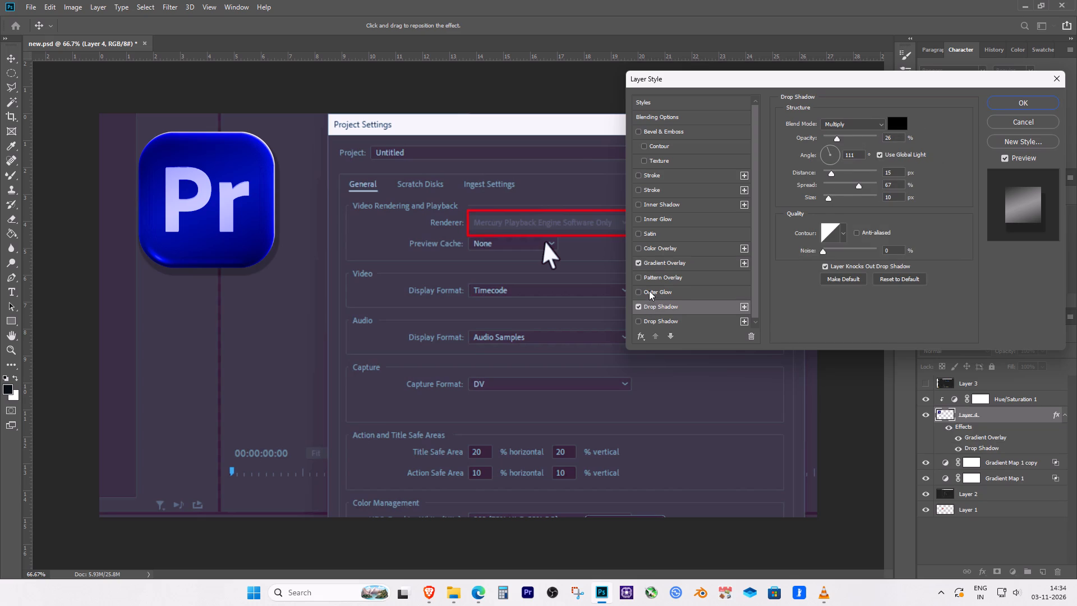
pyautogui.click(648, 290)
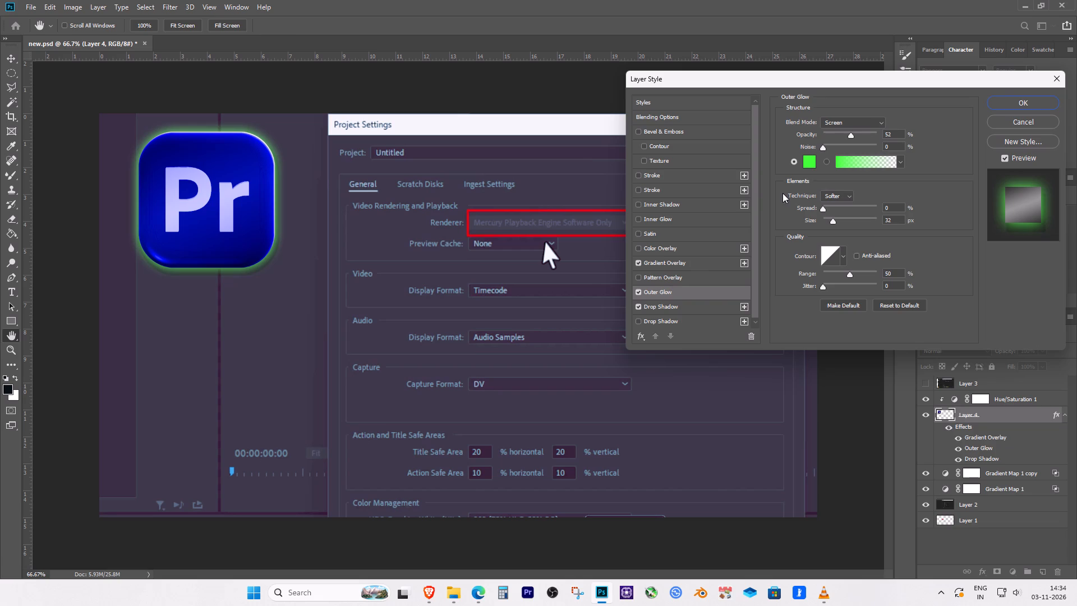
pyautogui.click(810, 162)
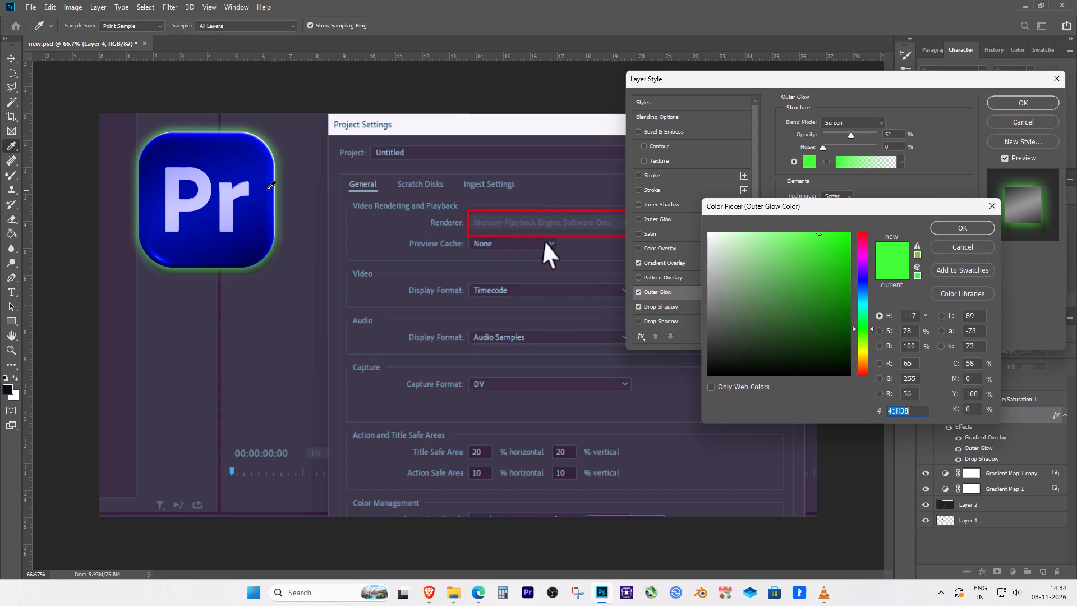
pyautogui.click(265, 190)
pyautogui.click(958, 228)
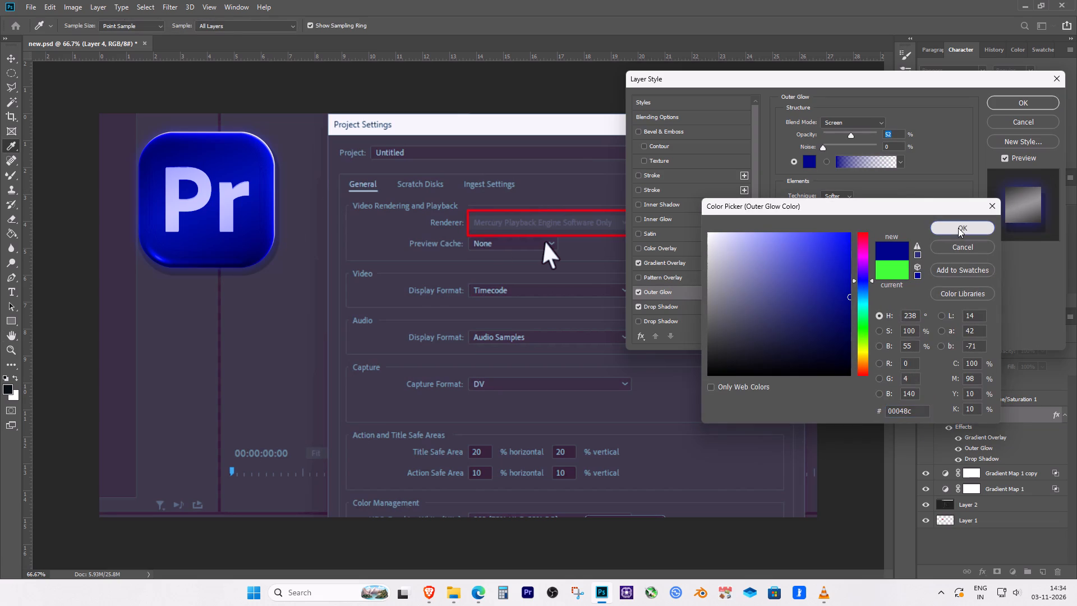
pyautogui.moveTo(849, 138); pyautogui.dragTo(874, 141)
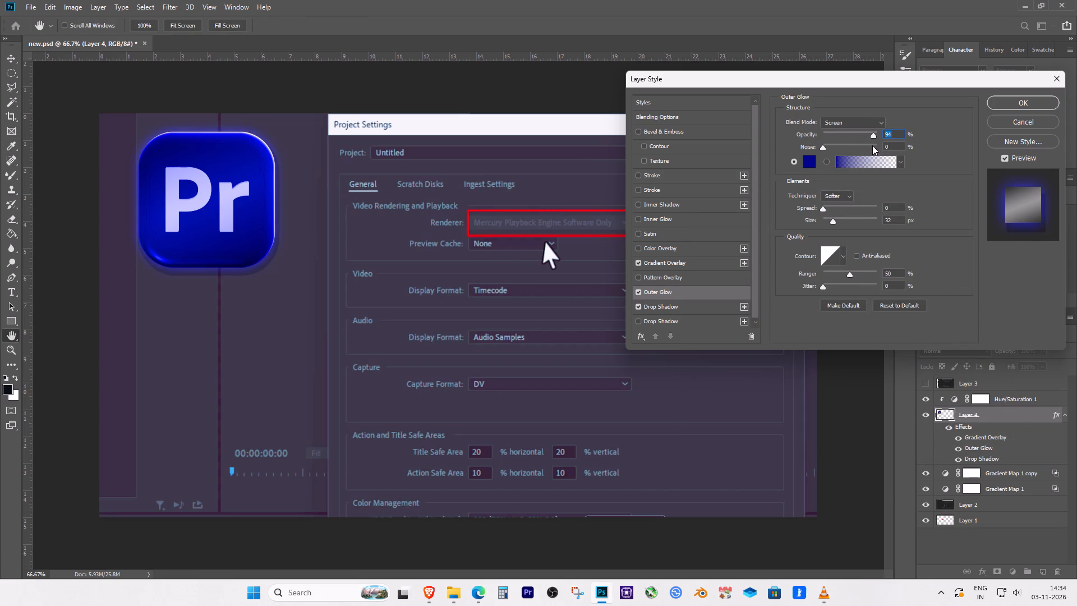
pyautogui.moveTo(869, 134); pyautogui.dragTo(881, 135)
pyautogui.moveTo(833, 222); pyautogui.dragTo(840, 219)
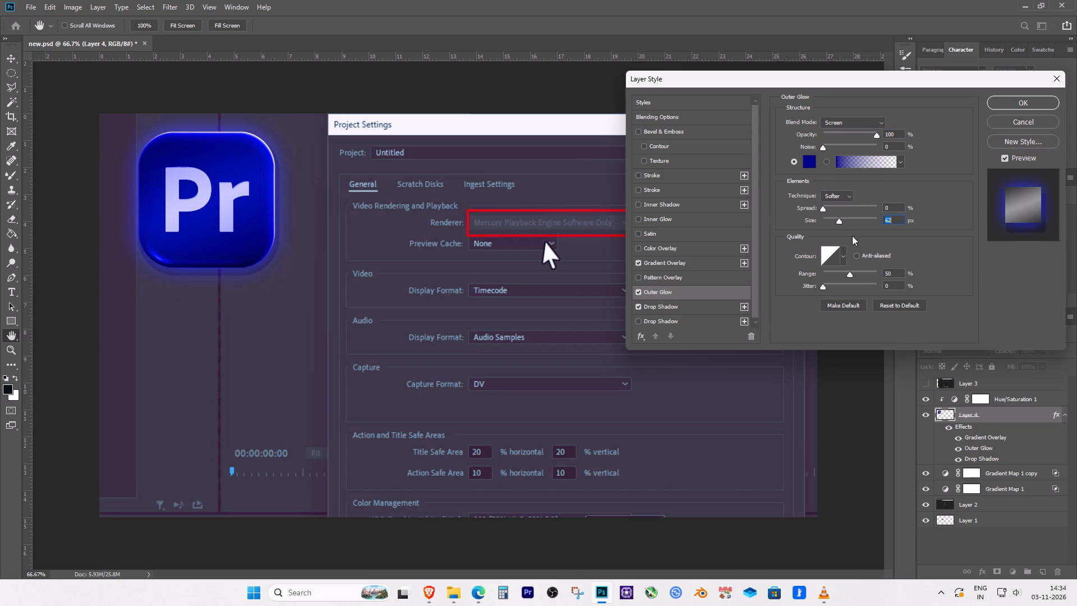
pyautogui.click(1011, 103)
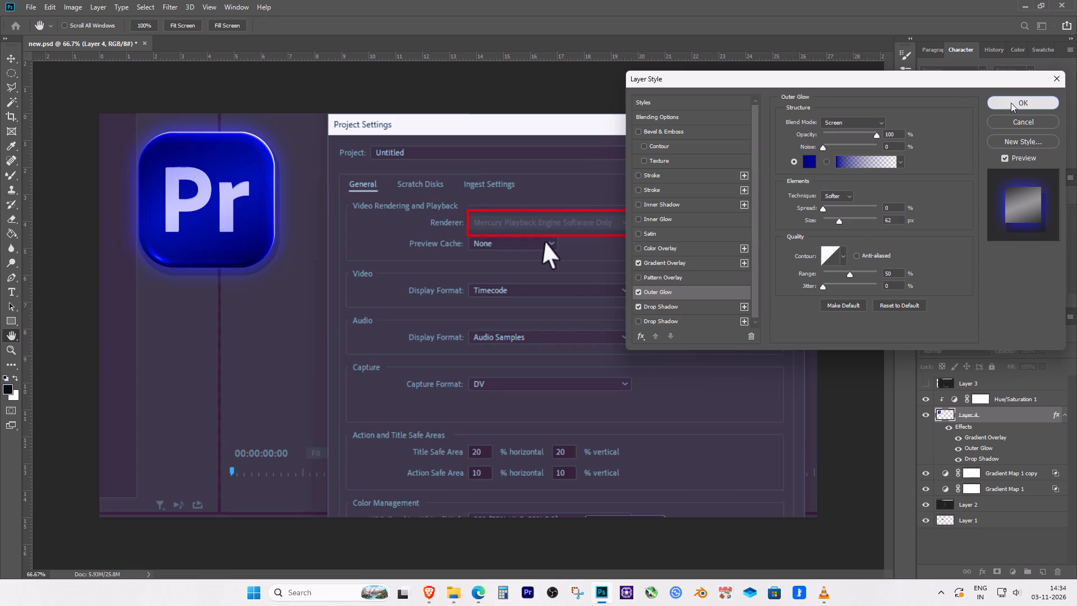
# Rotate the Pr logo about 4.5° clockwise.
pyautogui.hotkey('ctrl', 't')
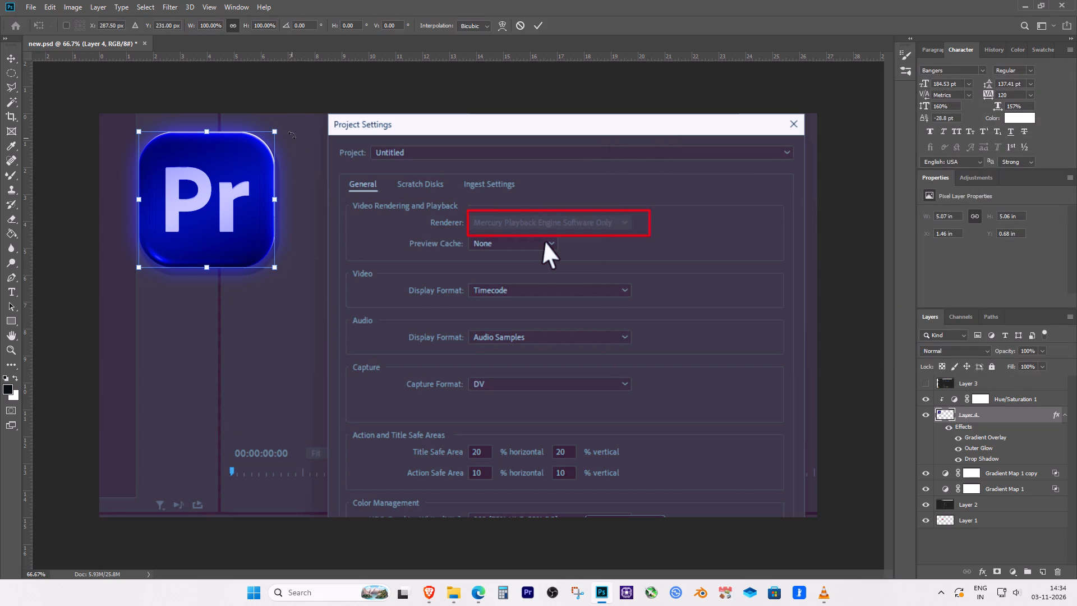
pyautogui.moveTo(289, 116); pyautogui.dragTo(293, 125)
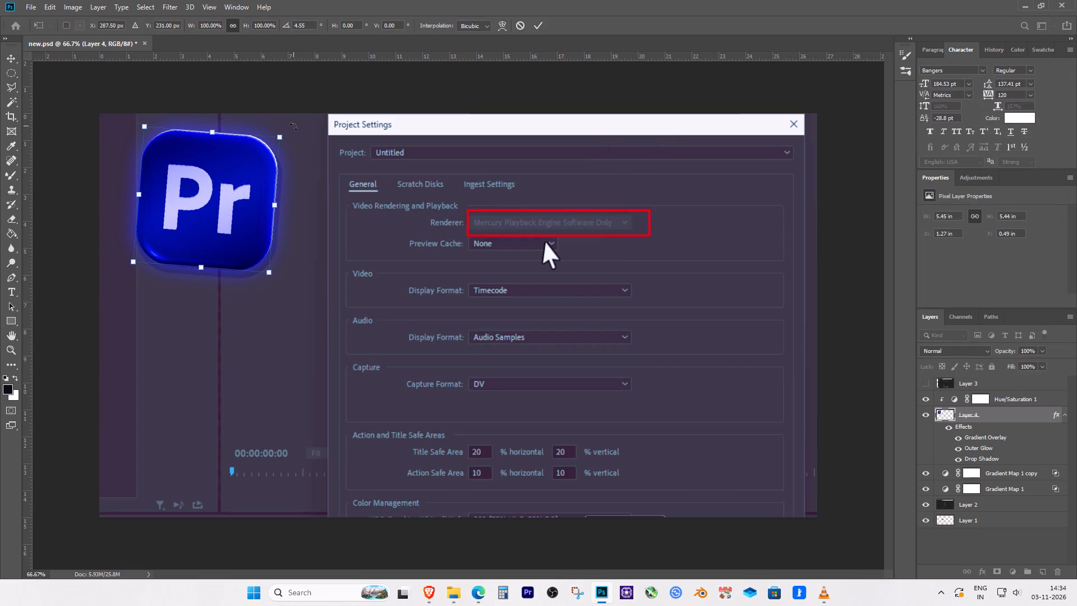
pyautogui.press('Return')
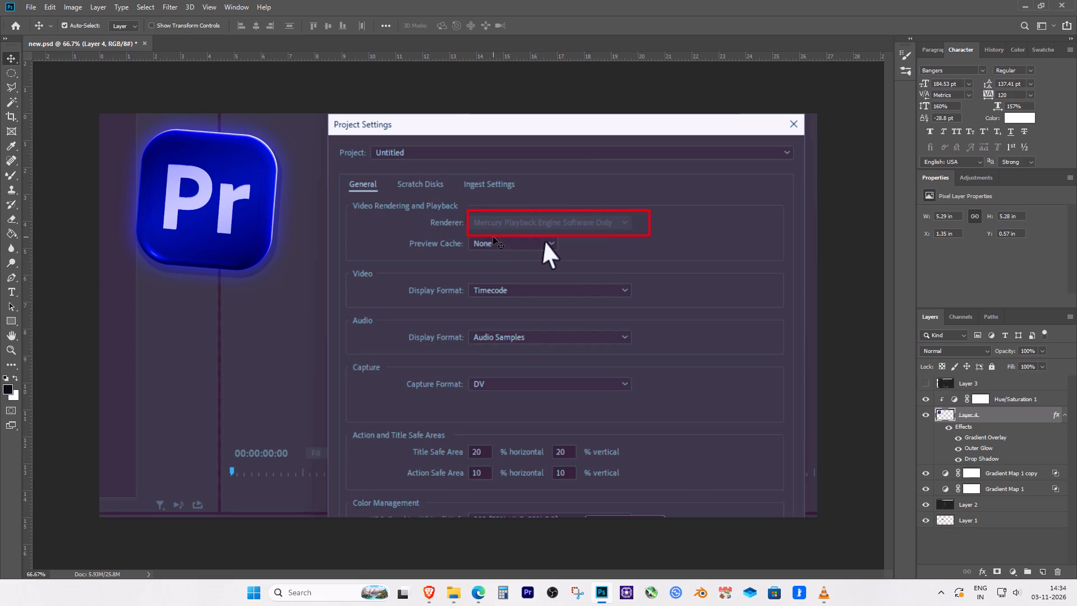
# Outline the red-boxed Renderer field on Layer 2 with the Polygonal Lasso and copy it to a new layer.
pyautogui.click(982, 508)
pyautogui.click(922, 502)
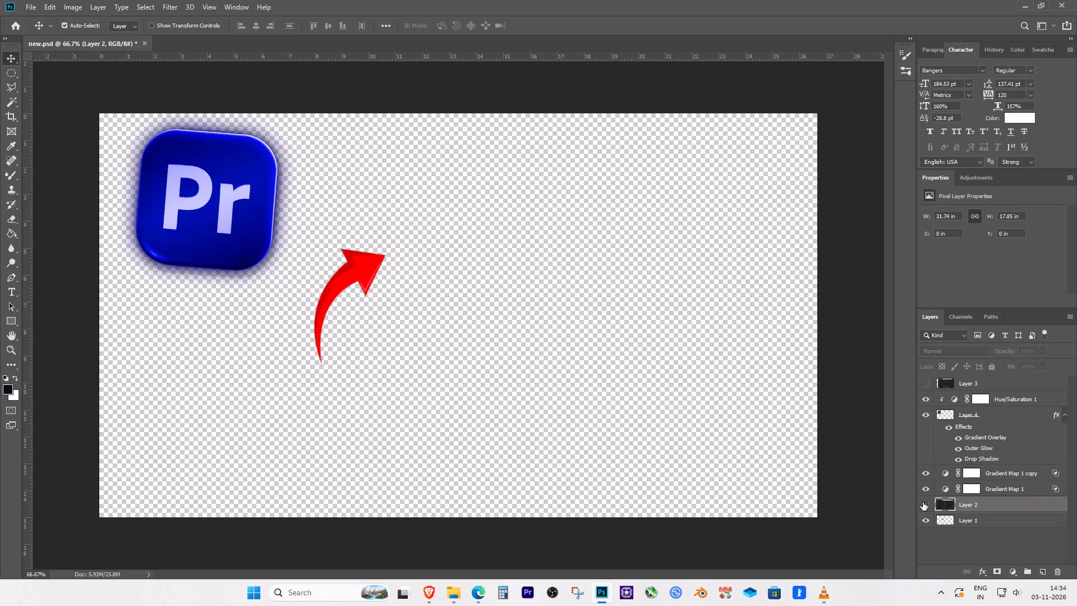
pyautogui.click(923, 502)
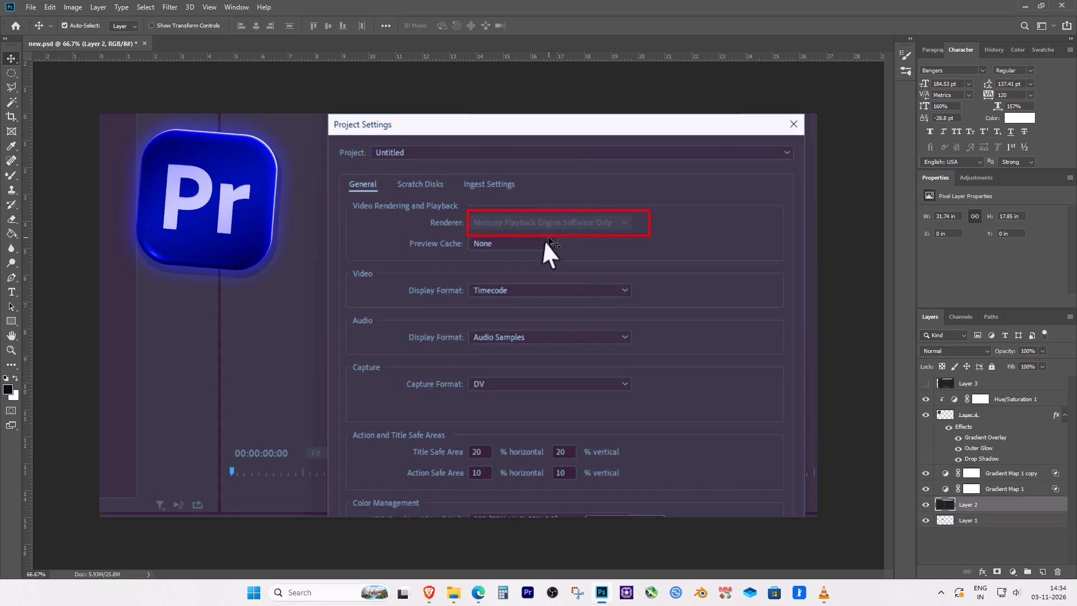
pyautogui.hotkey('ctrl', '=')
pyautogui.hotkey('ctrl', '=')
pyautogui.press('space')
pyautogui.press('space')
pyautogui.press('space')
pyautogui.press('space')
pyautogui.press('space')
pyautogui.press('space')
pyautogui.press('space')
pyautogui.press('space')
pyautogui.press('space')
pyautogui.press('space')
pyautogui.press('space')
pyautogui.press('space')
pyautogui.press('space')
pyautogui.press('space')
pyautogui.press('space')
pyautogui.press('space')
pyautogui.press('space')
pyautogui.press('space')
pyautogui.press('space')
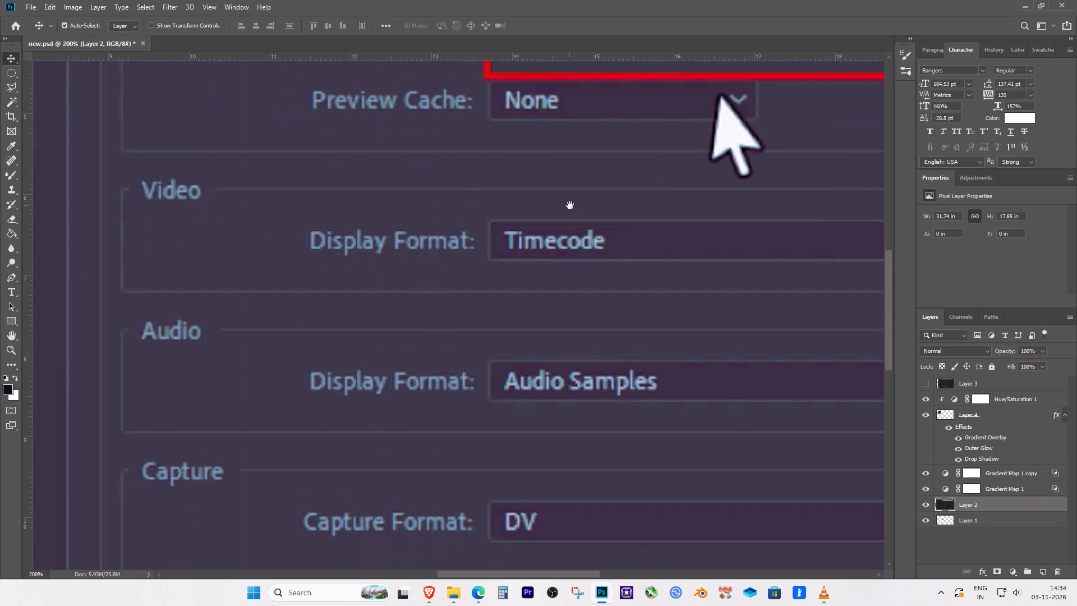
pyautogui.moveTo(570, 208); pyautogui.dragTo(535, 284)
pyautogui.moveTo(545, 262); pyautogui.dragTo(535, 296)
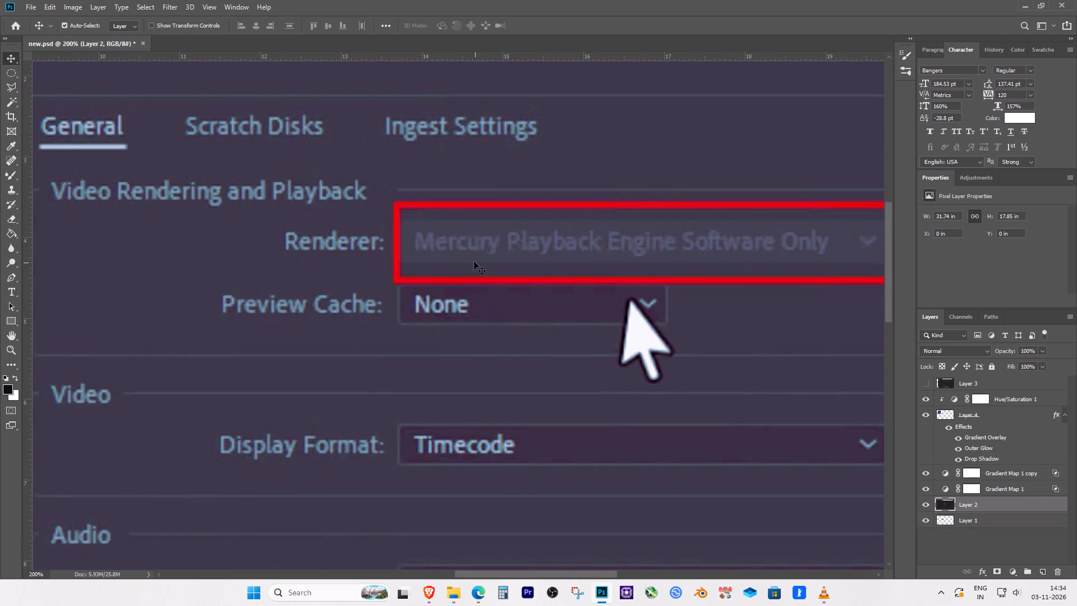
pyautogui.press('l')
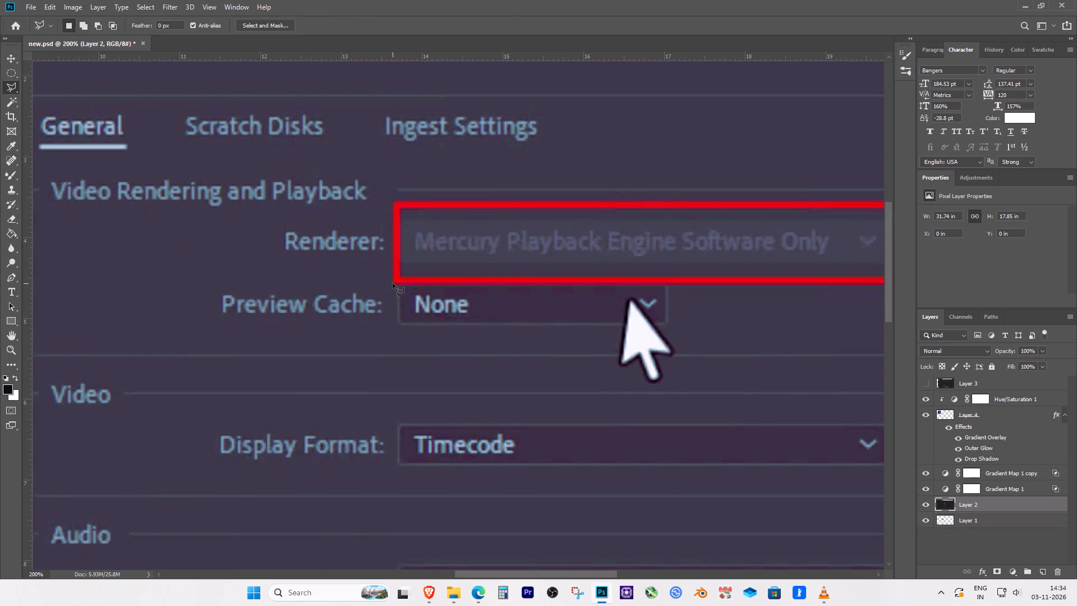
pyautogui.click(393, 283)
pyautogui.click(393, 202)
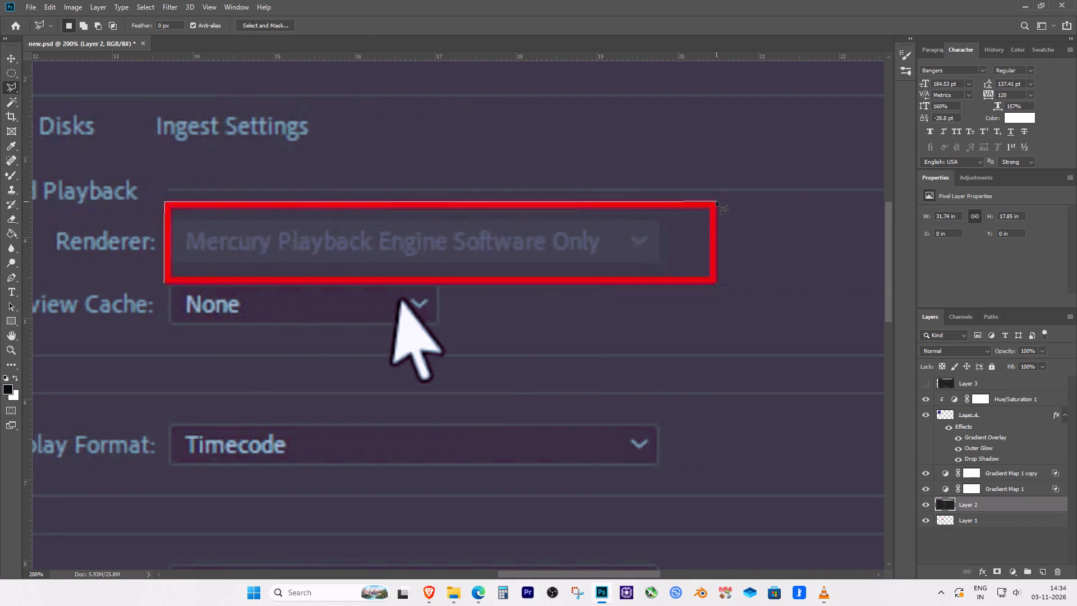
pyautogui.click(716, 201)
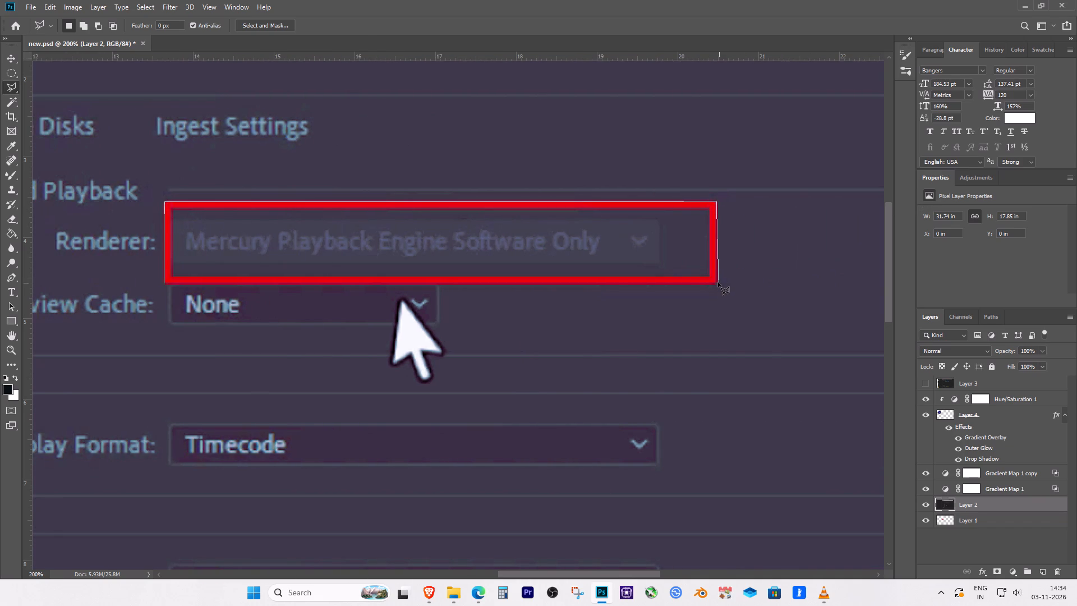
pyautogui.click(718, 282)
pyautogui.click(716, 284)
pyautogui.click(715, 286)
pyautogui.click(165, 287)
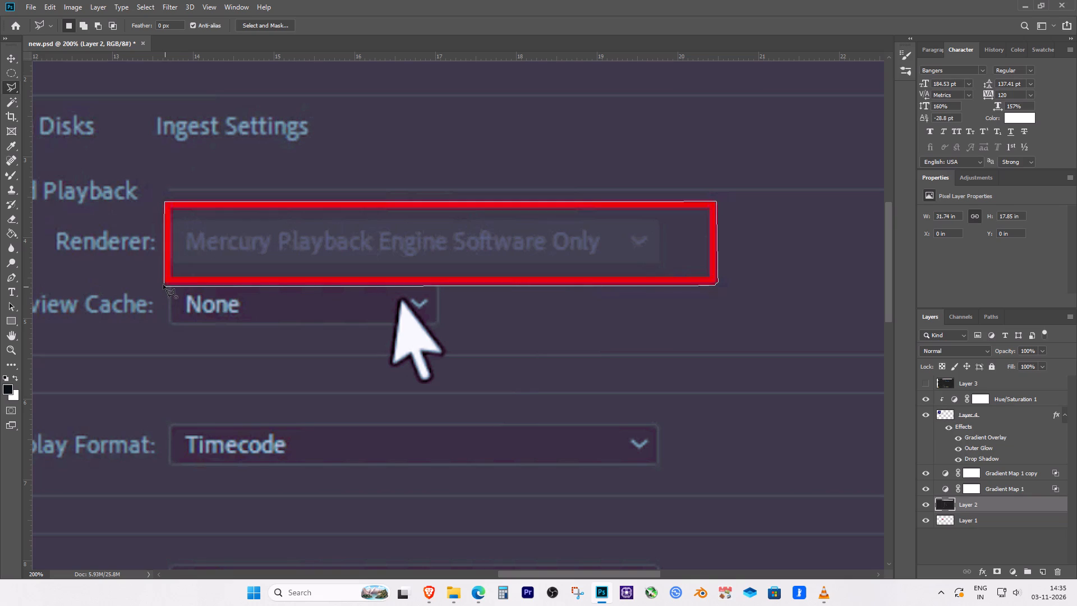
pyautogui.click(164, 284)
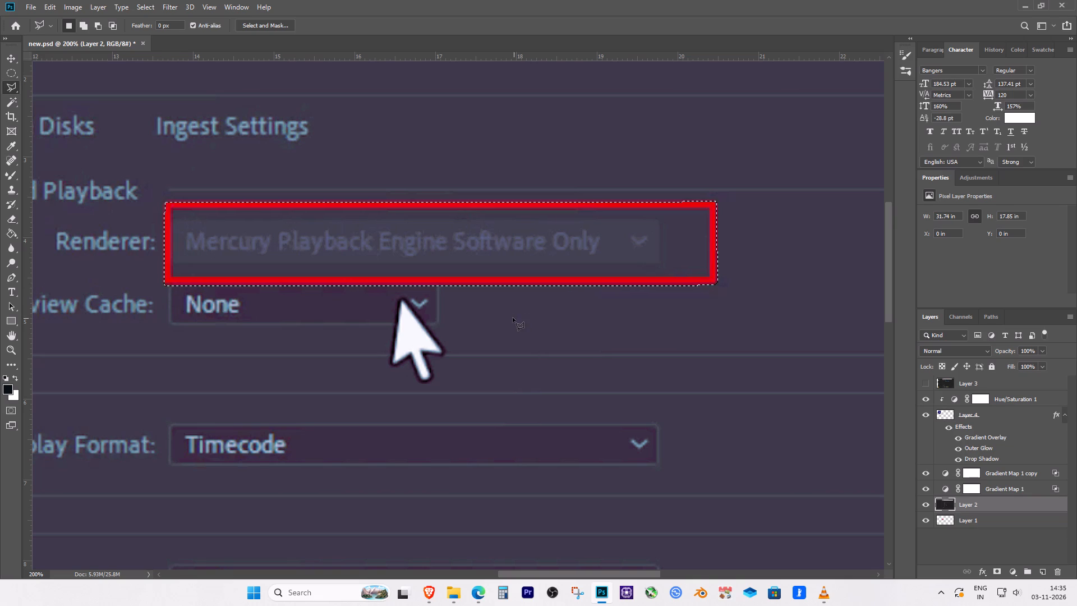
pyautogui.hotkey('ctrl', '-')
pyautogui.press('space')
pyautogui.press('space')
pyautogui.press('space')
pyautogui.press('space')
pyautogui.press('space')
pyautogui.press('space')
pyautogui.press('space')
pyautogui.press('space')
pyautogui.press('space')
pyautogui.press('space')
pyautogui.press('space')
pyautogui.press('space')
pyautogui.press('space')
pyautogui.press('space')
pyautogui.press('space')
pyautogui.moveTo(447, 350); pyautogui.dragTo(578, 325)
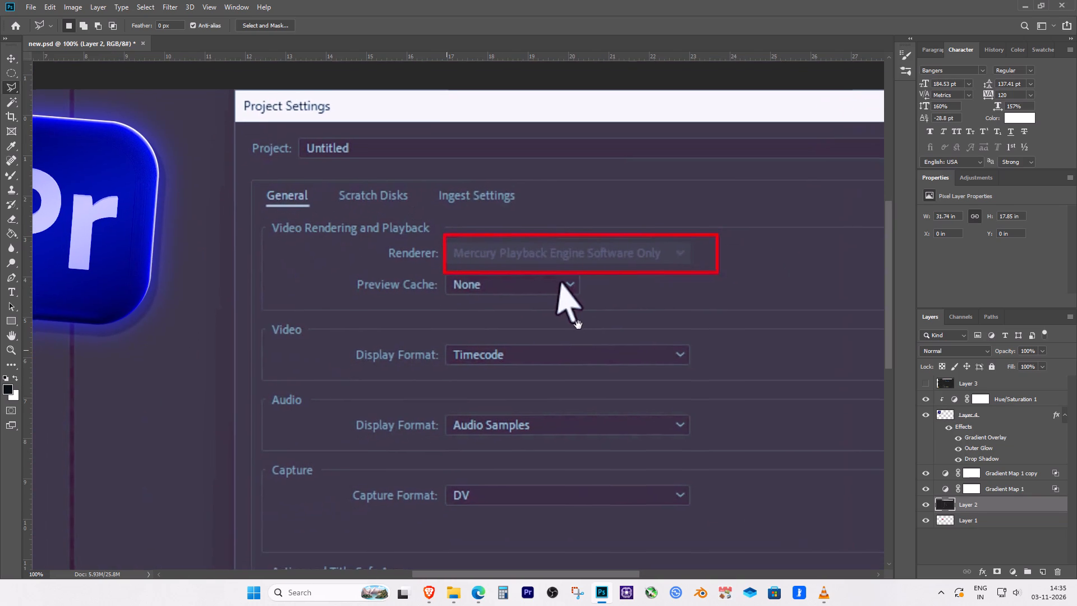
pyautogui.moveTo(578, 325); pyautogui.dragTo(580, 325)
pyautogui.hotkey('ctrl', 'j')
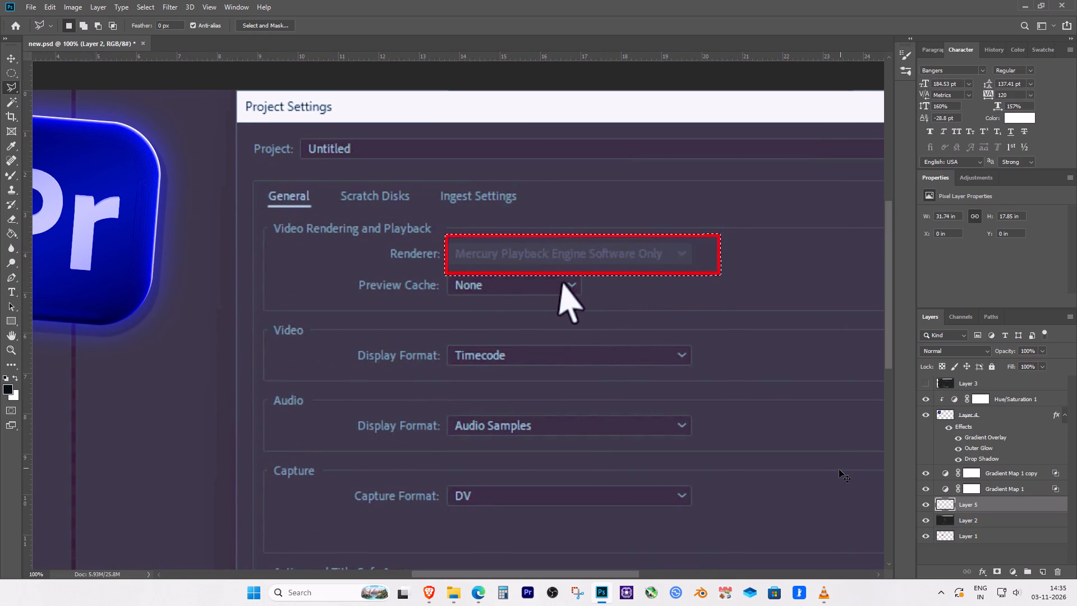
# Scale the copied Renderer box up to about 130% and nudge it slightly upward so it covers the original box.
pyautogui.hotkey('ctrl', '-')
pyautogui.hotkey('ctrl', '-')
pyautogui.hotkey('ctrl', '=')
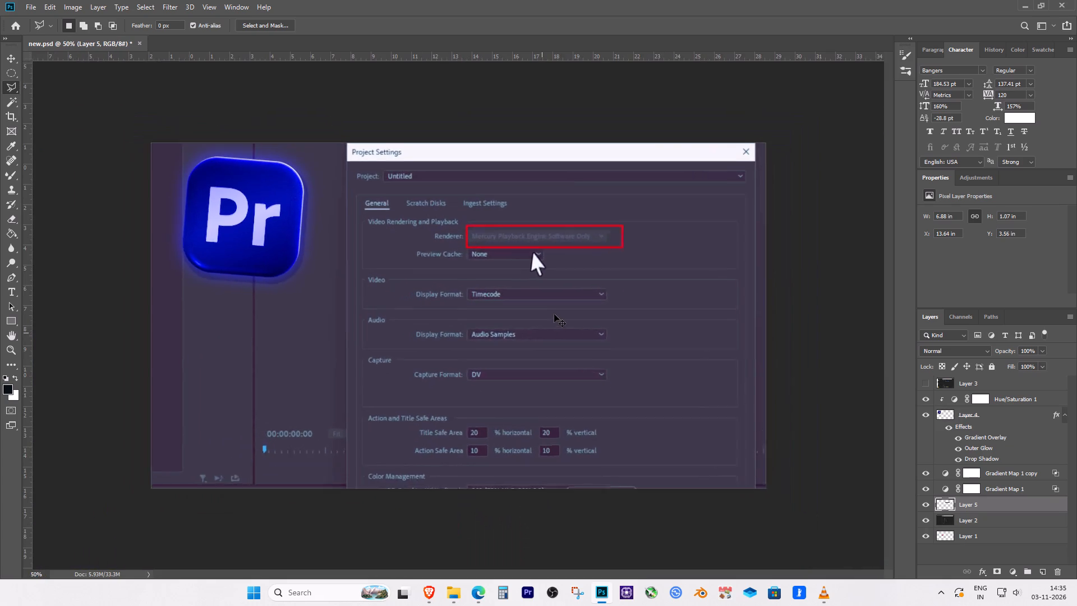
pyautogui.press('v')
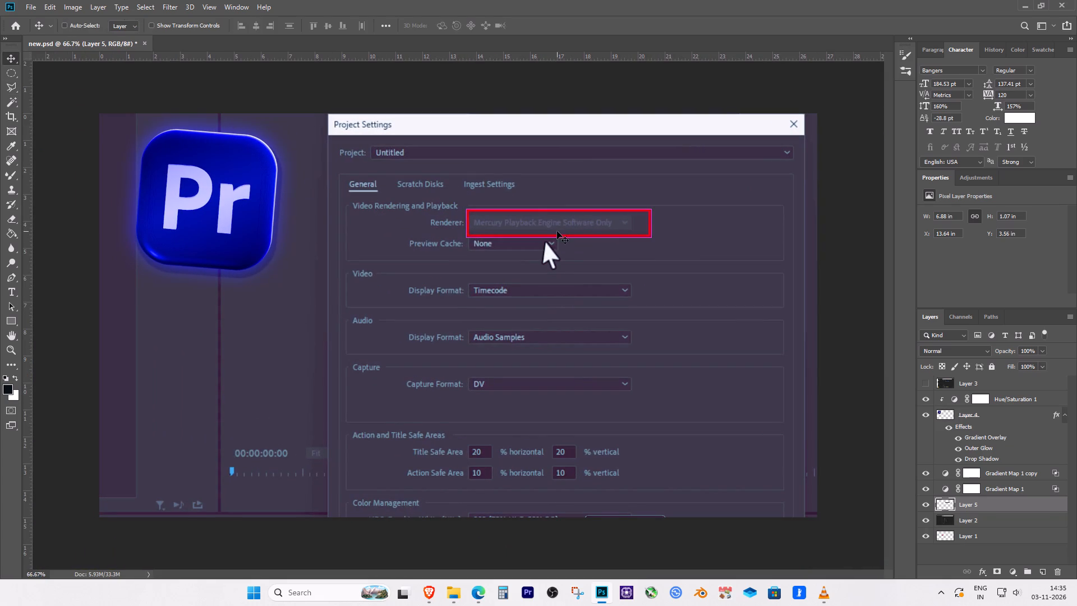
pyautogui.hotkey('ctrl', 't')
pyautogui.moveTo(651, 241); pyautogui.dragTo(702, 258)
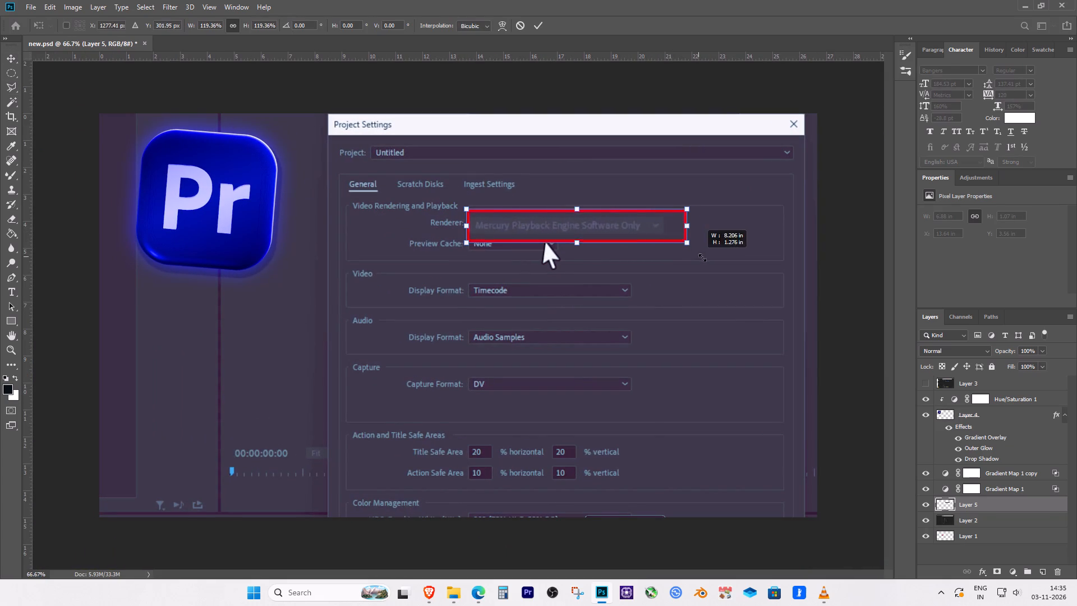
pyautogui.moveTo(702, 258); pyautogui.dragTo(705, 258)
pyautogui.moveTo(663, 231); pyautogui.dragTo(664, 217)
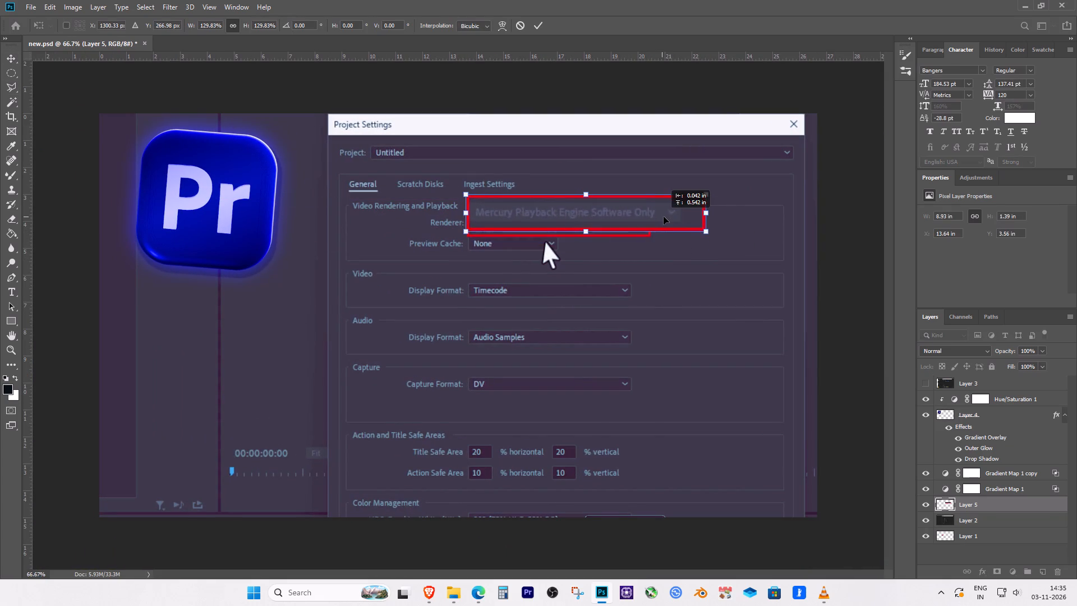
pyautogui.moveTo(664, 217); pyautogui.dragTo(661, 224)
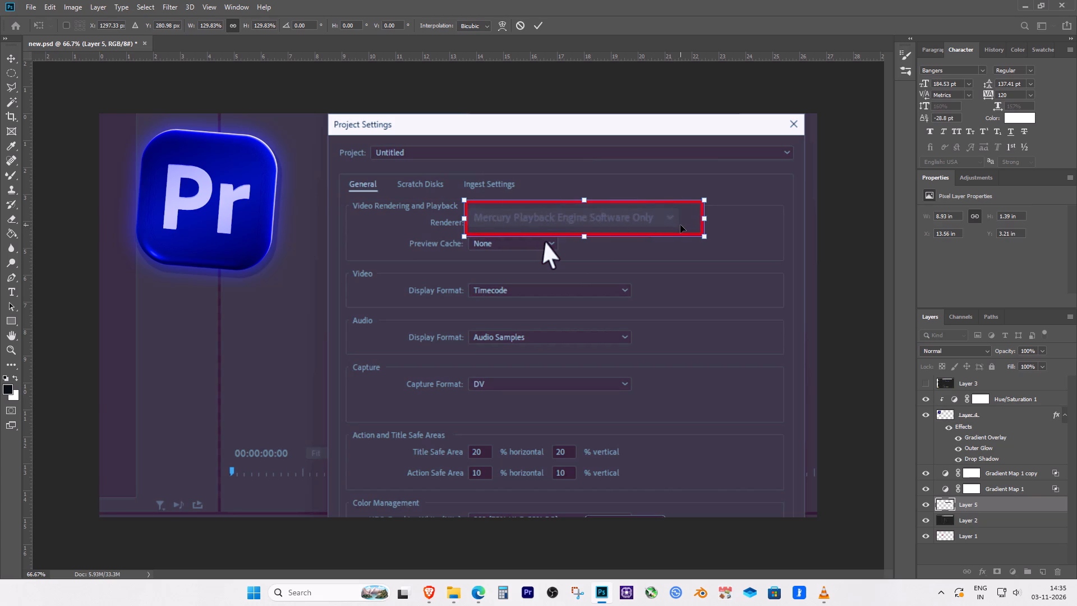
pyautogui.click(537, 25)
# Start a Perspective Warp on the enlarged Renderer box in Layer 5 and define one rectangular plane just around its red outline.
pyautogui.click(71, 4)
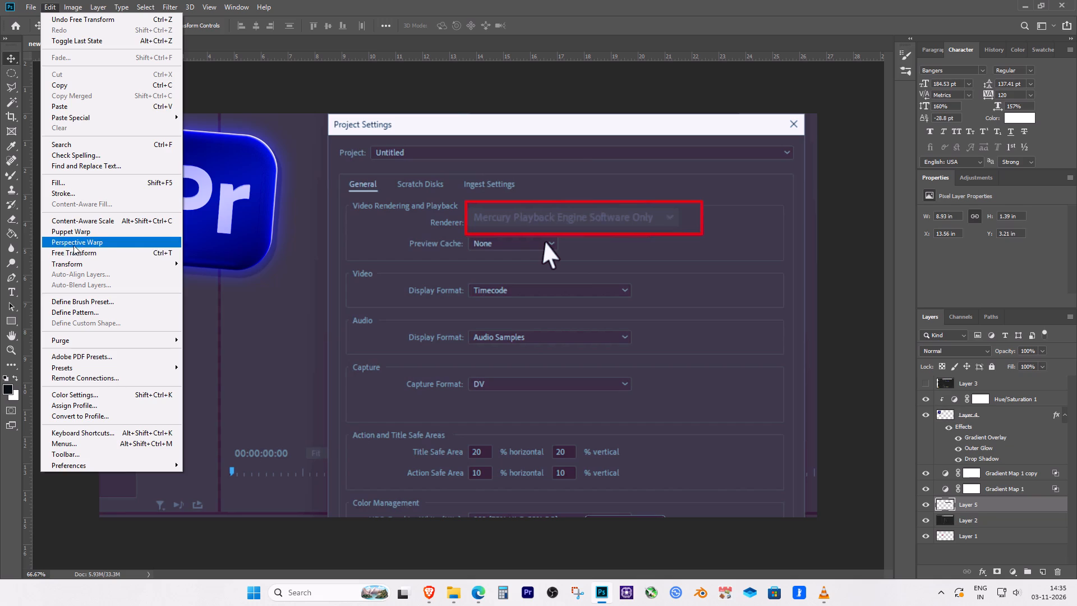
pyautogui.click(75, 244)
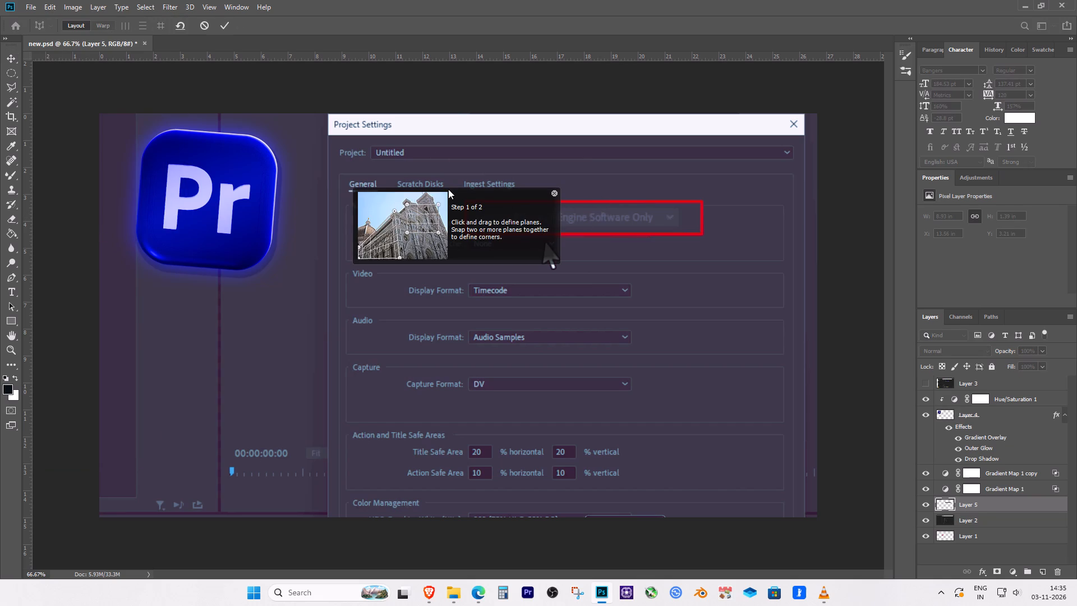
pyautogui.moveTo(457, 194); pyautogui.dragTo(499, 212)
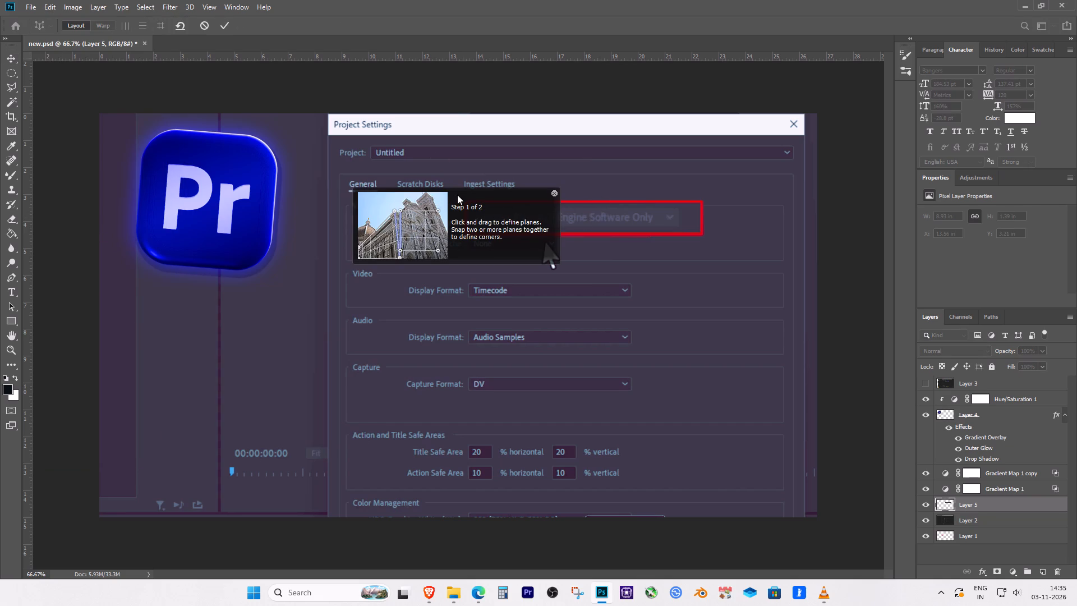
pyautogui.click(554, 194)
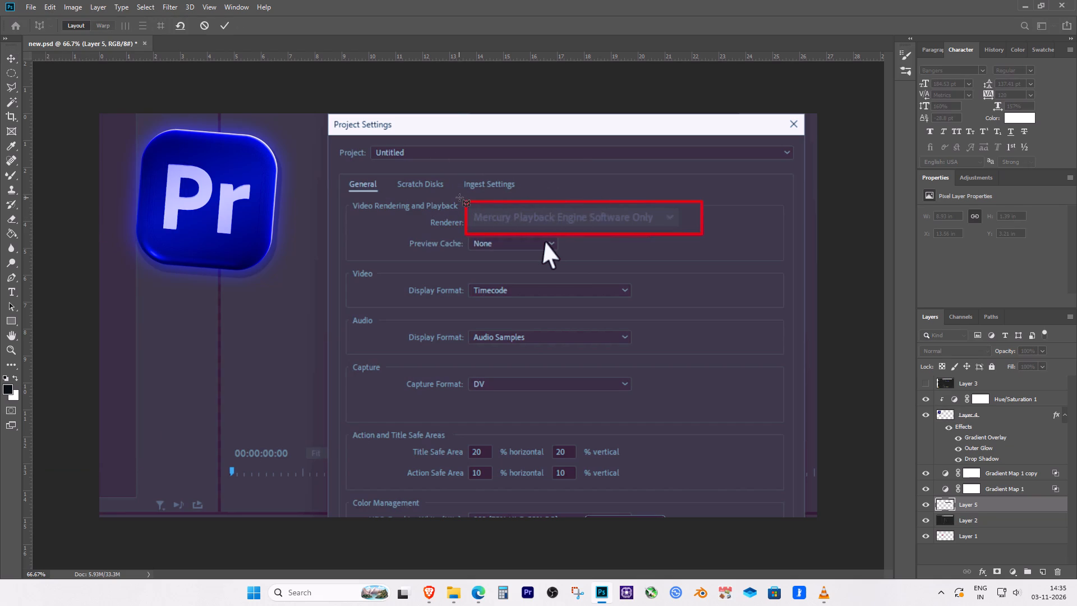
pyautogui.moveTo(460, 198); pyautogui.dragTo(712, 243)
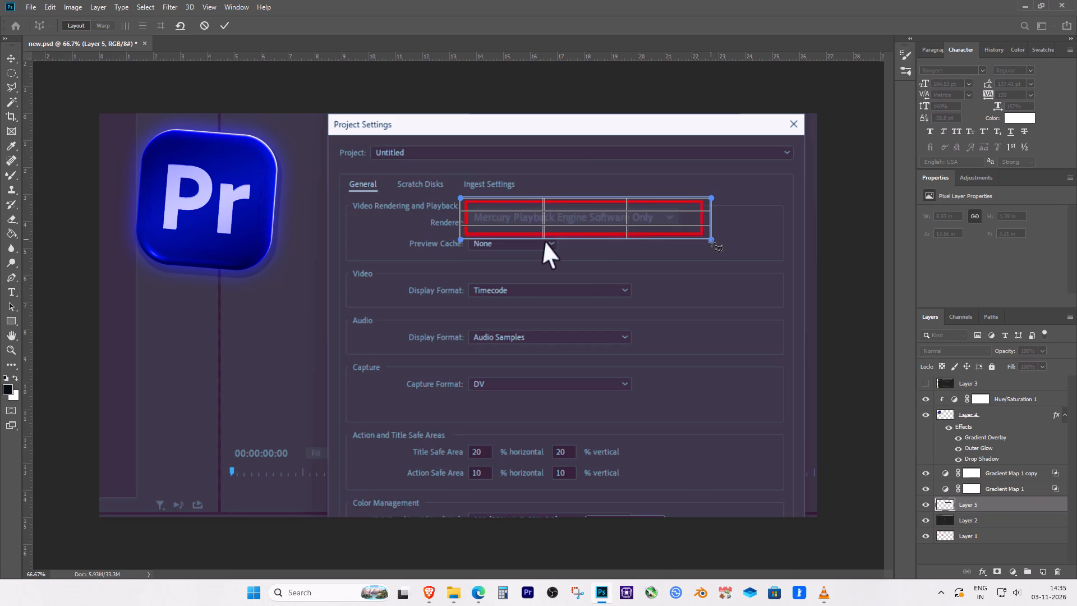
pyautogui.moveTo(712, 243); pyautogui.dragTo(709, 242)
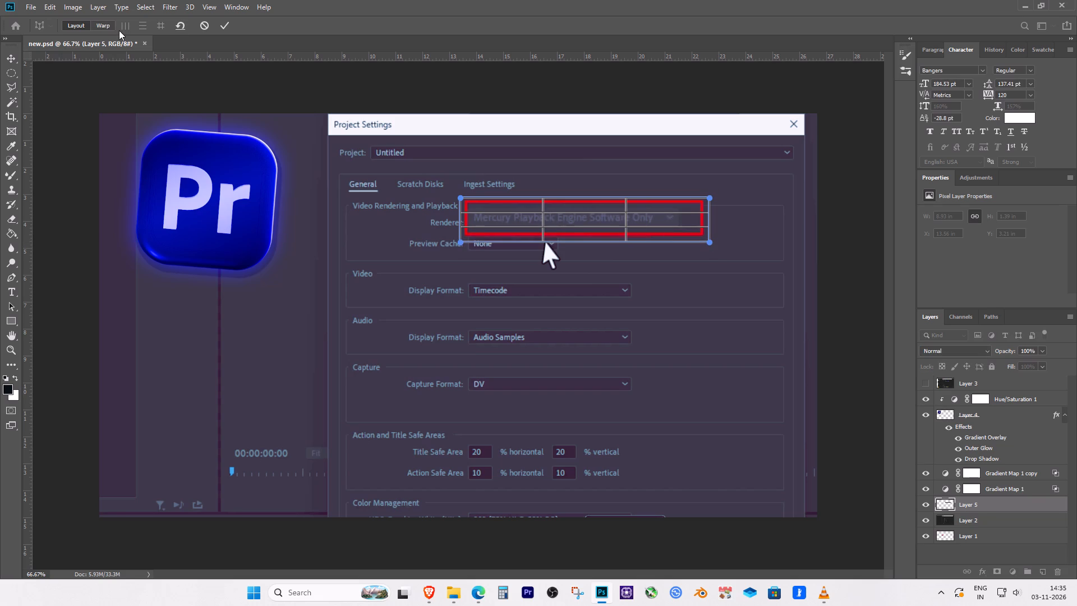
# Warp the Renderer box in perspective by raising its top corners and pulling the bottom corners inward, so the top edge flares wider.
pyautogui.click(109, 26)
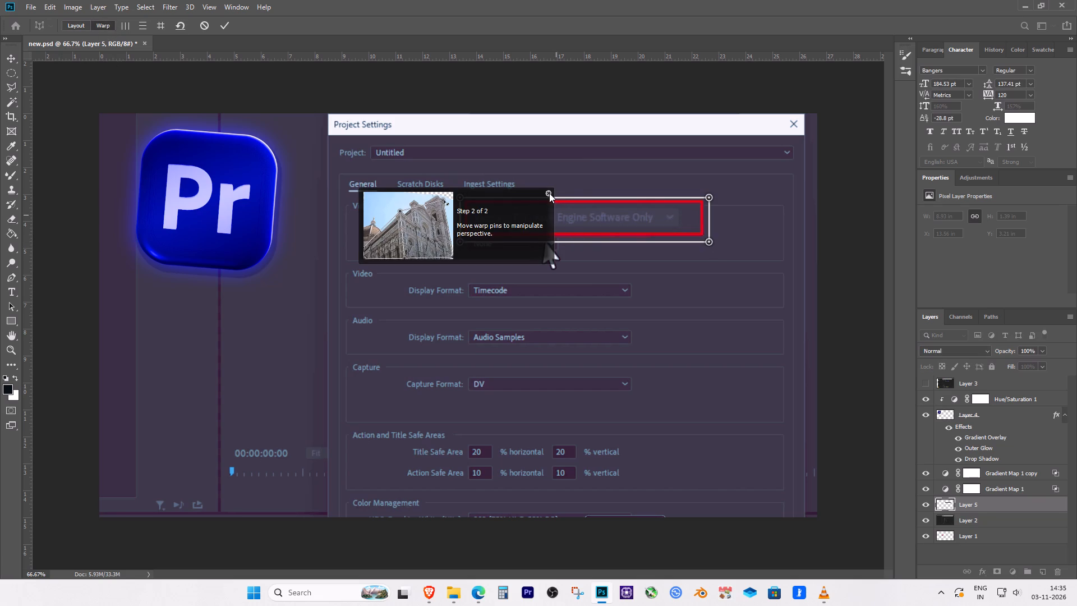
pyautogui.click(549, 193)
pyautogui.moveTo(462, 245); pyautogui.dragTo(469, 238)
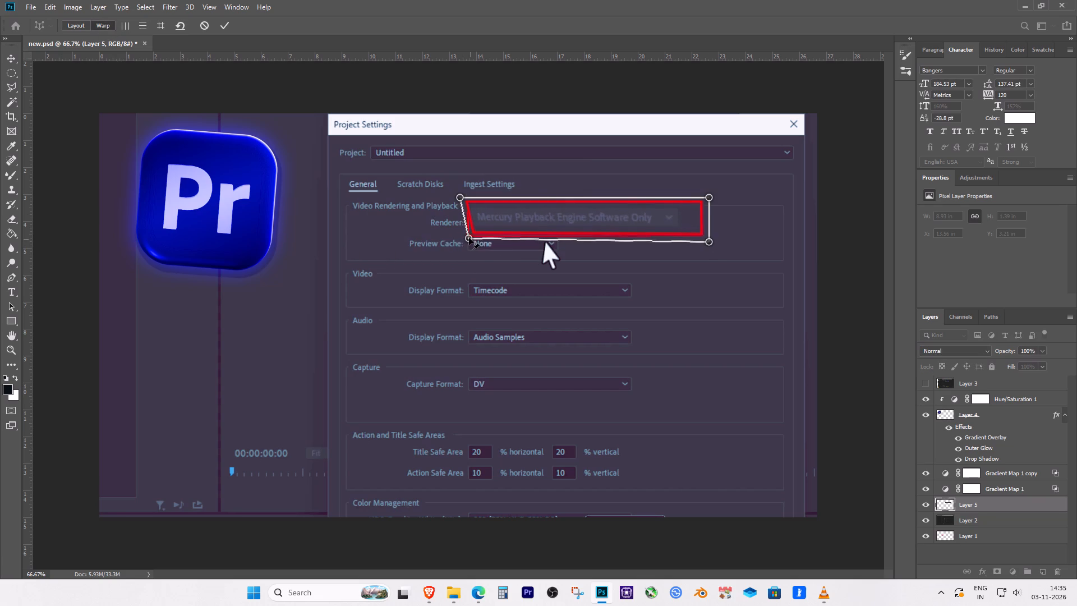
pyautogui.moveTo(469, 238); pyautogui.dragTo(464, 239)
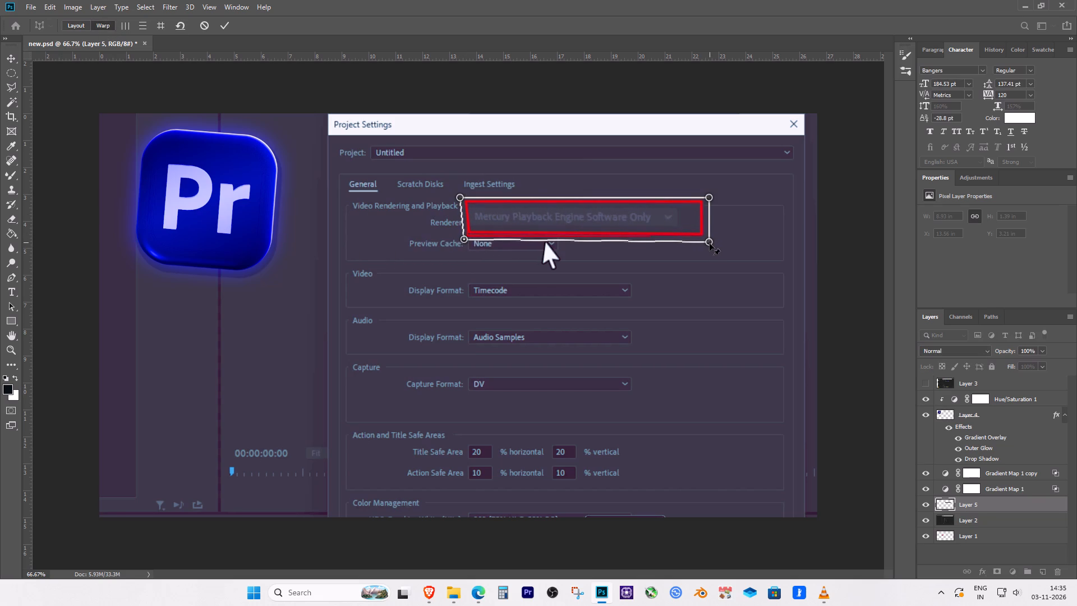
pyautogui.moveTo(710, 244); pyautogui.dragTo(704, 242)
pyautogui.moveTo(709, 198); pyautogui.dragTo(710, 204)
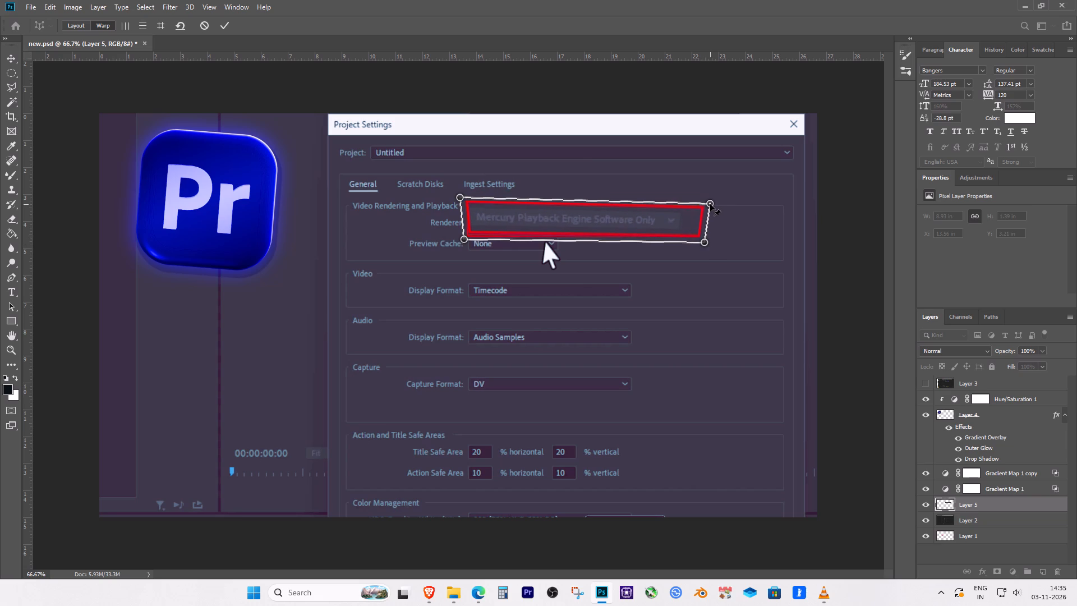
pyautogui.moveTo(710, 204); pyautogui.dragTo(713, 188)
pyautogui.moveTo(460, 196); pyautogui.dragTo(459, 187)
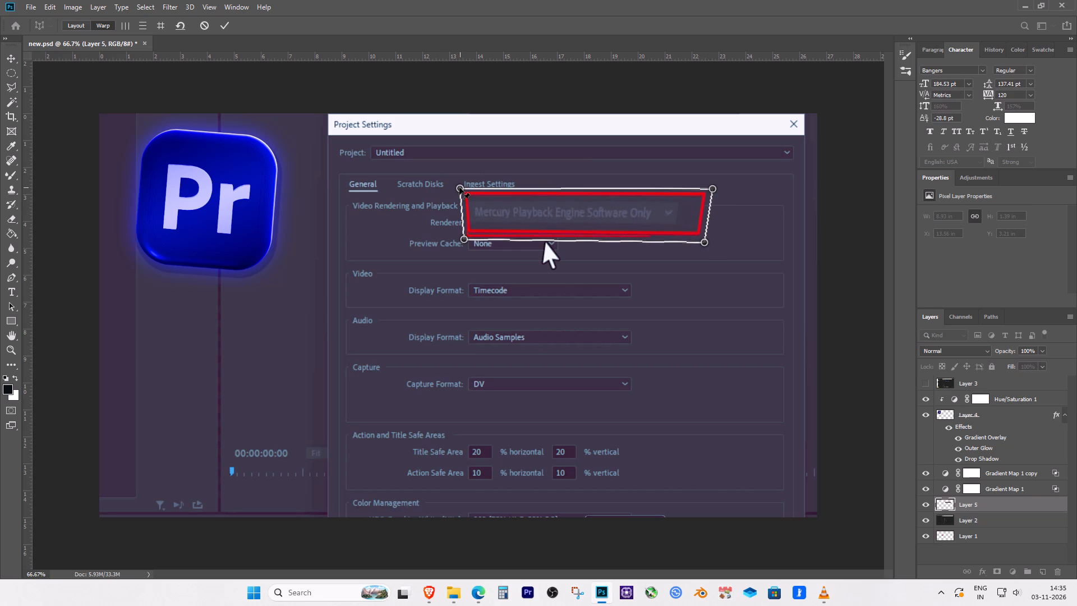
pyautogui.moveTo(459, 187); pyautogui.dragTo(457, 187)
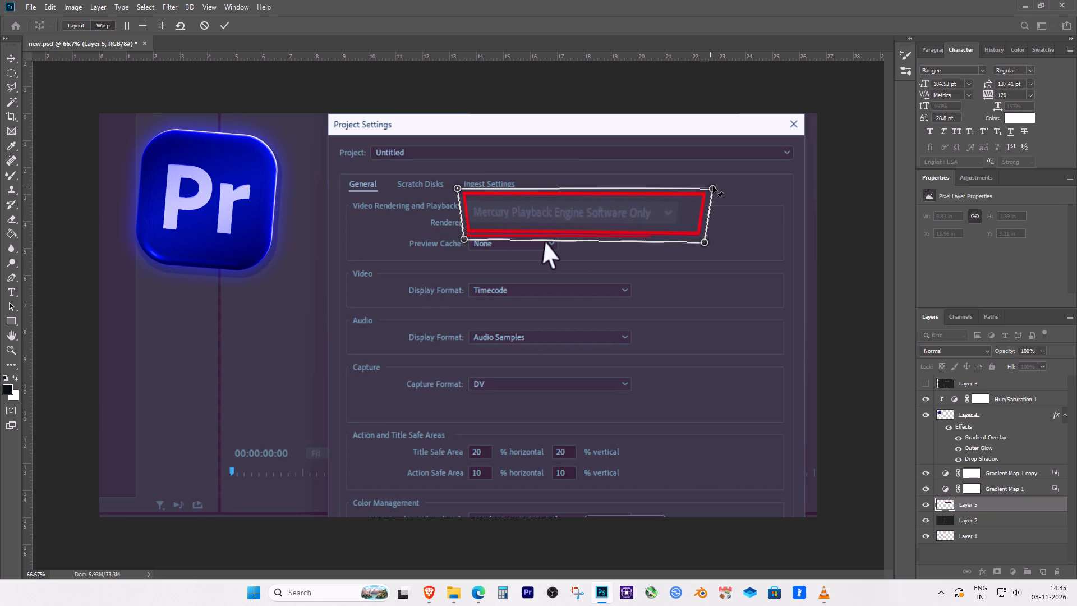
pyautogui.click(714, 186)
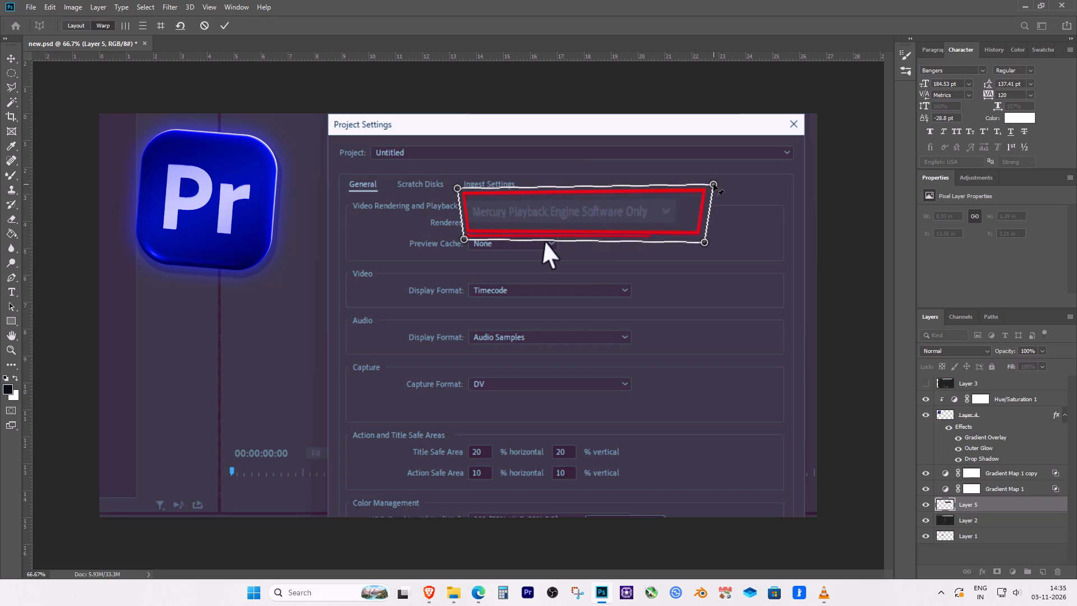
pyautogui.press('Return')
# Move the warped Renderer box down about 0.2 in, back over the original Renderer field.
pyautogui.moveTo(616, 213); pyautogui.dragTo(616, 215)
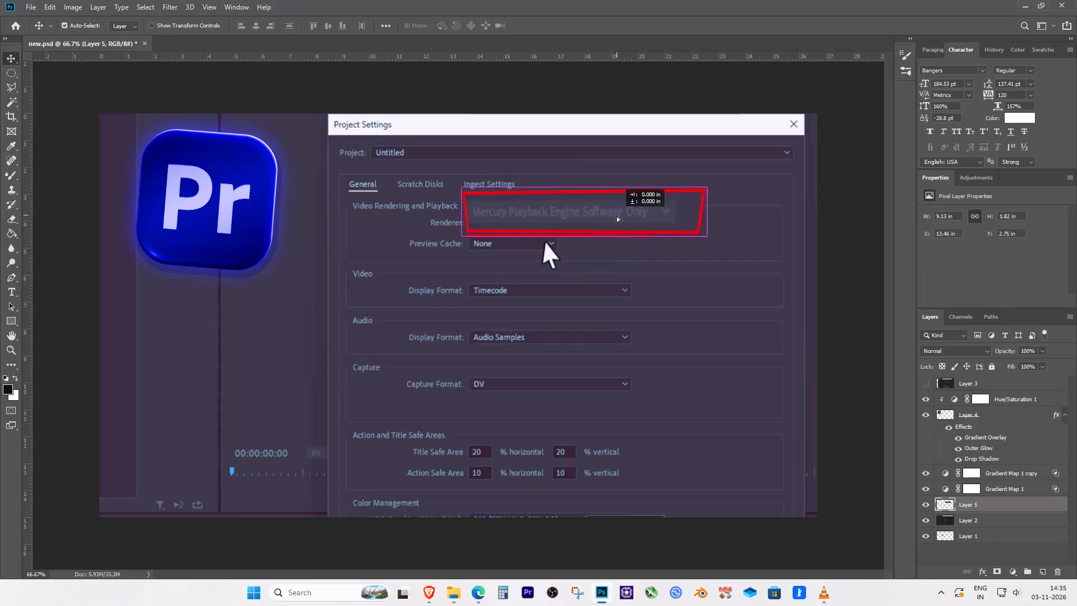
pyautogui.moveTo(616, 215); pyautogui.dragTo(616, 219)
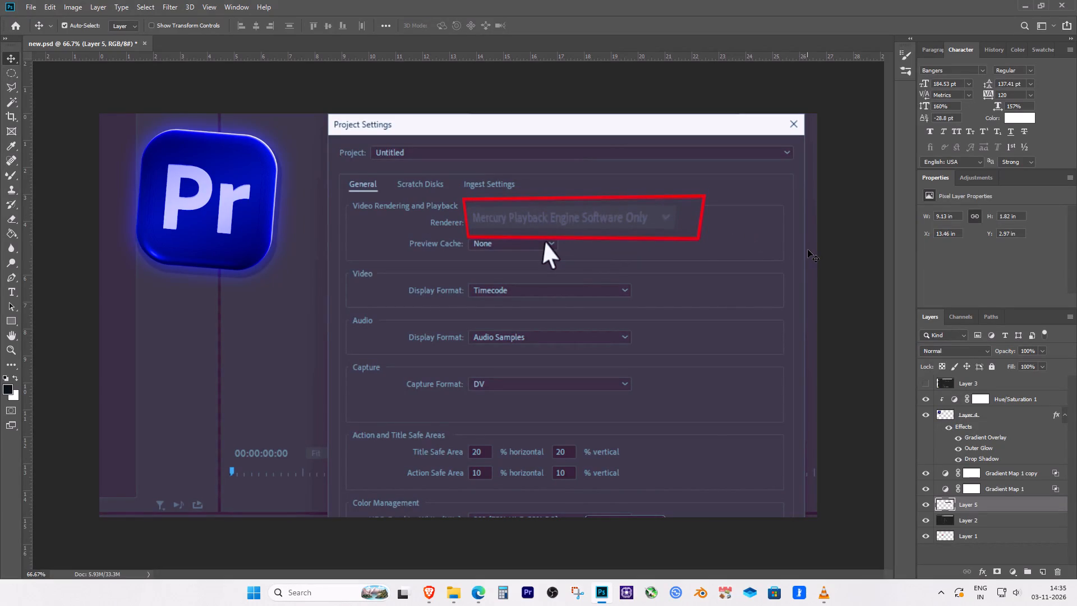
pyautogui.click(670, 218)
# Add an Outer Glow to the Renderer box on Layer 5, sampling its red outline colour #e70015.
pyautogui.rightClick(993, 505)
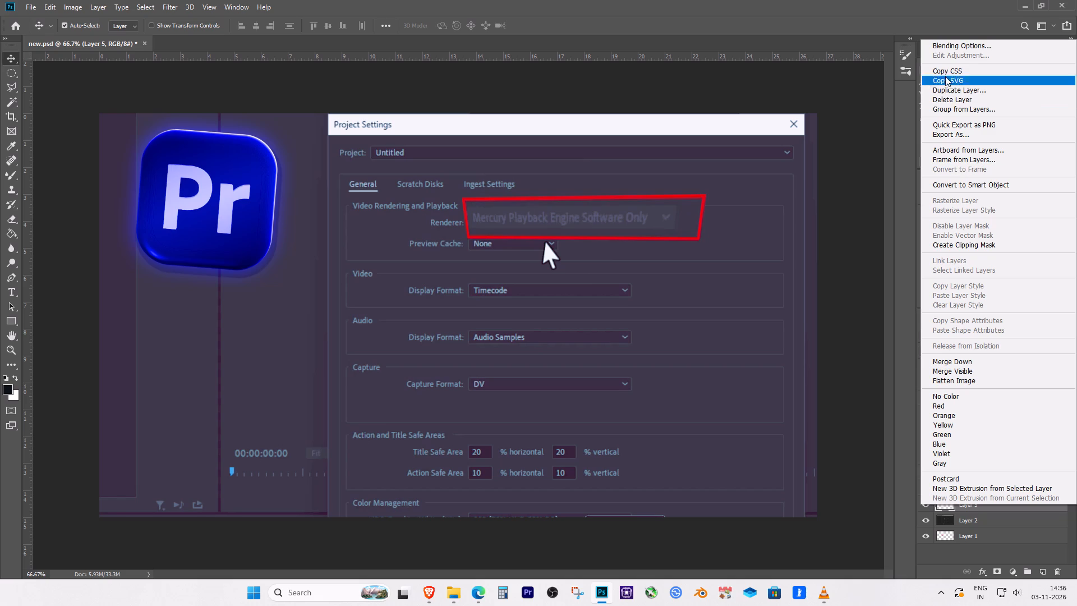
pyautogui.click(952, 48)
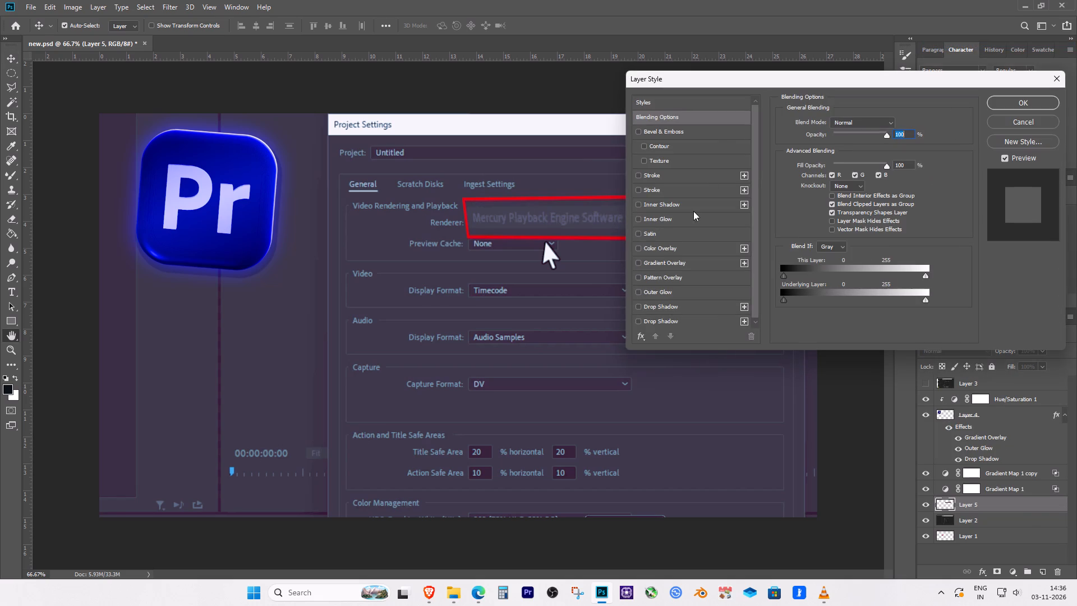
pyautogui.click(648, 292)
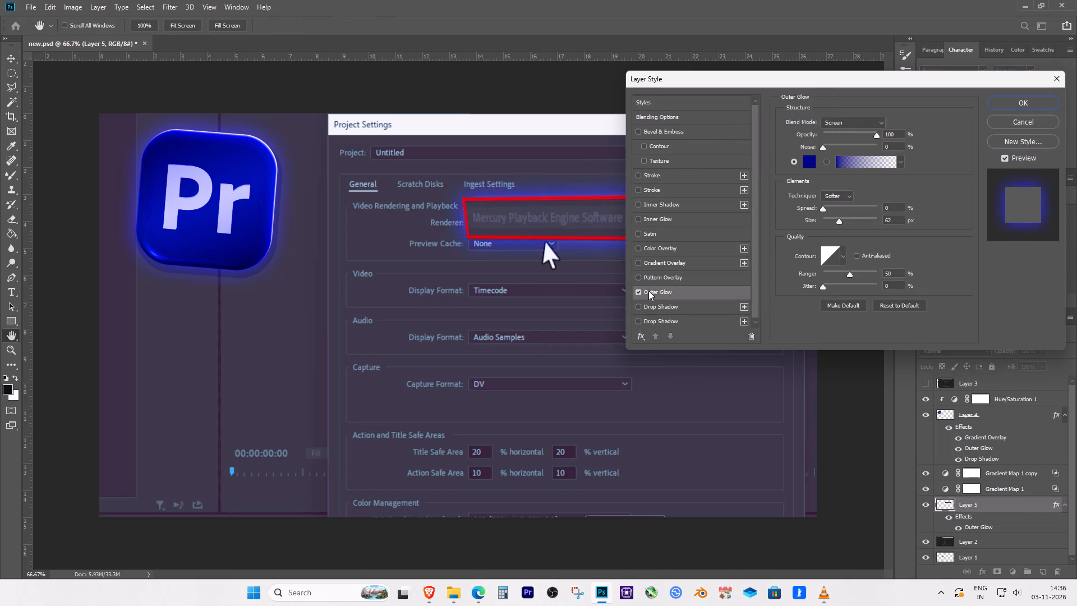
pyautogui.click(808, 163)
pyautogui.click(574, 198)
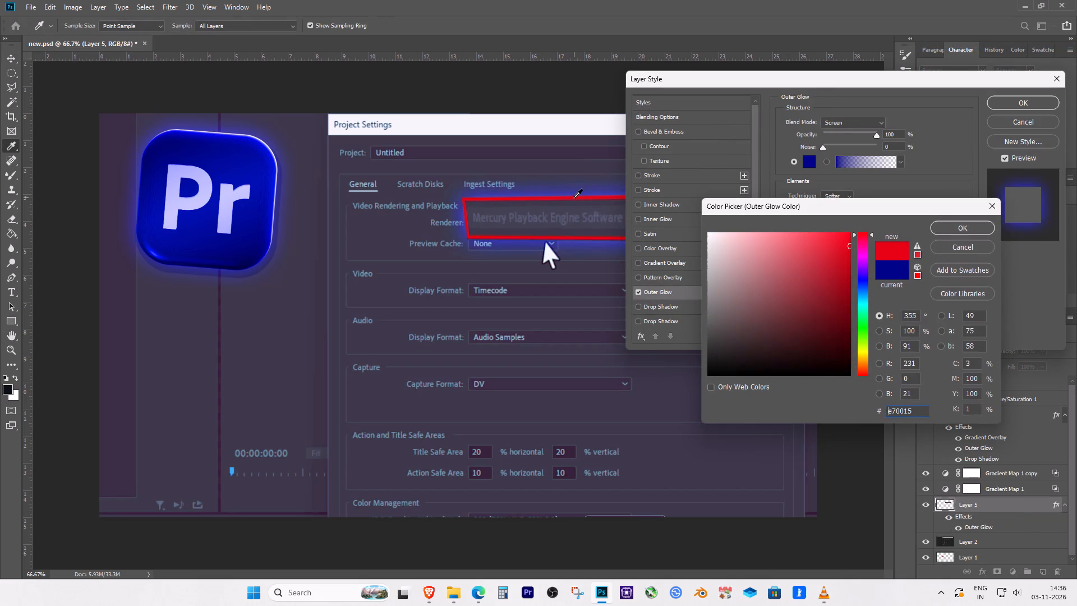
pyautogui.click(961, 226)
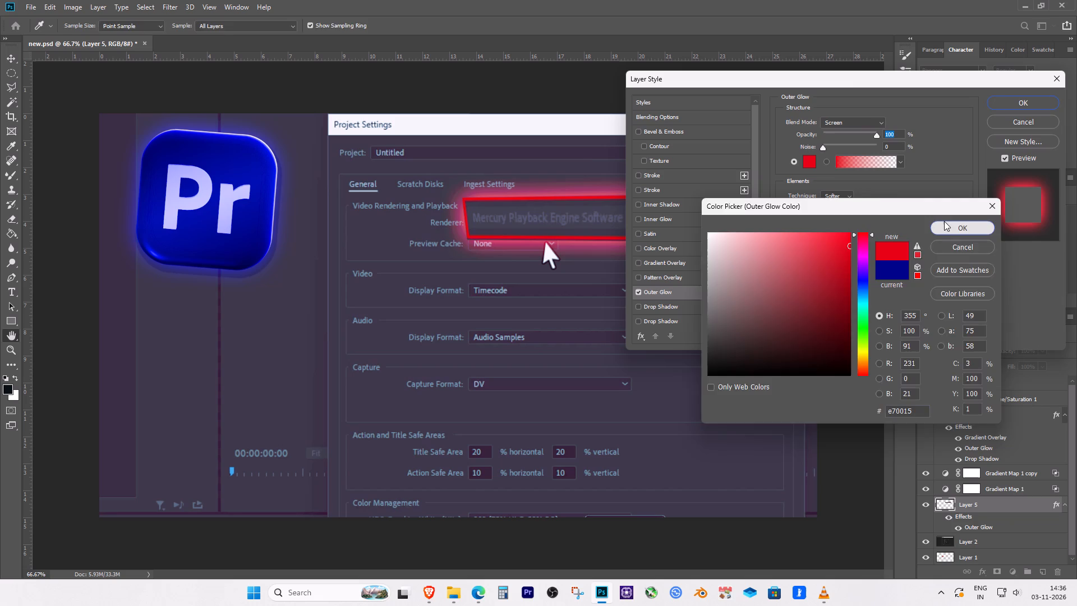
# Soften the Renderer box's red Outer Glow to 28% opacity and 43 px size, keeping spread at 0%.
pyautogui.moveTo(848, 81); pyautogui.dragTo(830, 306)
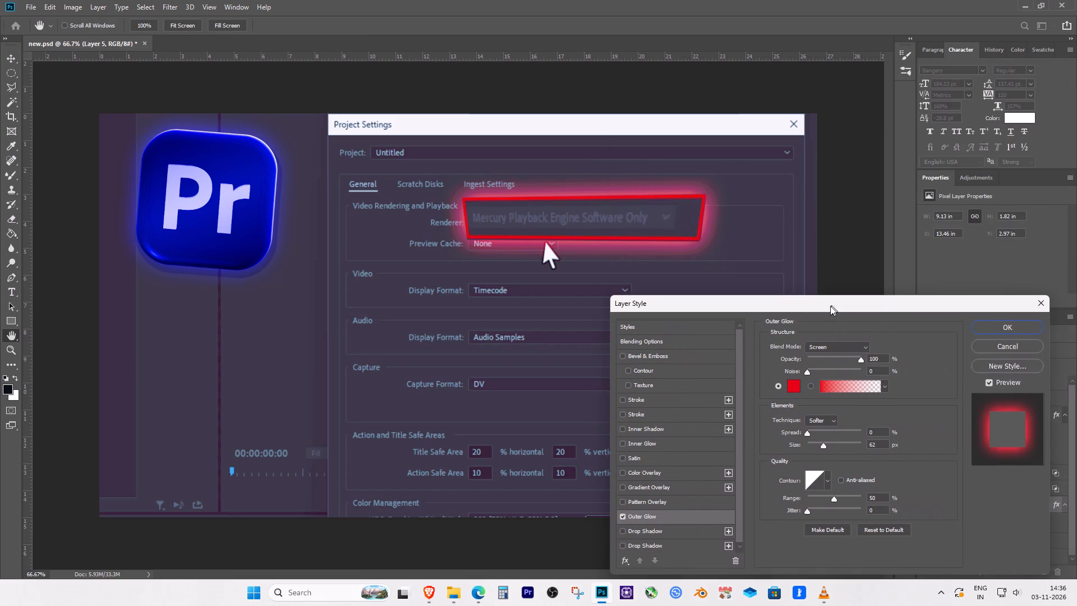
pyautogui.moveTo(830, 306); pyautogui.dragTo(820, 302)
pyautogui.moveTo(847, 356); pyautogui.dragTo(835, 355)
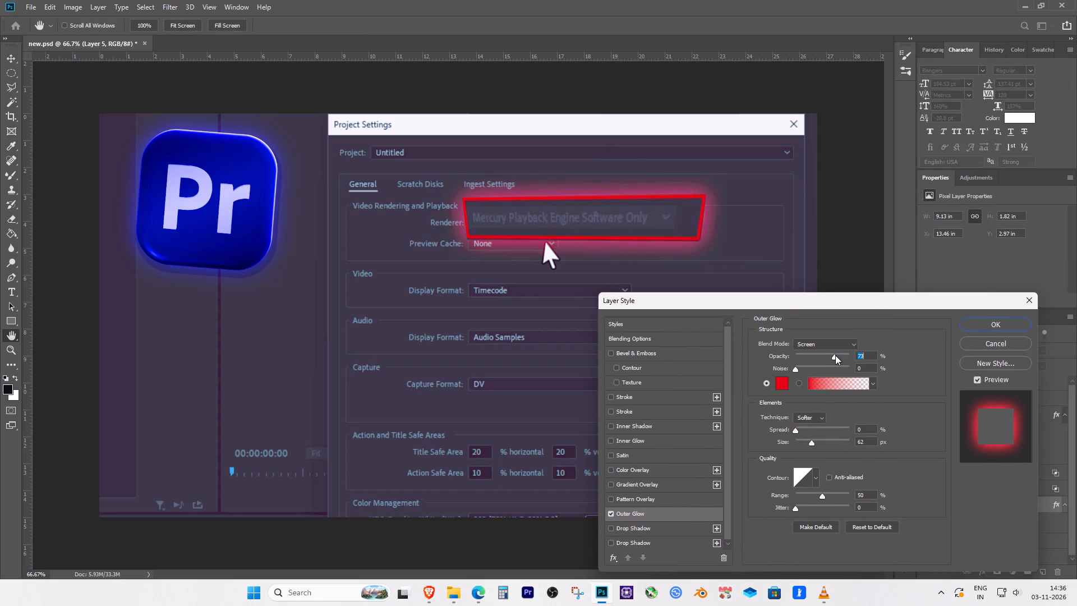
pyautogui.moveTo(835, 355); pyautogui.dragTo(824, 351)
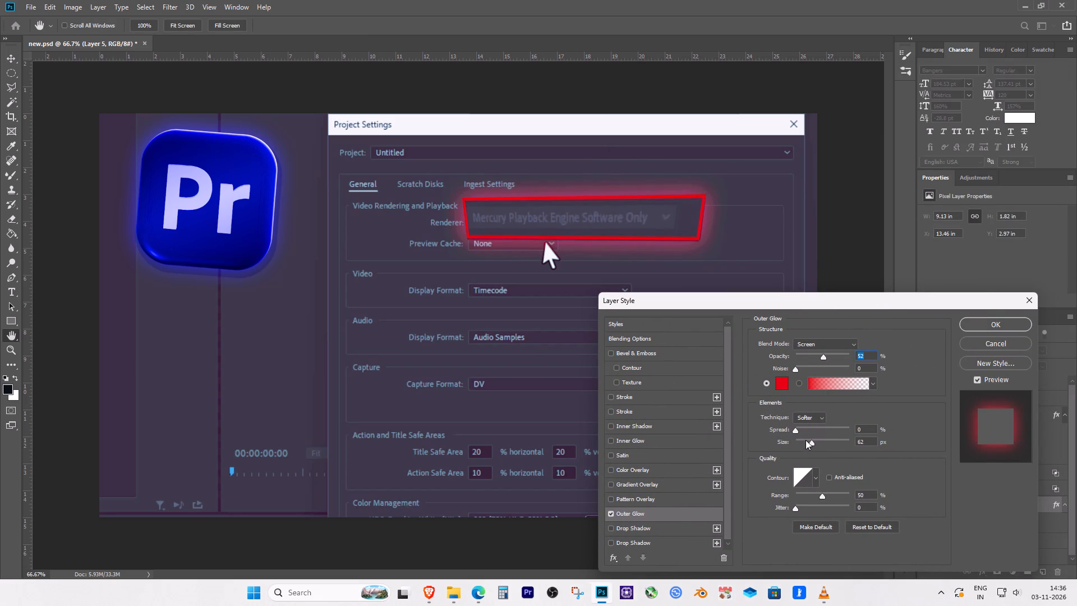
pyautogui.click(812, 438)
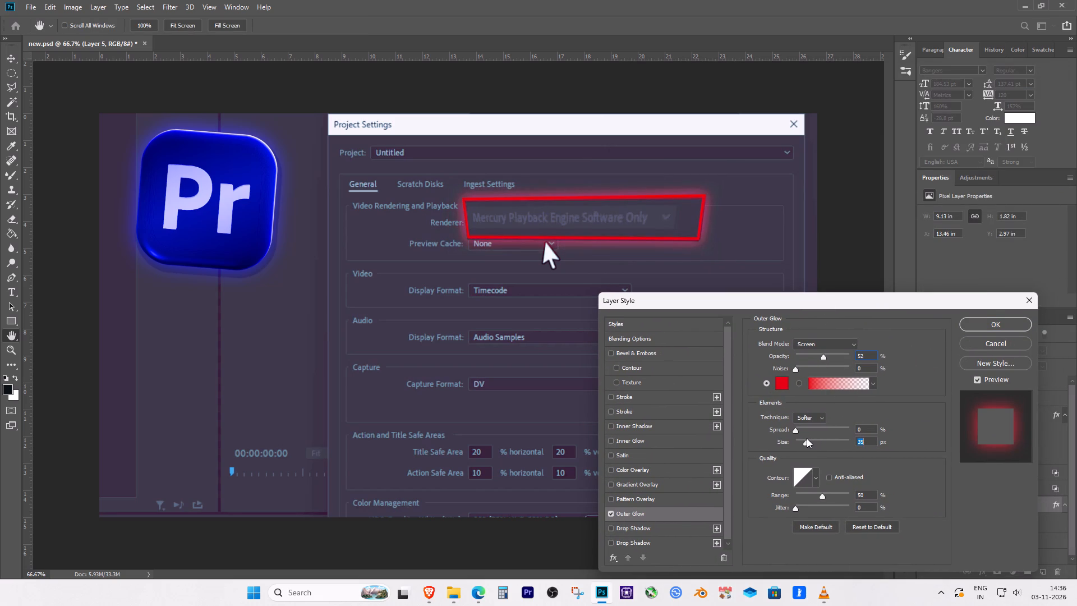
pyautogui.moveTo(823, 355); pyautogui.dragTo(818, 355)
pyautogui.moveTo(818, 355); pyautogui.dragTo(815, 356)
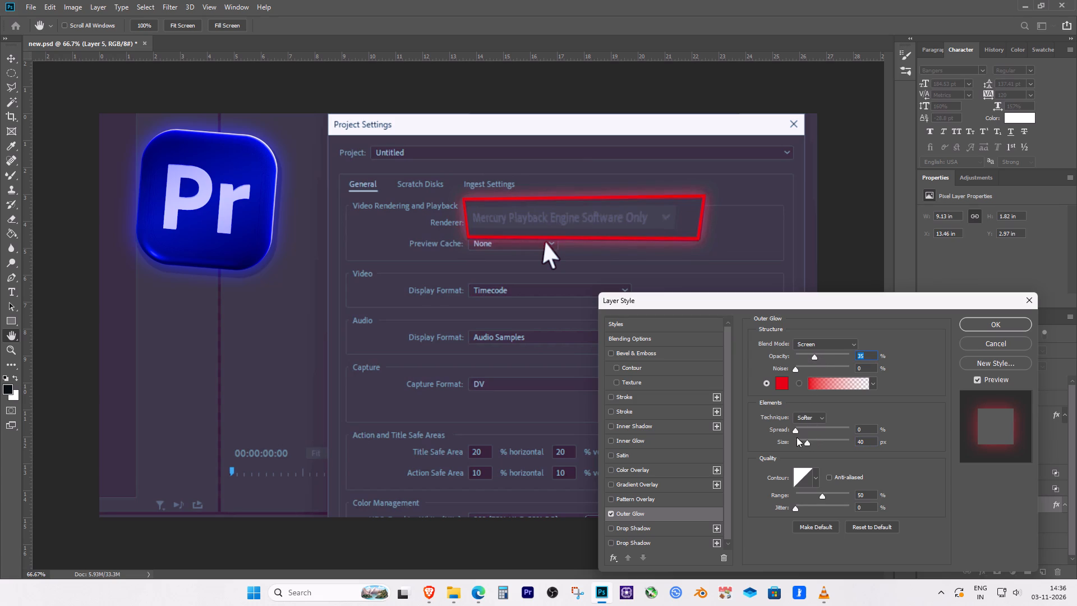
pyautogui.click(797, 430)
pyautogui.click(812, 356)
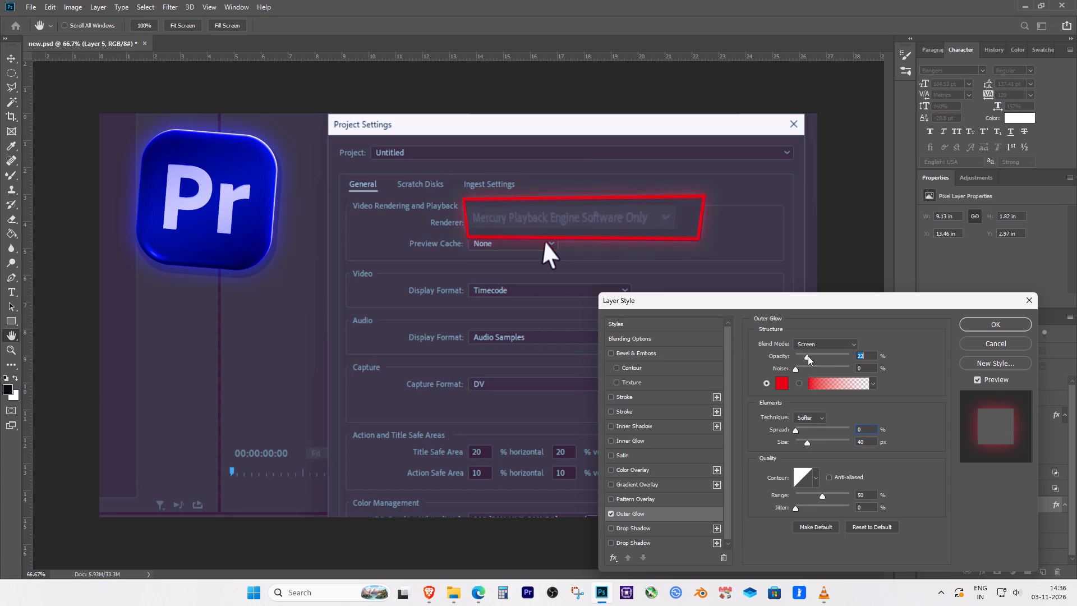
pyautogui.click(808, 444)
pyautogui.click(809, 356)
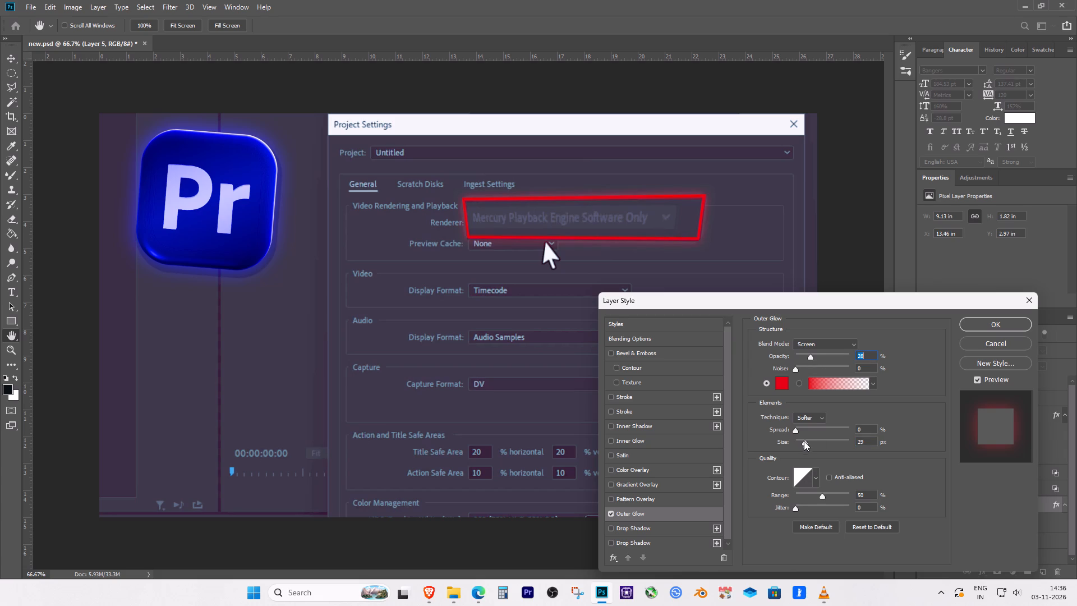
pyautogui.moveTo(803, 442); pyautogui.dragTo(808, 443)
pyautogui.moveTo(808, 443); pyautogui.dragTo(808, 443)
pyautogui.click(982, 325)
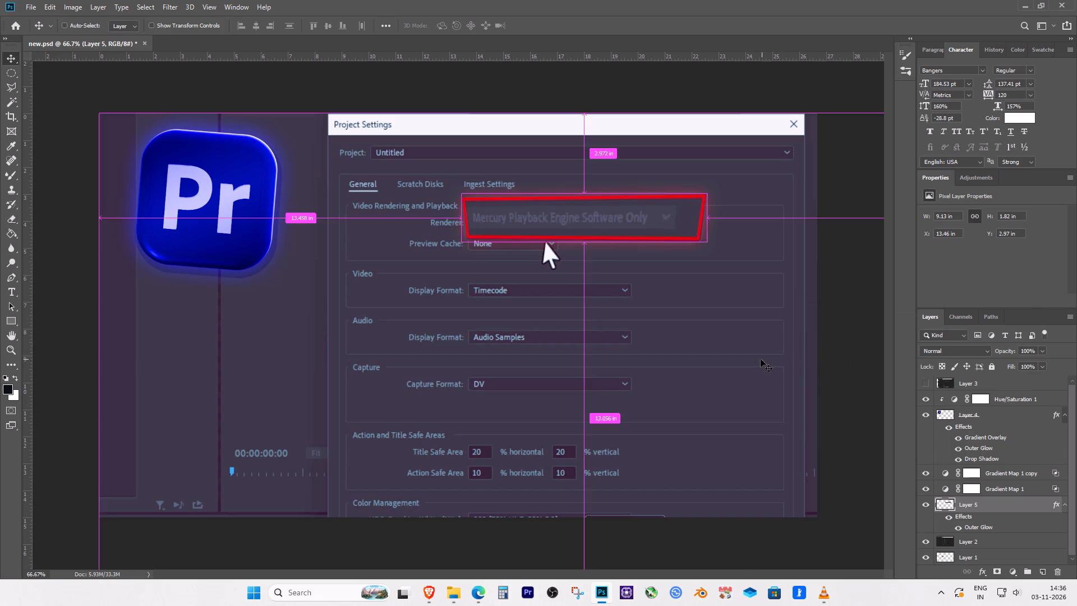
# Add a Soft Light Gradient Overlay to the Renderer box on Layer 5 at 39% opacity.
pyautogui.hotkey('ctrl', '-')
pyautogui.hotkey('ctrl', '=')
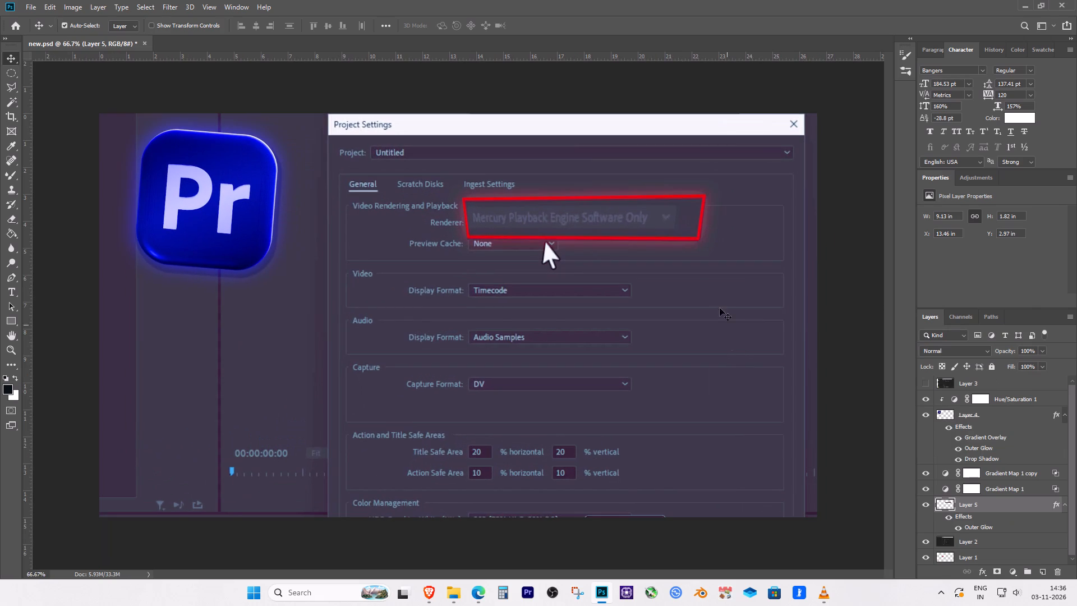
pyautogui.rightClick(979, 509)
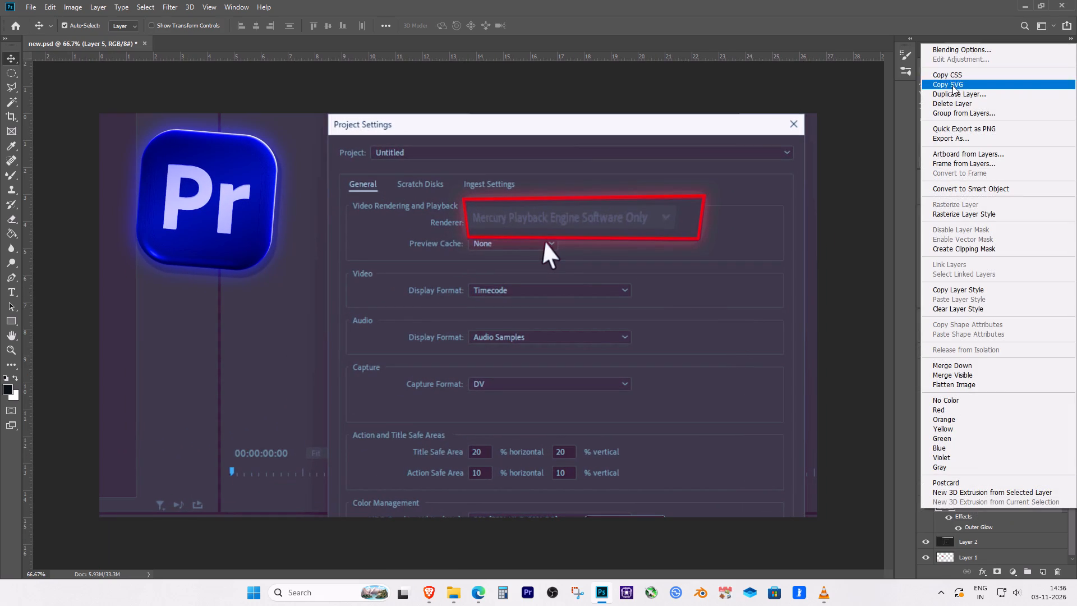
pyautogui.click(996, 531)
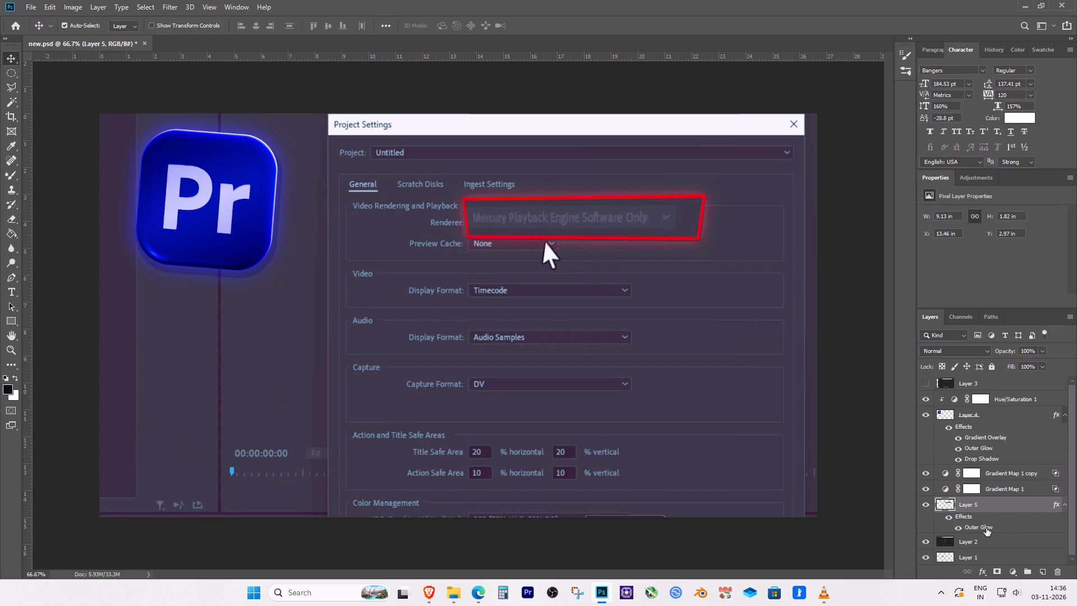
pyautogui.doubleClick(986, 528)
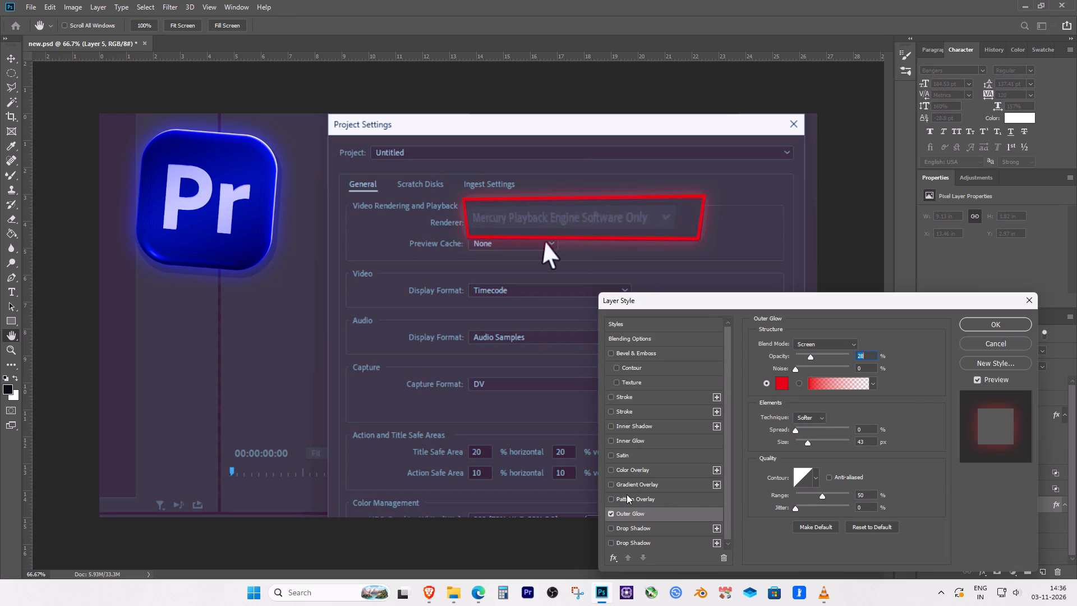
pyautogui.click(627, 485)
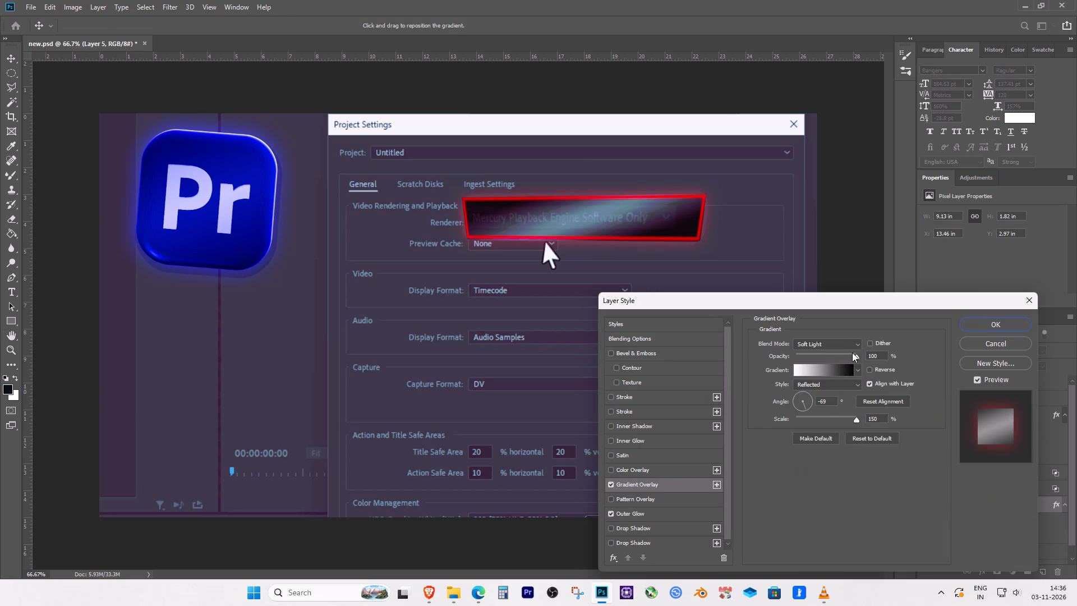
pyautogui.moveTo(853, 352); pyautogui.dragTo(807, 352)
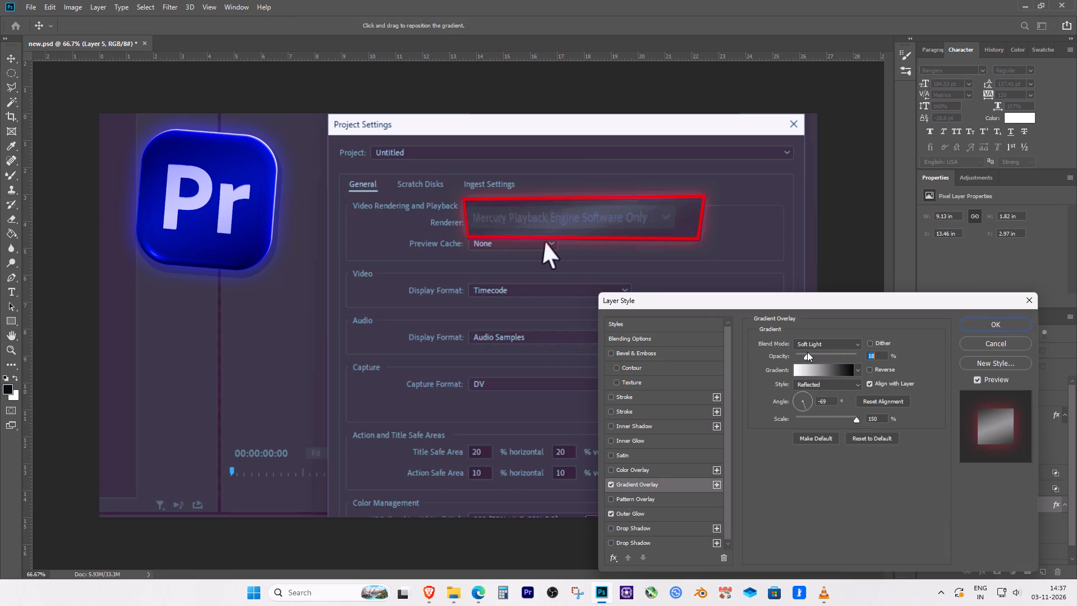
pyautogui.moveTo(807, 352); pyautogui.dragTo(802, 354)
pyautogui.moveTo(802, 354); pyautogui.dragTo(811, 356)
pyautogui.moveTo(811, 356); pyautogui.dragTo(820, 359)
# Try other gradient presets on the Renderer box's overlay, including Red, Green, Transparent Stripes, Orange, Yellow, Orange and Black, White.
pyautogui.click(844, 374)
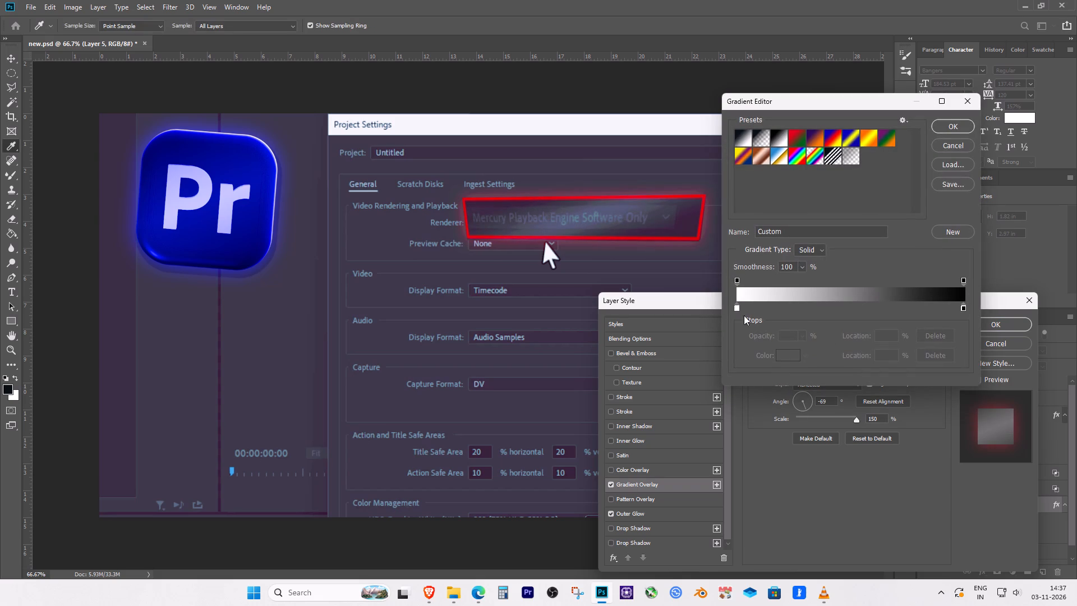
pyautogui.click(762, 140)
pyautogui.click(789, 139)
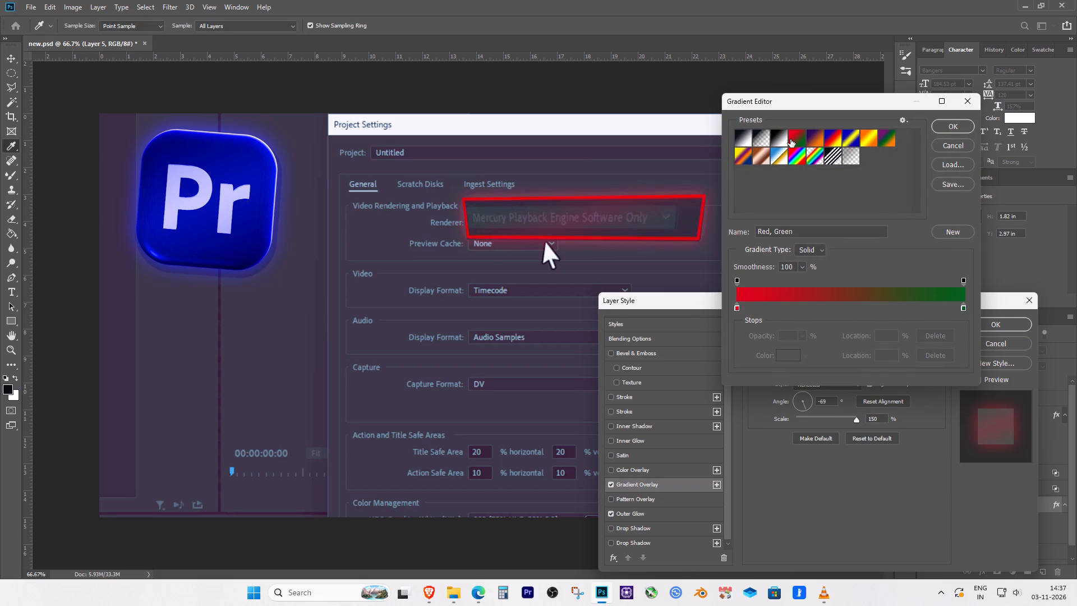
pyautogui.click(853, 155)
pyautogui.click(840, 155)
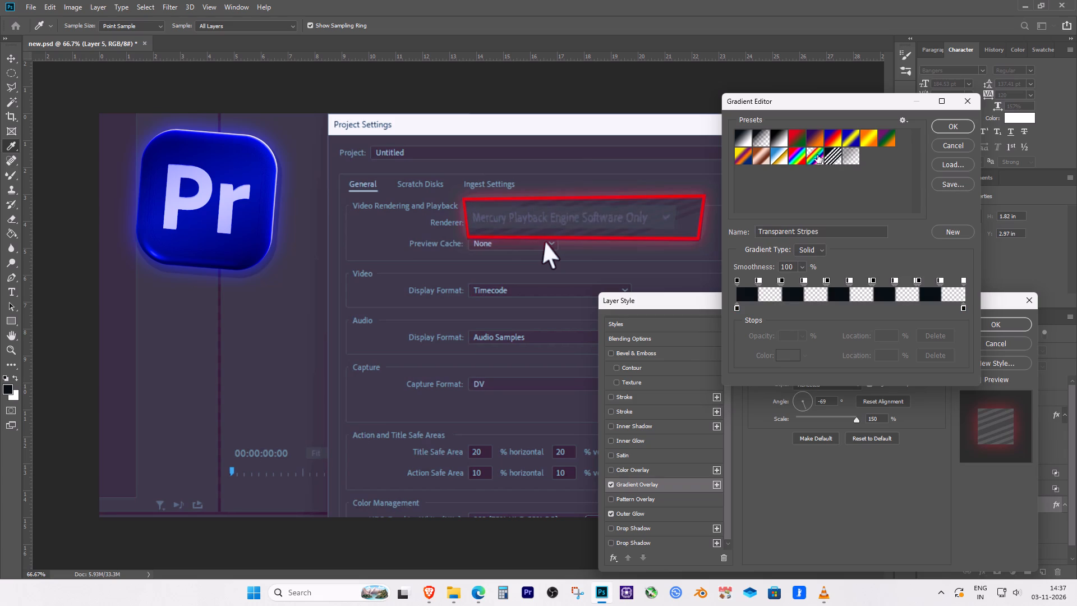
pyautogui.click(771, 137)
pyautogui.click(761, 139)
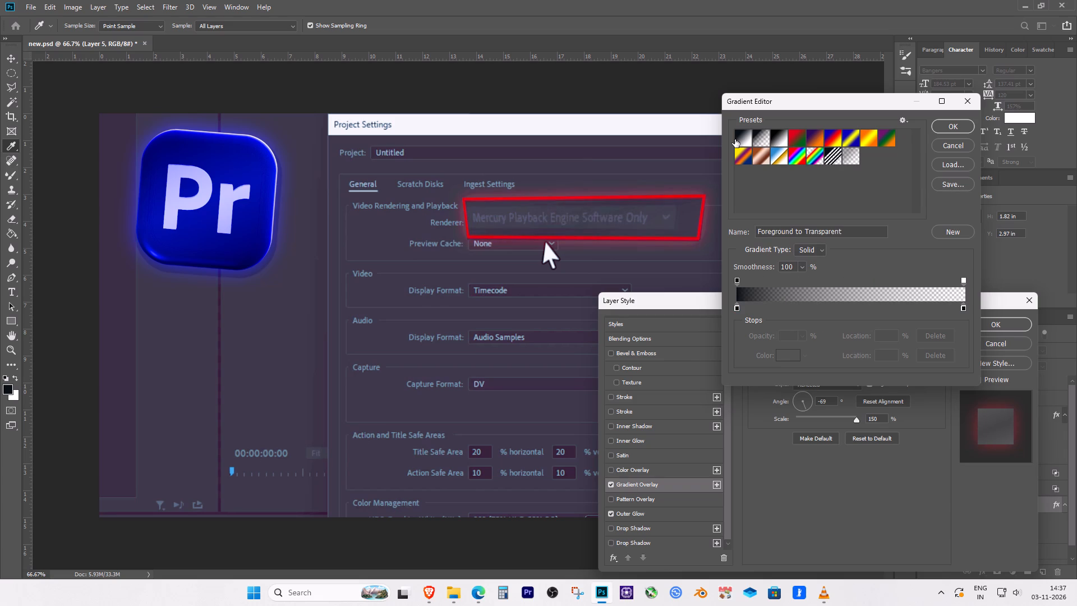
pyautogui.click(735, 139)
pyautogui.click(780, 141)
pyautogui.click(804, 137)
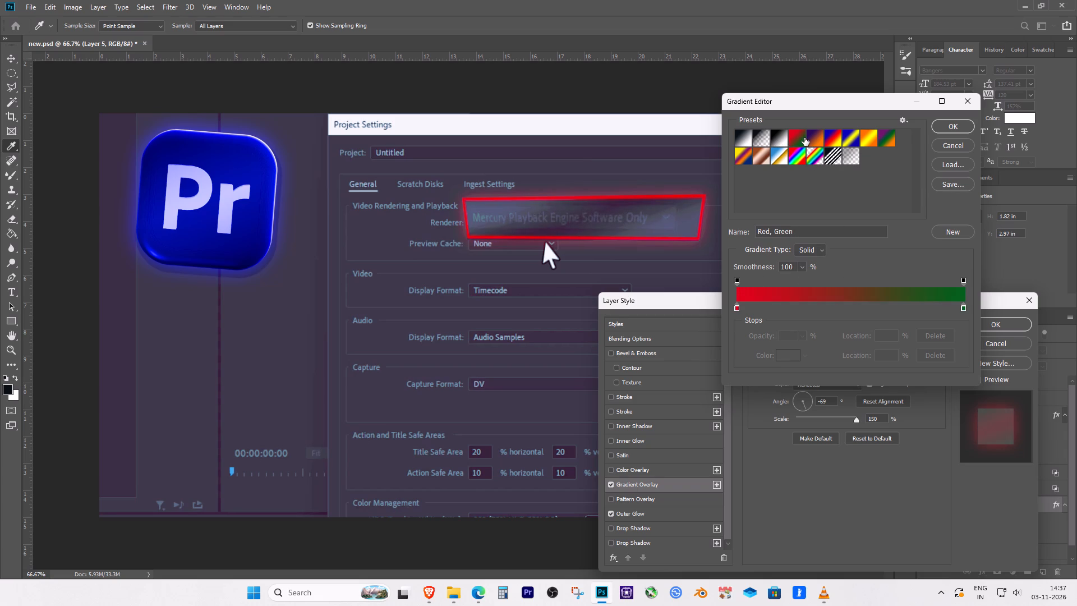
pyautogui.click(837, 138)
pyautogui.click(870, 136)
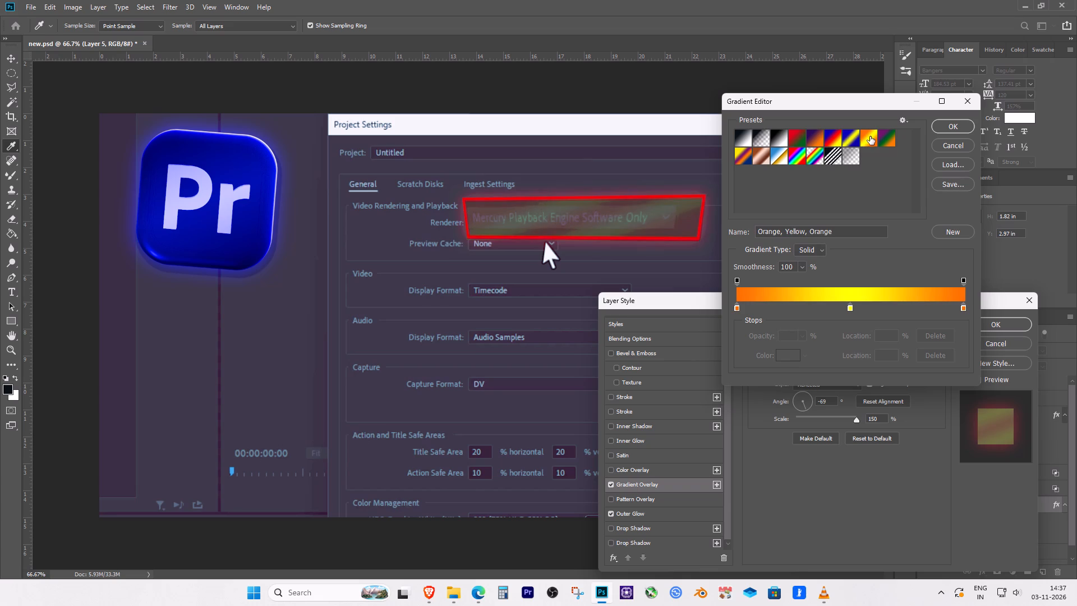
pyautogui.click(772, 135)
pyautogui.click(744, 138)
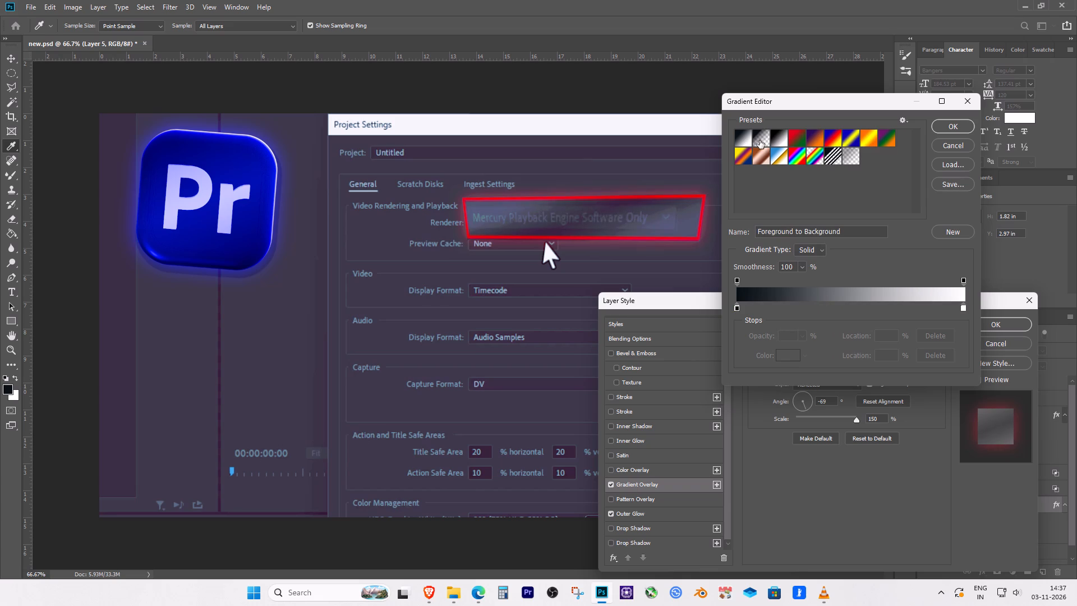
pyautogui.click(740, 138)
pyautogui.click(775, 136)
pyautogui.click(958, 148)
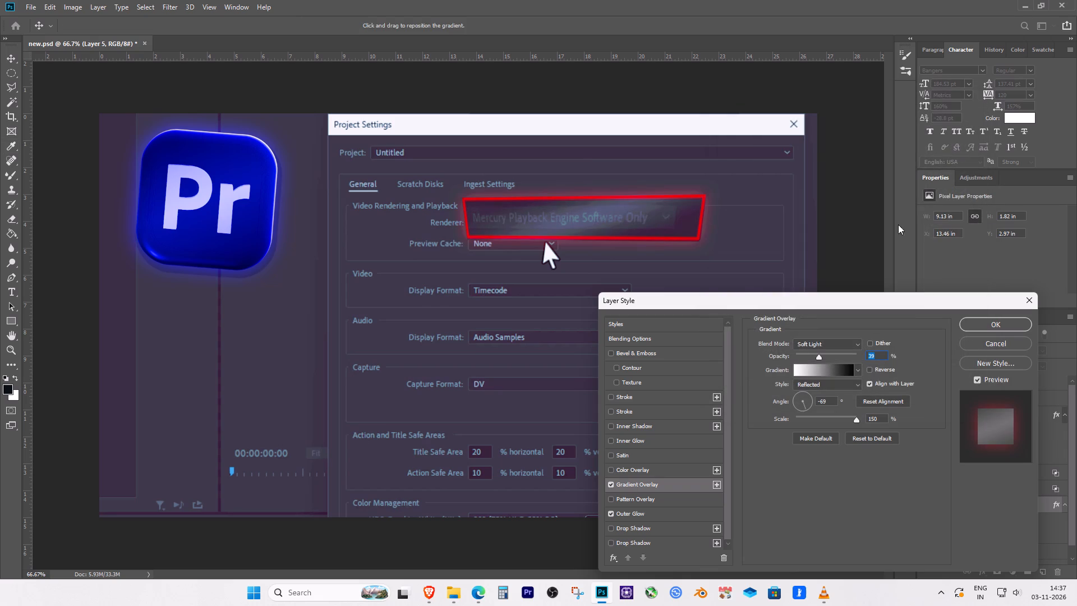
# Lower the Renderer box's Gradient Overlay opacity to 9%.
pyautogui.moveTo(817, 356); pyautogui.dragTo(808, 356)
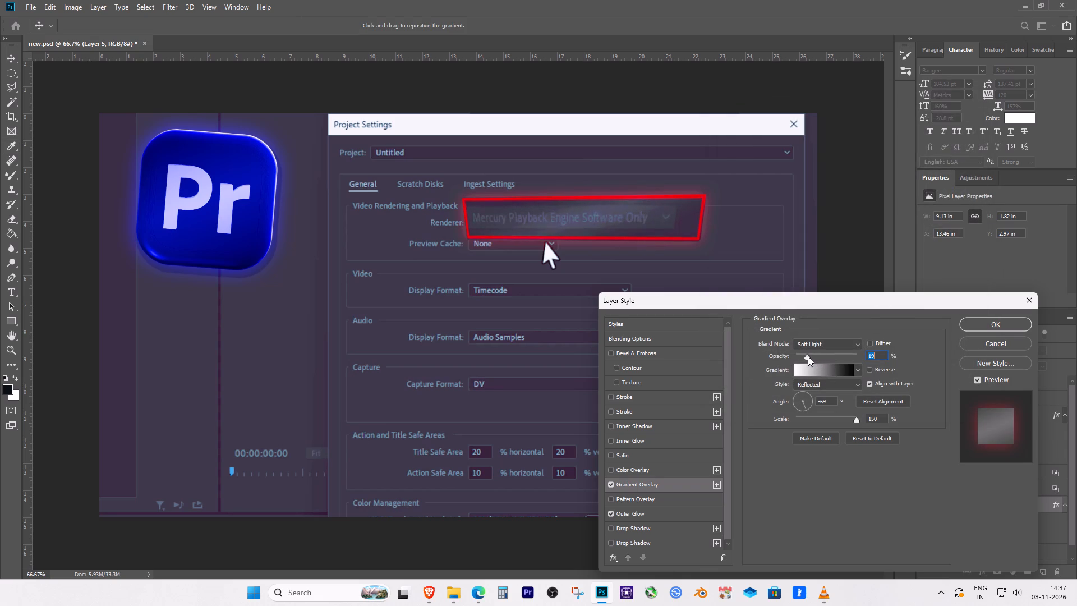
pyautogui.moveTo(808, 356); pyautogui.dragTo(801, 357)
pyautogui.click(804, 356)
pyautogui.moveTo(832, 304); pyautogui.dragTo(891, 201)
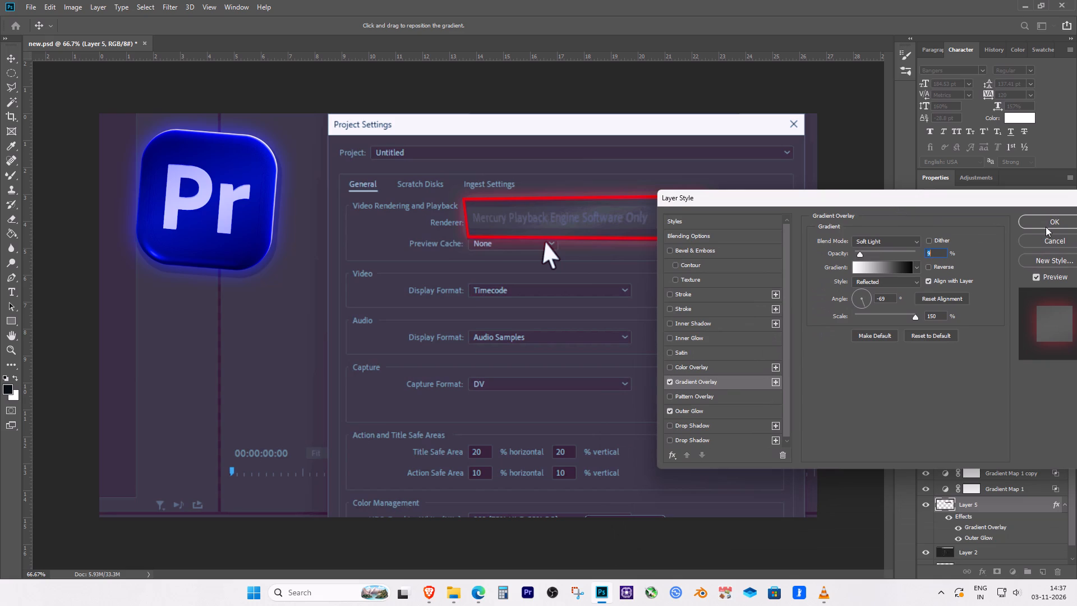
pyautogui.moveTo(1046, 224); pyautogui.dragTo(1020, 501)
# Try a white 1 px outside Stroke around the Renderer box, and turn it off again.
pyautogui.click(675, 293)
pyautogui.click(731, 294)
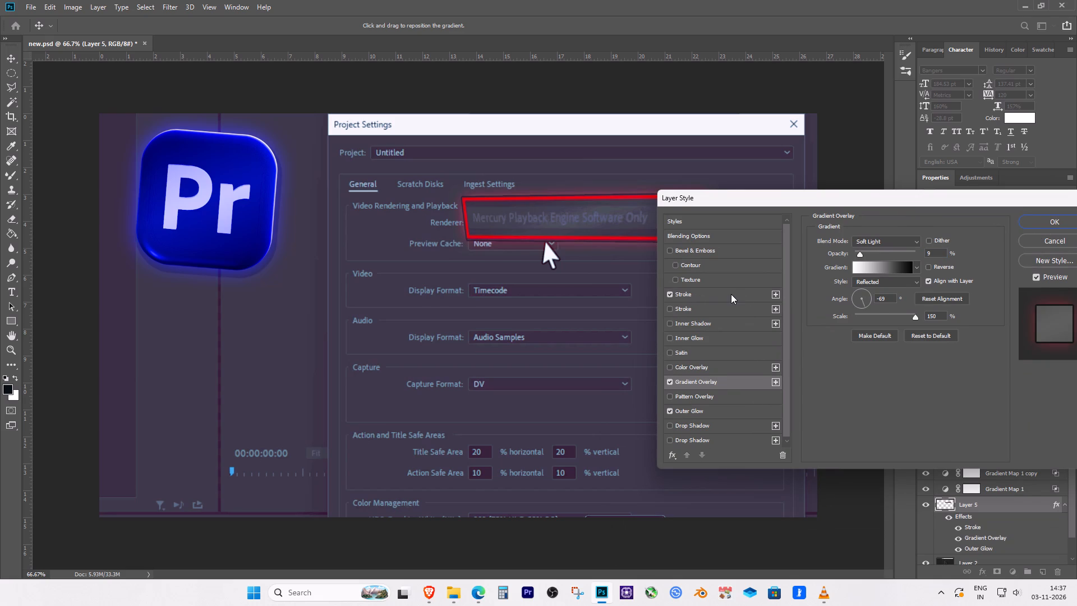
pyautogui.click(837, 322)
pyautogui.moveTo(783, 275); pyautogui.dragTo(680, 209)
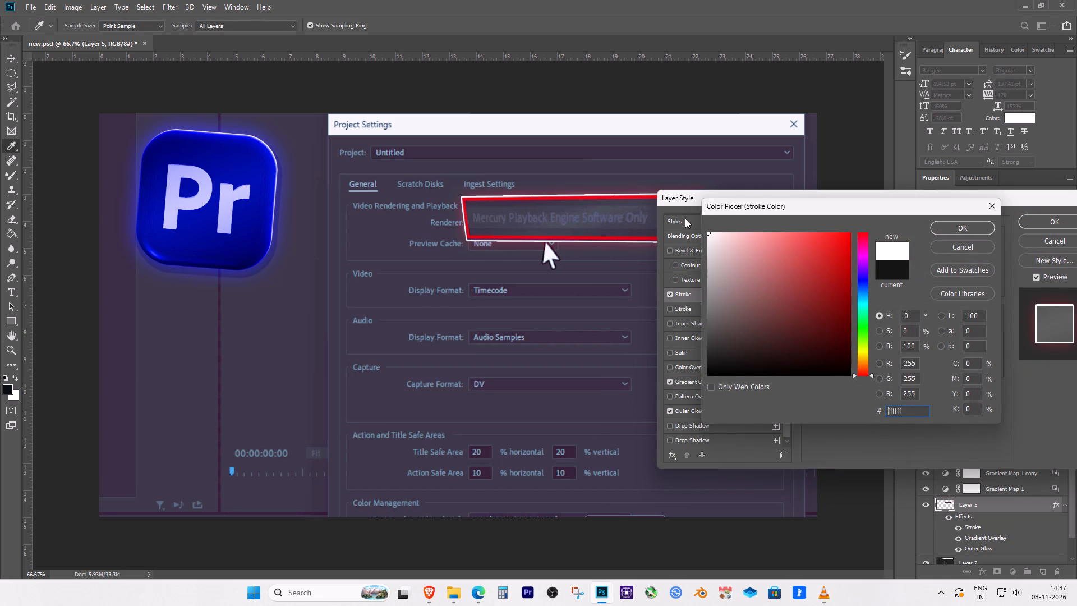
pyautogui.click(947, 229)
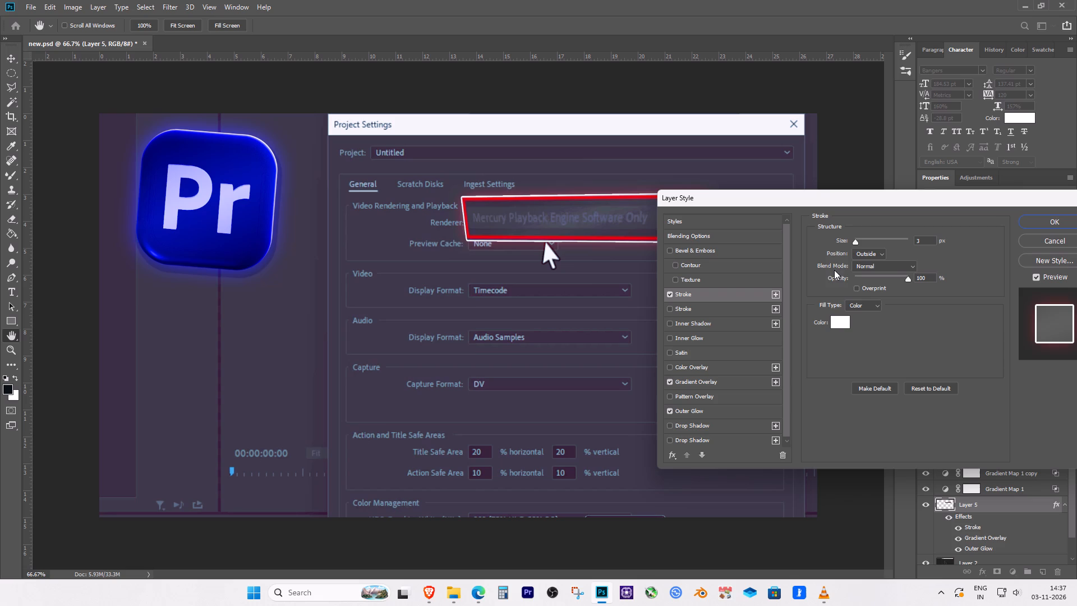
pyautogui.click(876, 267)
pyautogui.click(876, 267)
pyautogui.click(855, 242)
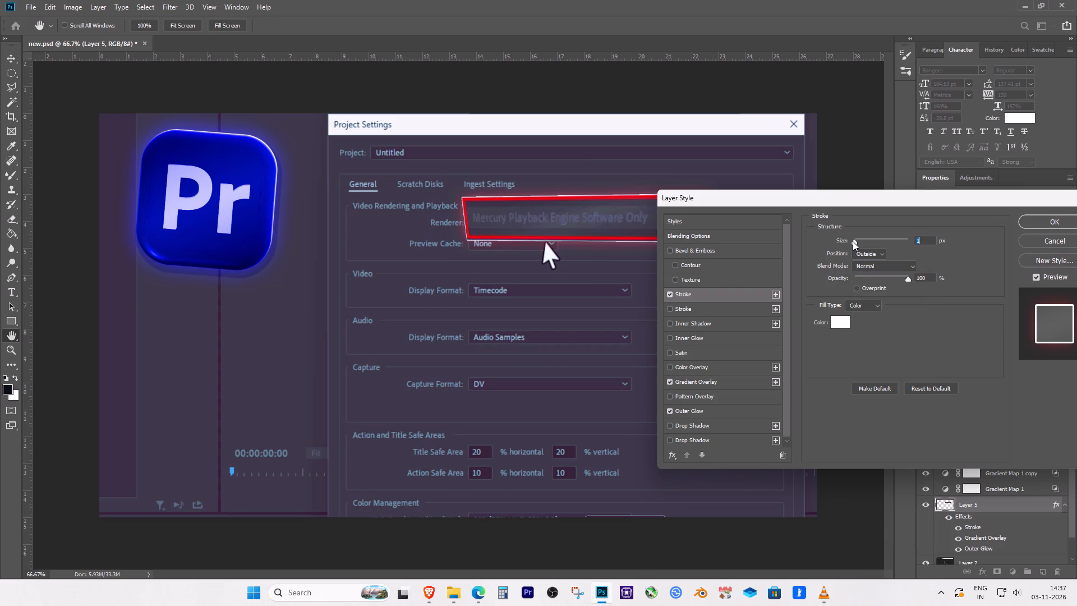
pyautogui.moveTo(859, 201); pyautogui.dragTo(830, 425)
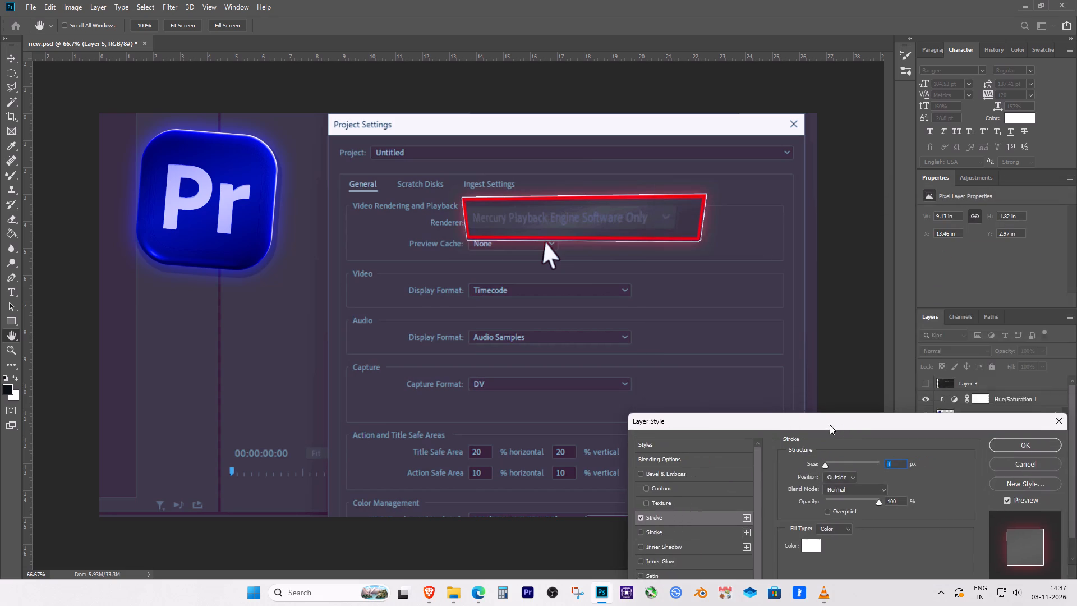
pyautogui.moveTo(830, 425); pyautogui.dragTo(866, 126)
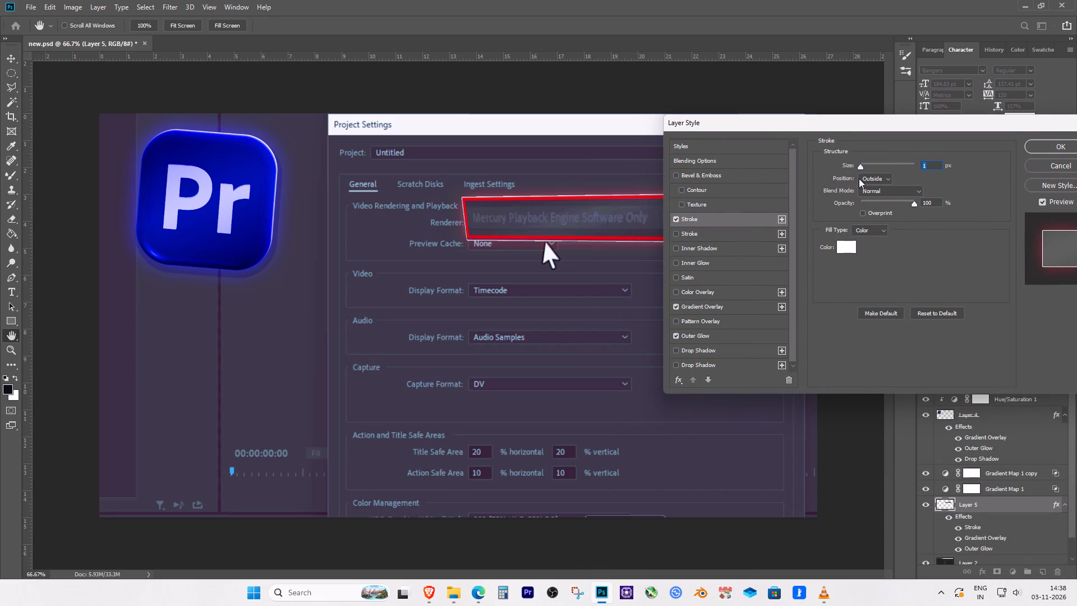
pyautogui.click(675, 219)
# Apply the Renderer box's layer style with only Gradient Overlay and Outer Glow enabled.
pyautogui.moveTo(878, 132); pyautogui.dragTo(798, 175)
pyautogui.moveTo(827, 126); pyautogui.dragTo(643, 255)
pyautogui.click(879, 274)
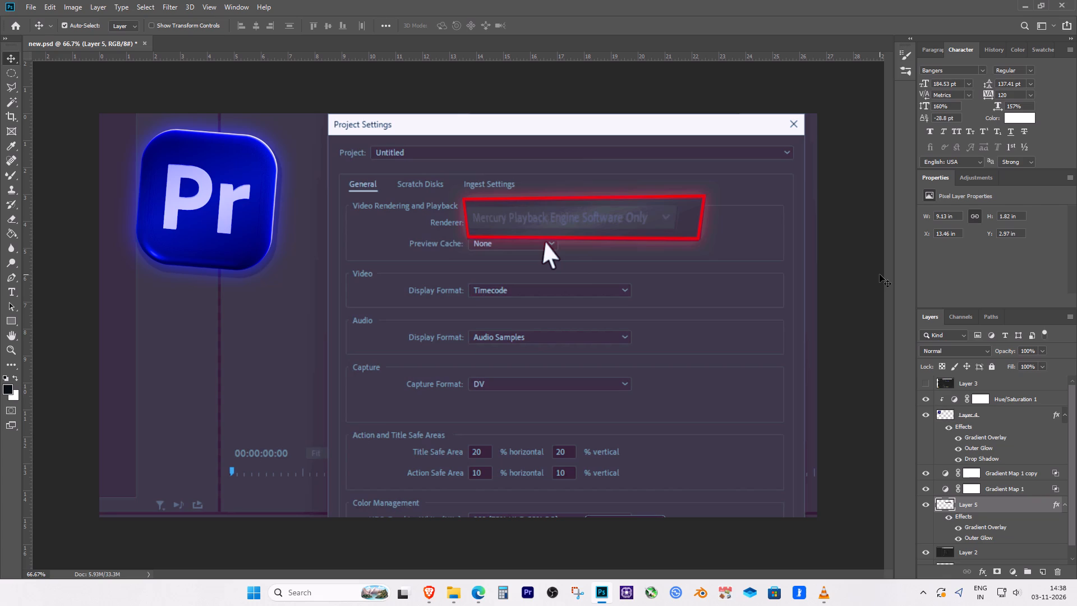
# Look through the layer stack, briefly hiding Layer 2 to check what lies beneath it.
pyautogui.scroll(-2, 976, 521)
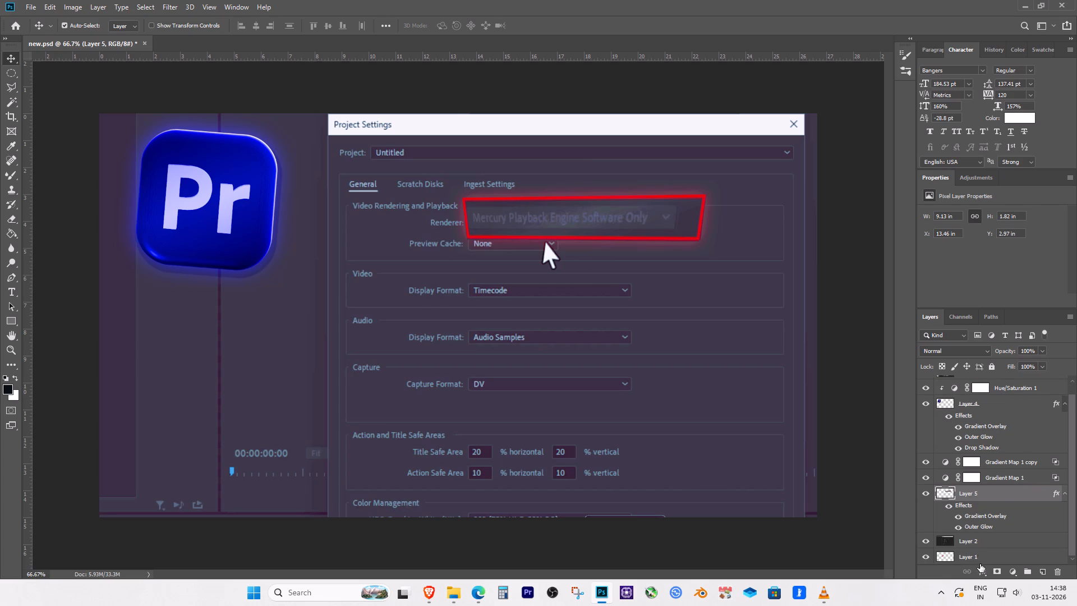
pyautogui.scroll(-1, 980, 565)
pyautogui.click(983, 551)
pyautogui.click(925, 540)
pyautogui.click(925, 540)
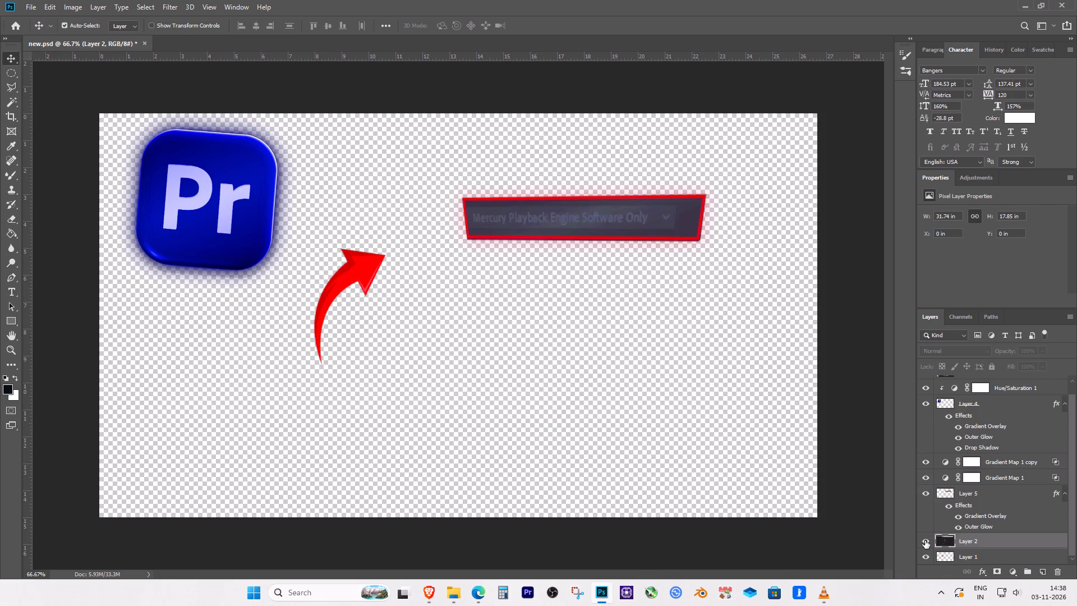
pyautogui.scroll(-2, 1008, 550)
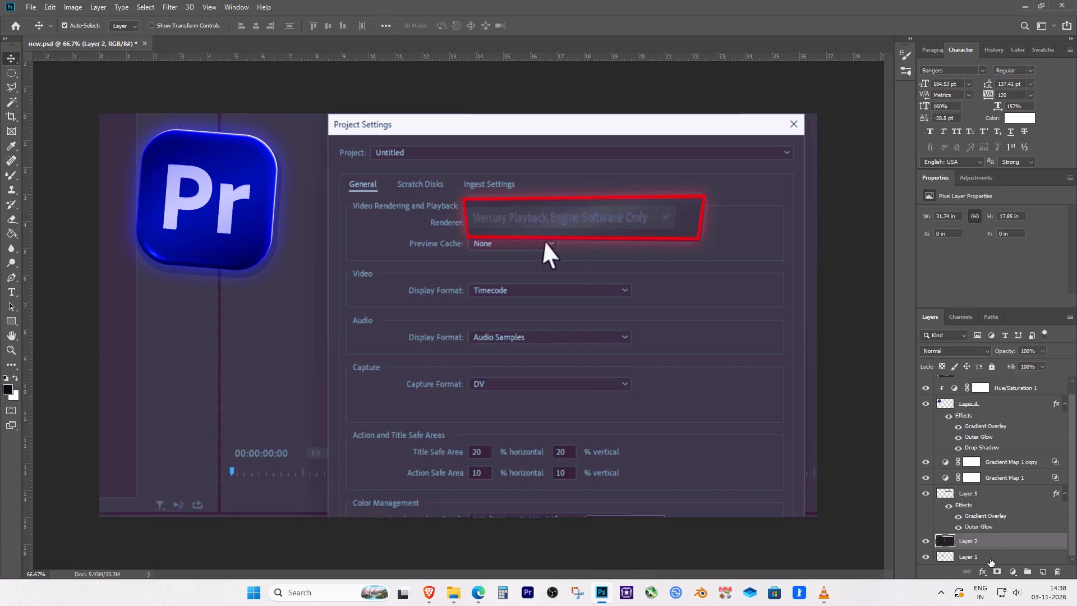
pyautogui.scroll(5, 978, 539)
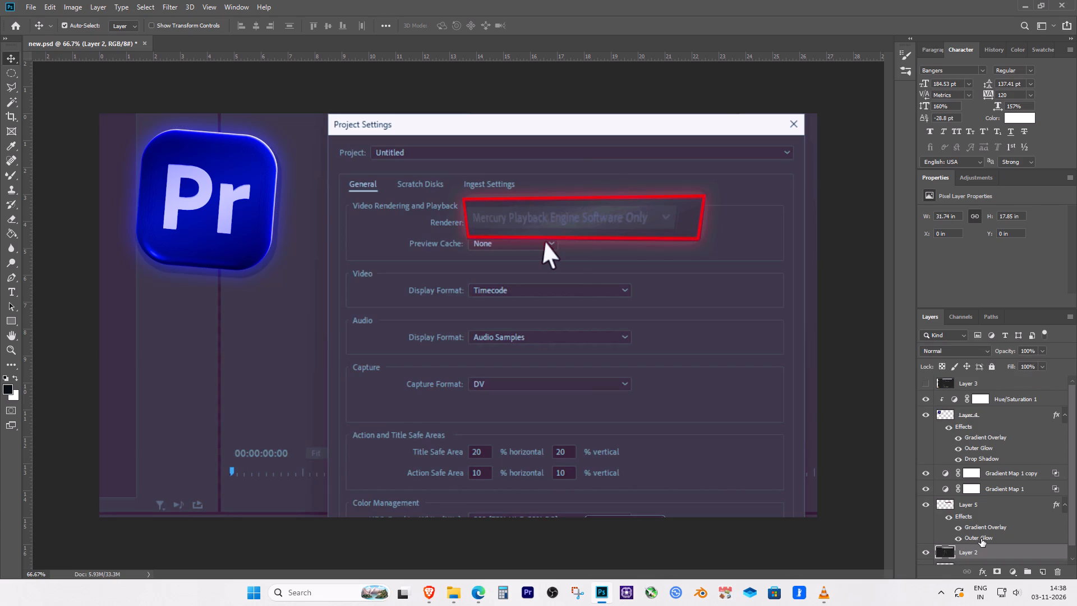
# Show Layer 3, the GPU-enabled Project Settings screenshot, and move it to the canvas's lower part at X 0 in, Y 9.38 in.
pyautogui.click(924, 386)
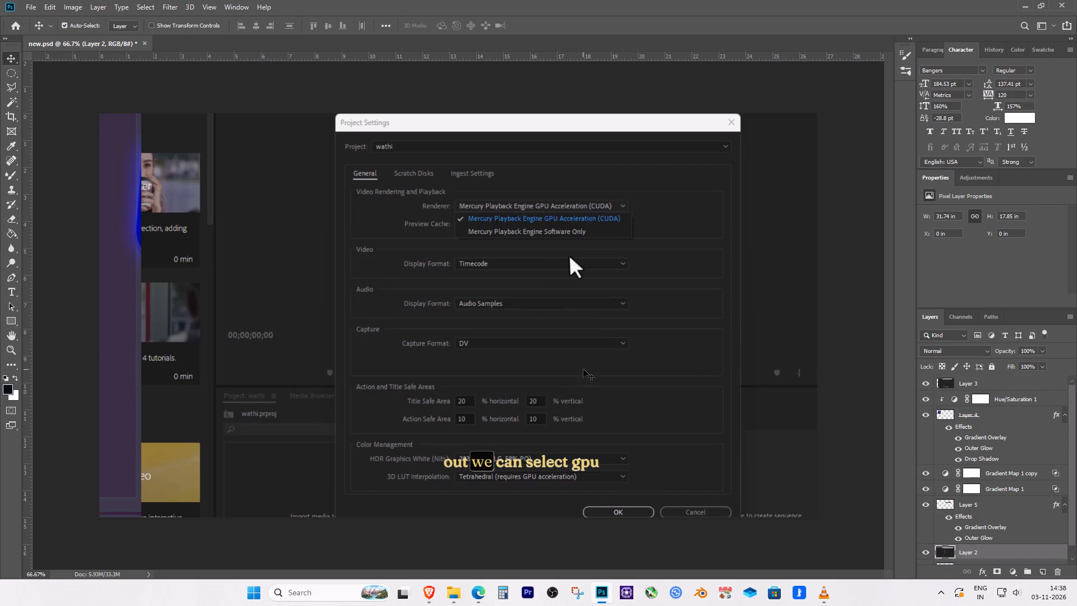
pyautogui.moveTo(583, 369); pyautogui.dragTo(563, 580)
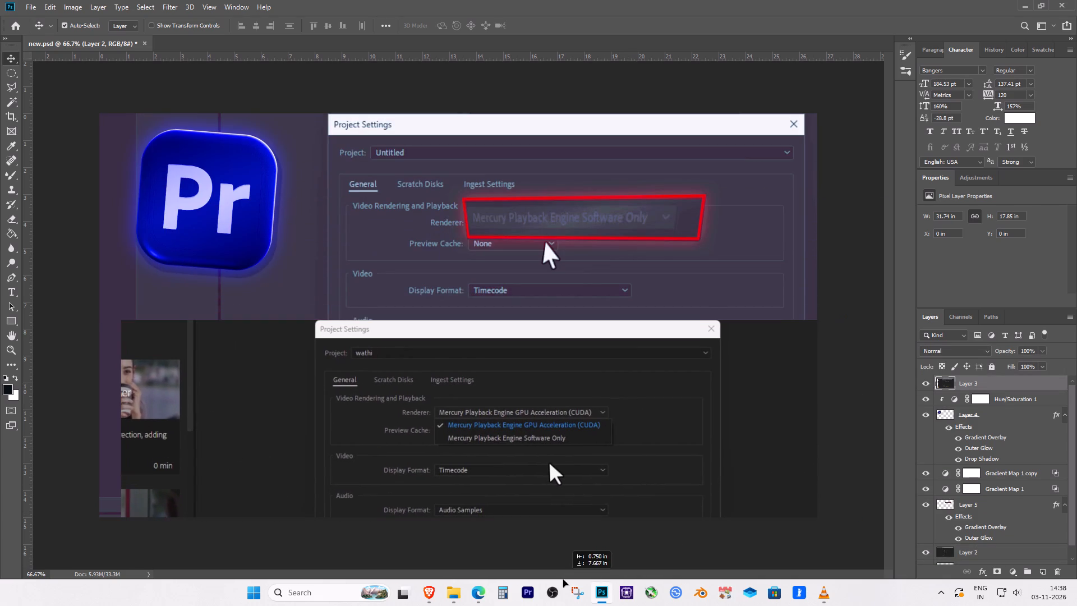
pyautogui.moveTo(563, 580); pyautogui.dragTo(564, 586)
pyautogui.moveTo(631, 494); pyautogui.dragTo(636, 533)
pyautogui.moveTo(583, 348); pyautogui.dragTo(586, 461)
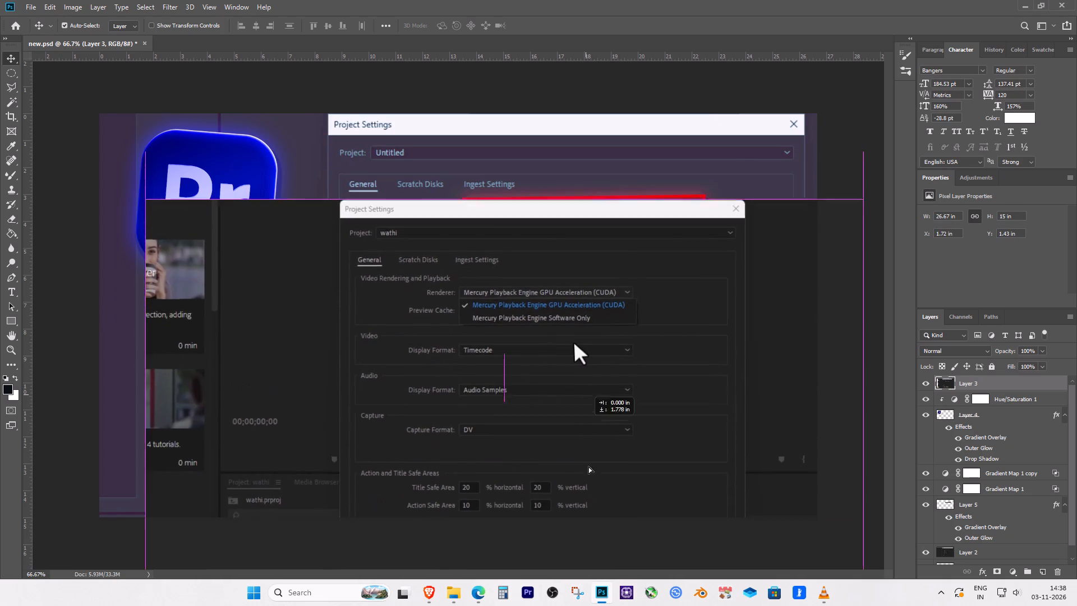
pyautogui.moveTo(611, 359); pyautogui.dragTo(596, 467)
pyautogui.moveTo(620, 423); pyautogui.dragTo(587, 419)
pyautogui.click(588, 419)
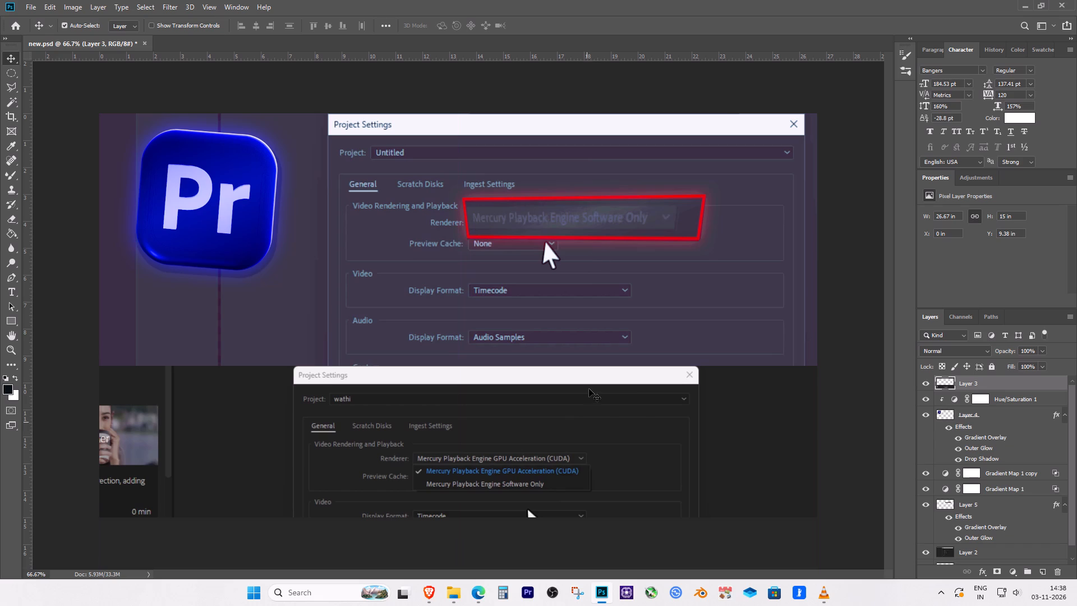
# Add a thin outside Stroke in green #2be001 to Layer 3's layer style.
pyautogui.rightClick(961, 384)
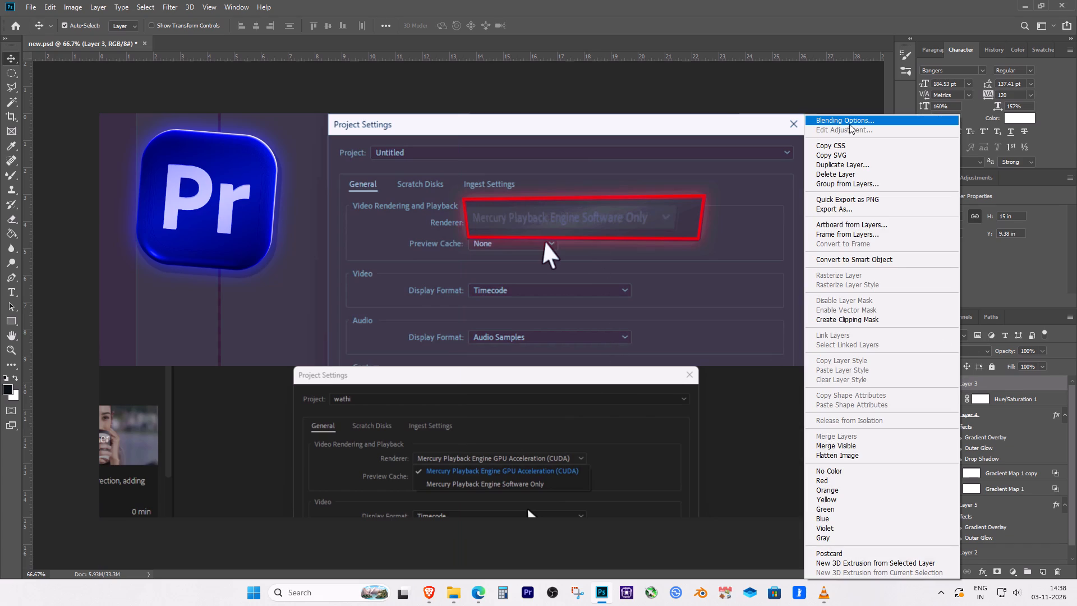
pyautogui.click(853, 117)
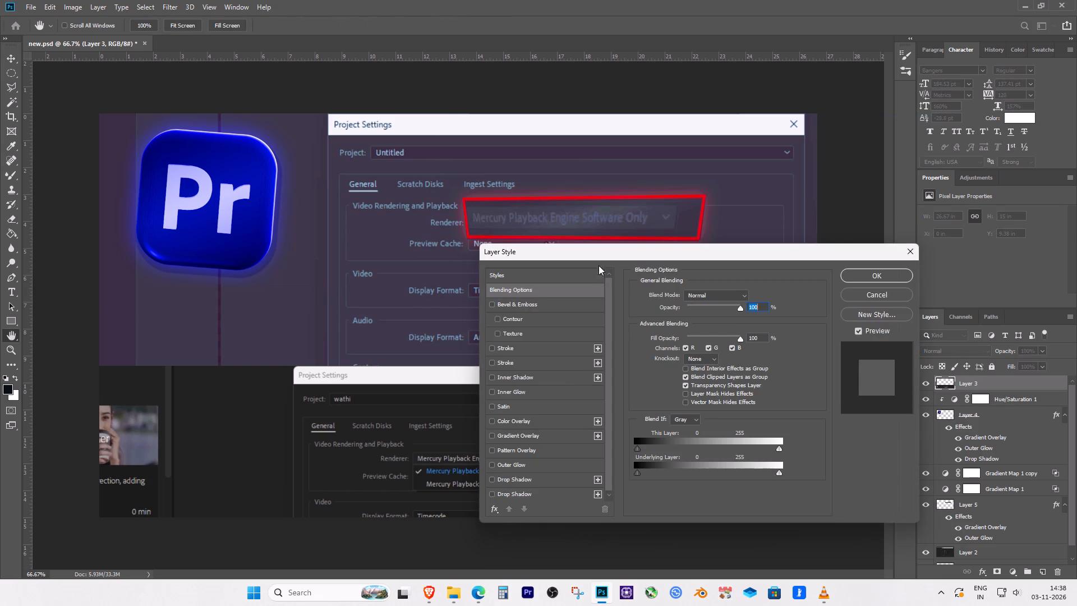
pyautogui.moveTo(610, 253); pyautogui.dragTo(767, 178)
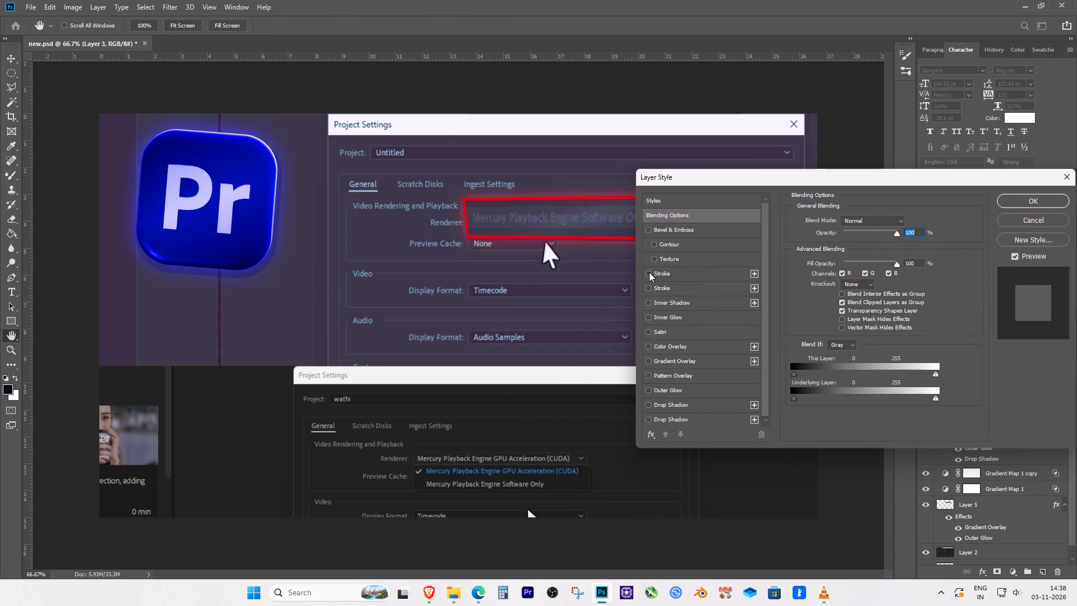
pyautogui.click(650, 273)
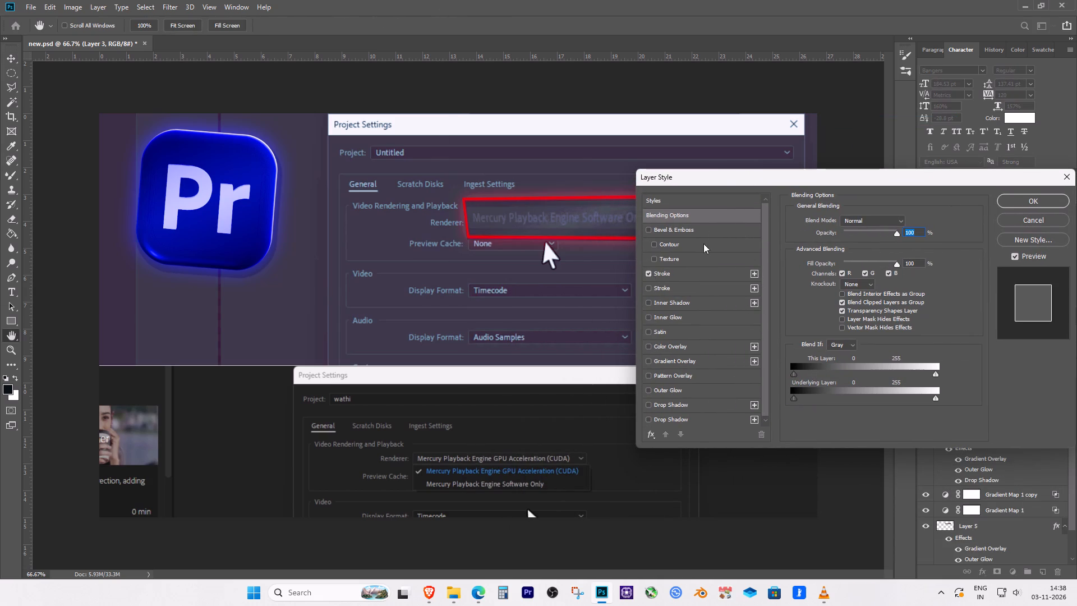
pyautogui.click(689, 273)
pyautogui.click(812, 305)
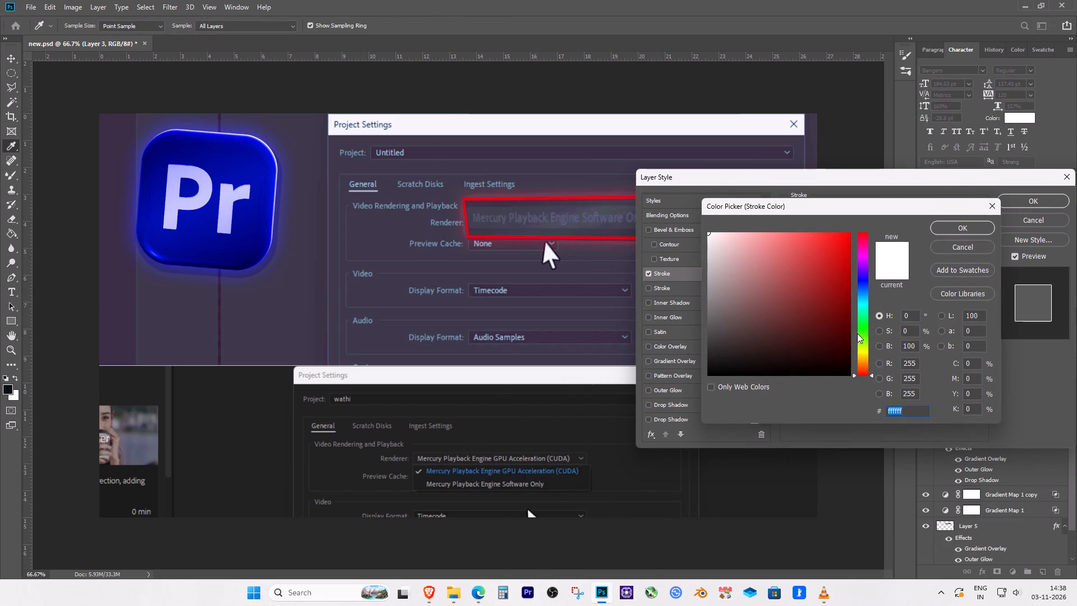
pyautogui.click(864, 320)
pyautogui.moveTo(813, 316); pyautogui.dragTo(850, 250)
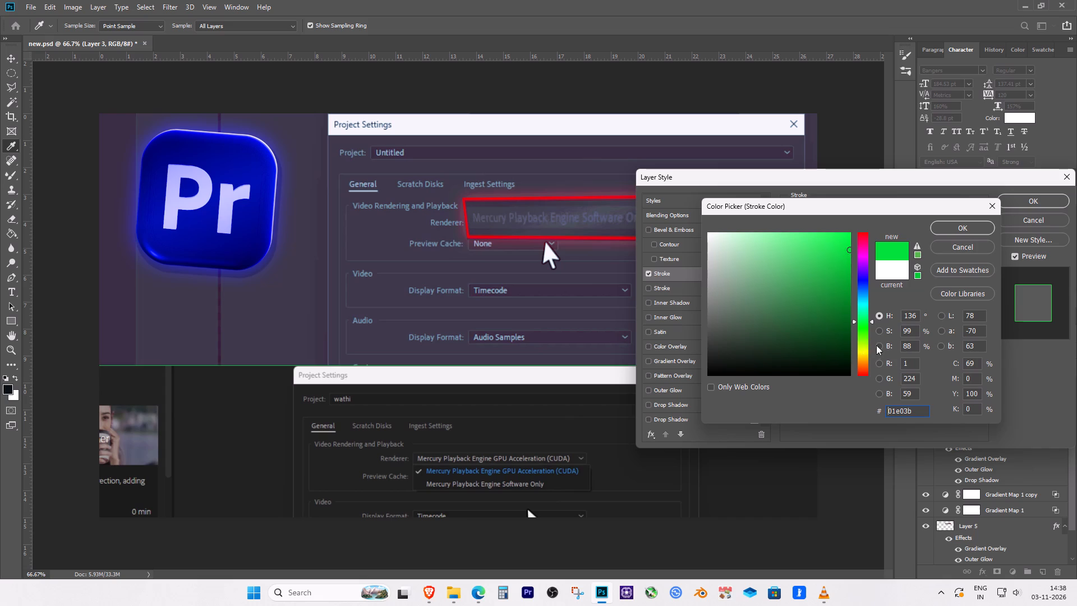
pyautogui.click(861, 332)
pyautogui.click(964, 223)
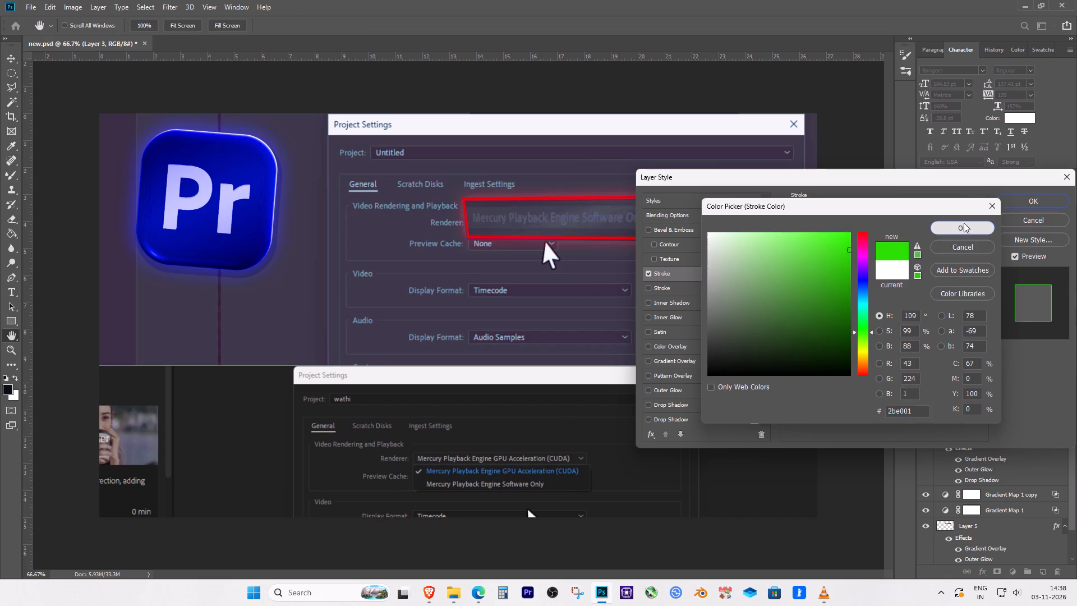
pyautogui.click(833, 221)
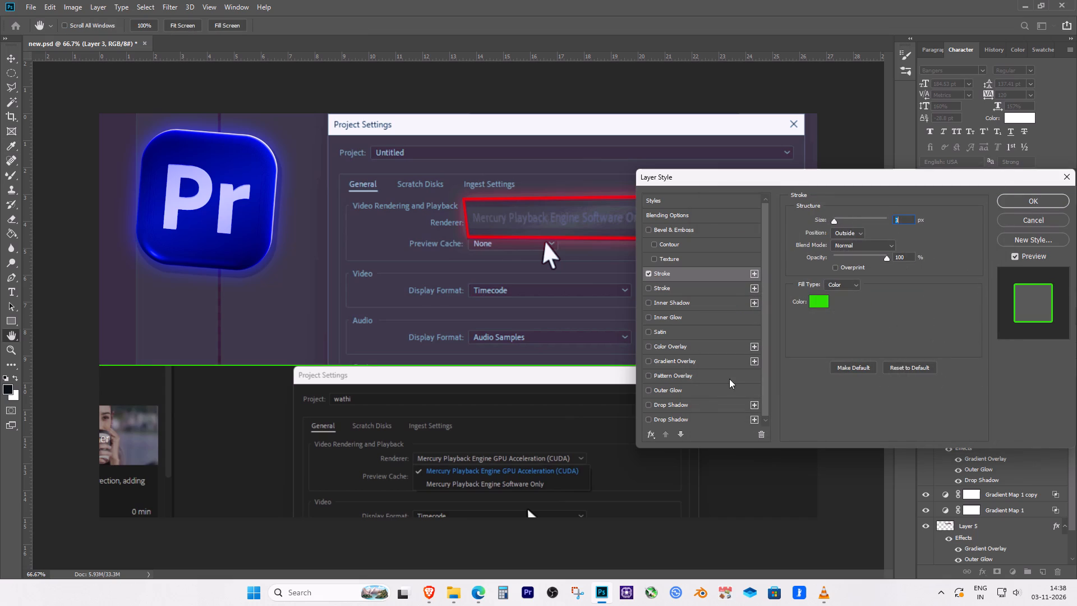
# Enable both Drop Shadow effects on Layer 3 and apply the layer style.
pyautogui.click(657, 408)
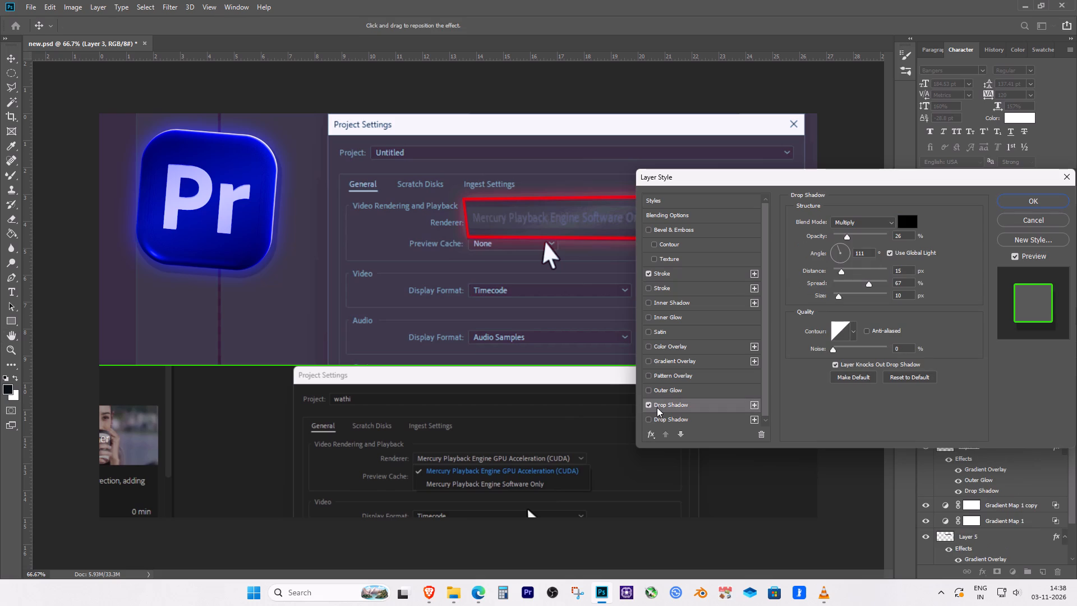
pyautogui.click(650, 418)
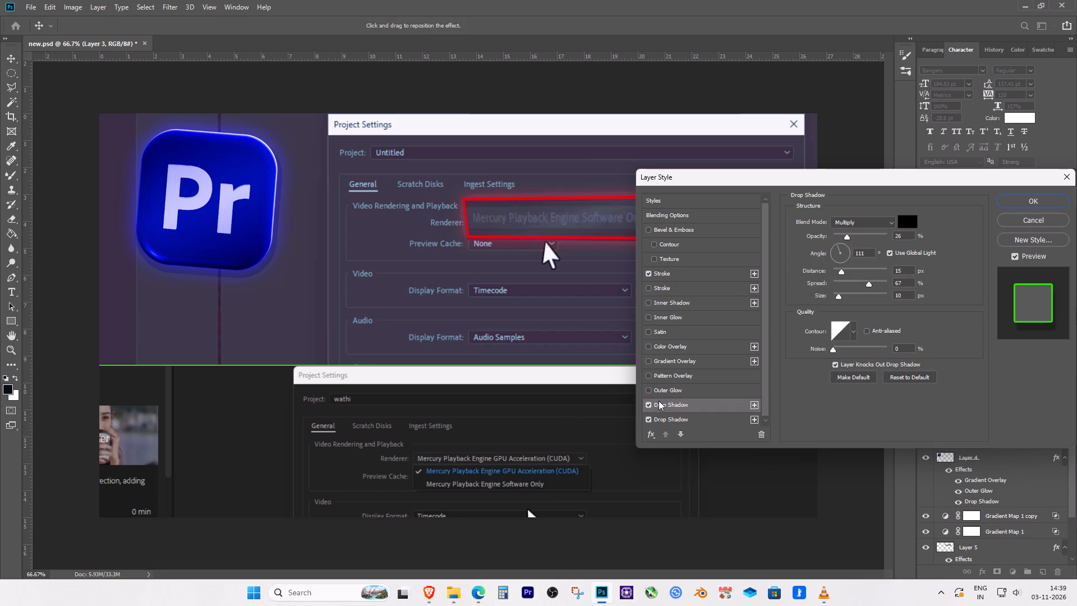
pyautogui.click(1011, 200)
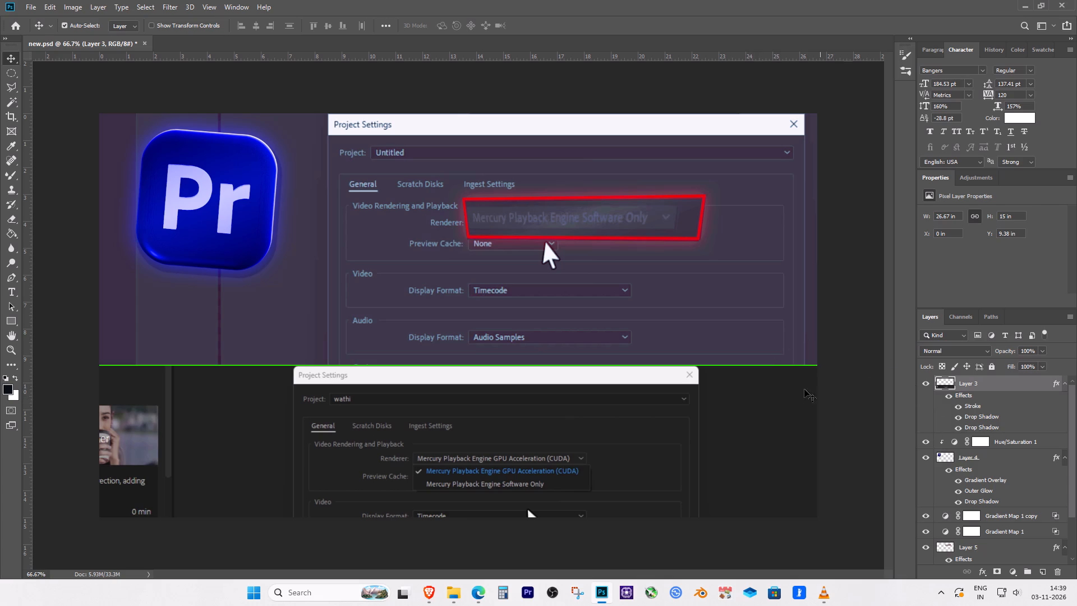
# Outline the open Renderer dropdown in the lower screenshot with the Polygonal Lasso and copy it to a new layer.
pyautogui.press('l')
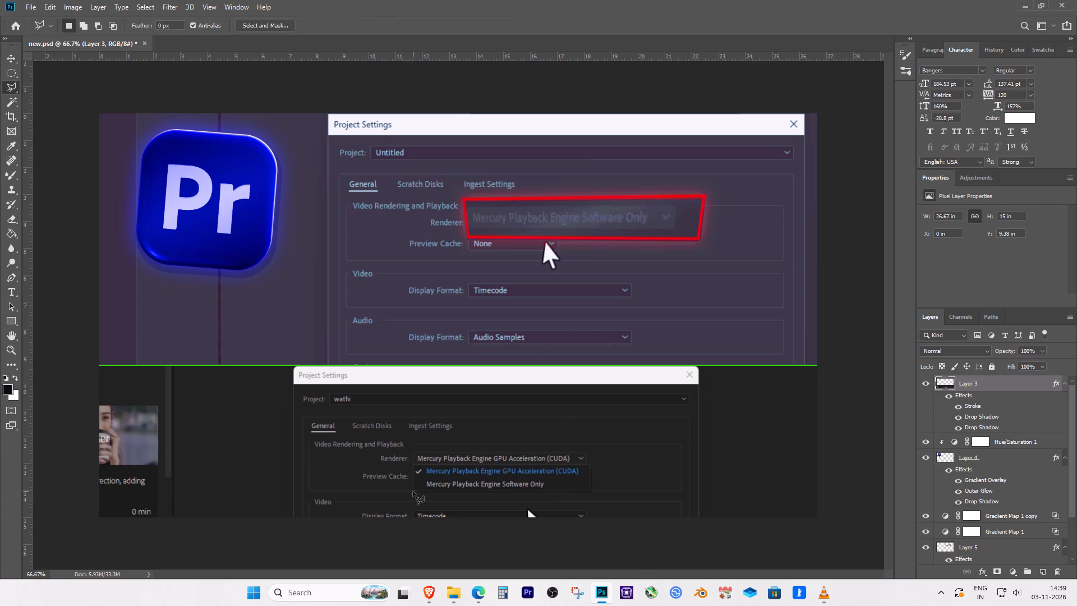
pyautogui.click(413, 492)
pyautogui.click(413, 454)
pyautogui.click(586, 452)
pyautogui.click(587, 463)
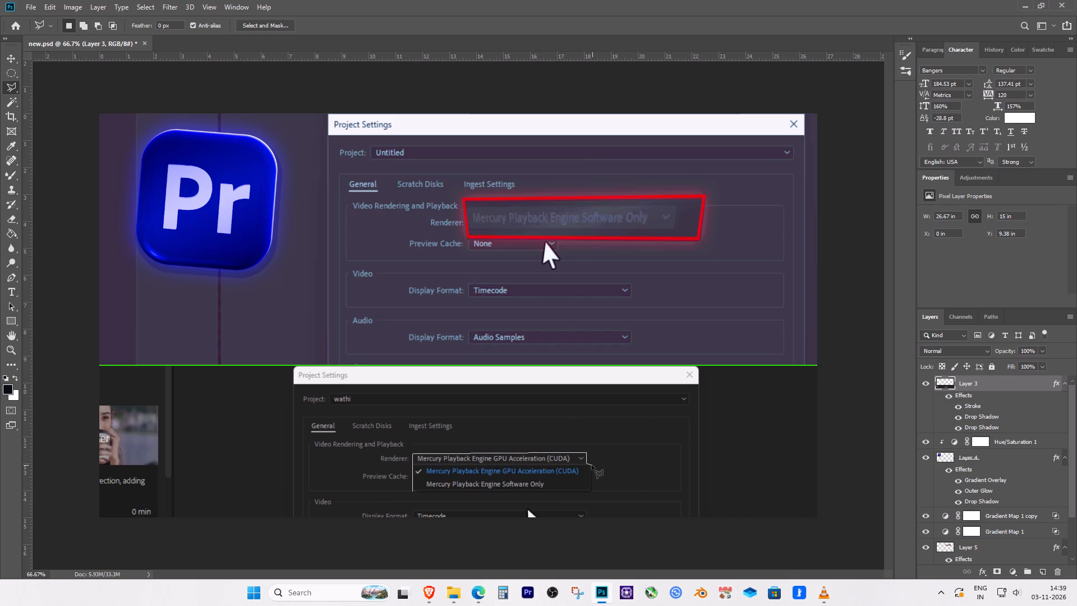
pyautogui.click(591, 465)
pyautogui.click(591, 492)
pyautogui.click(413, 493)
pyautogui.hotkey('ctrl', 'j')
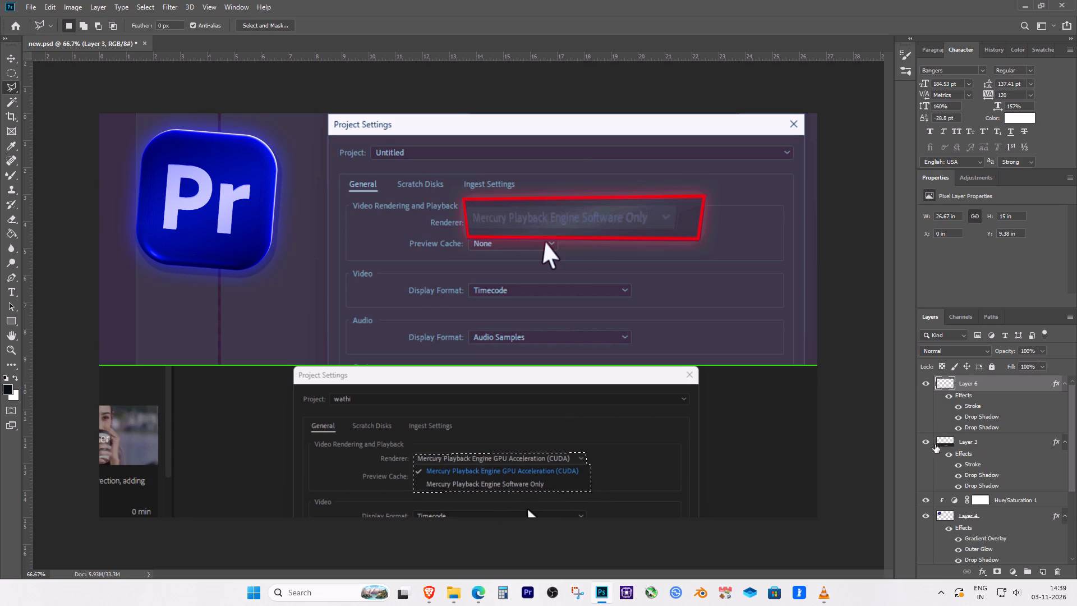
# Scale the copied Renderer dropdown up proportionally to about 120%, keeping its lower-left corner fixed.
pyautogui.hotkey('ctrl', 't')
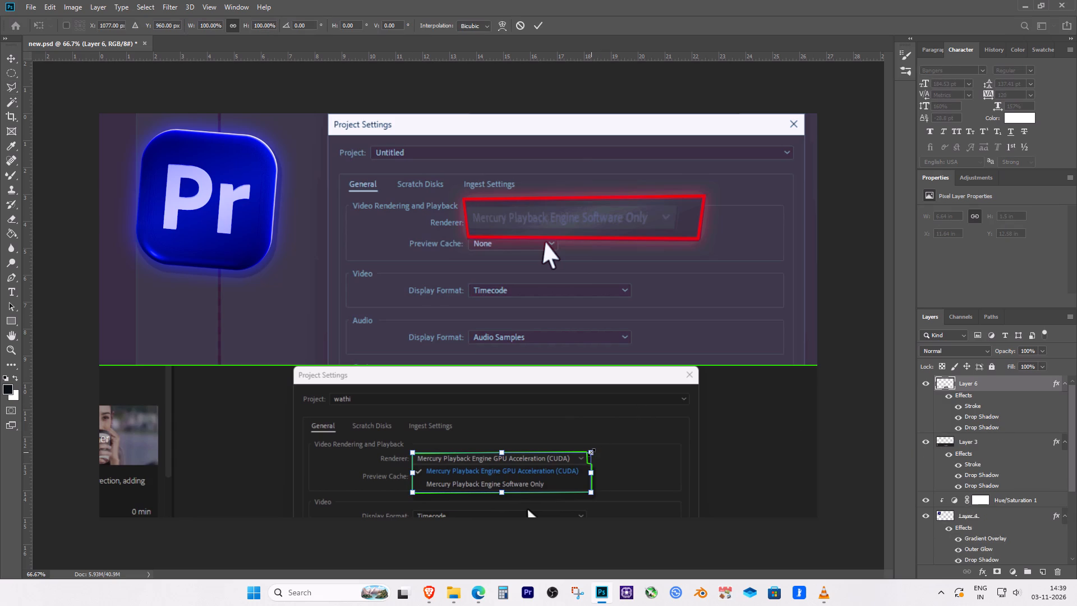
pyautogui.moveTo(591, 452); pyautogui.dragTo(724, 407)
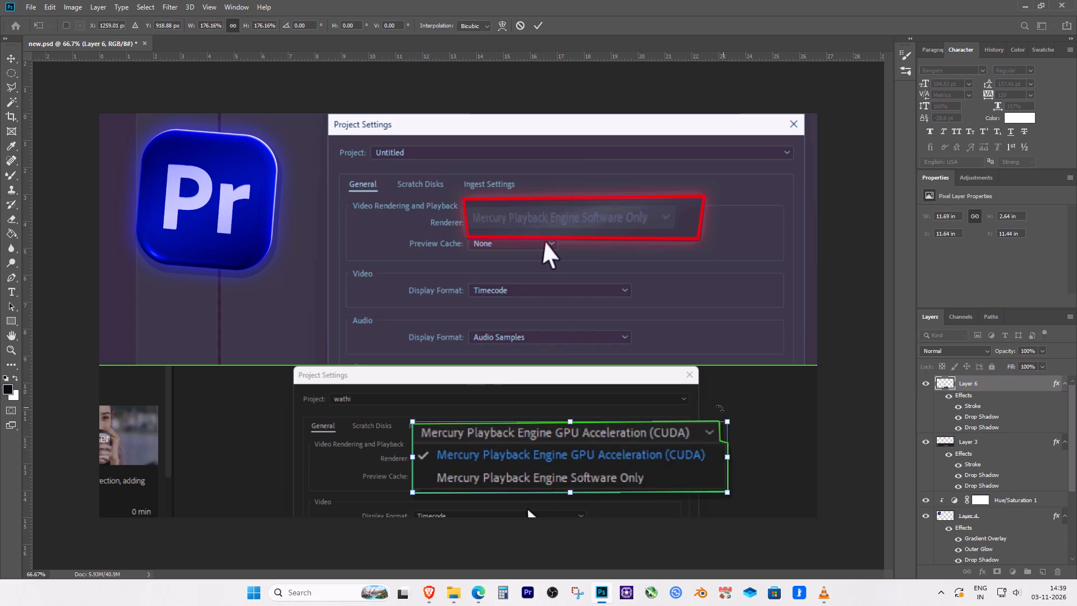
pyautogui.moveTo(730, 420); pyautogui.dragTo(640, 457)
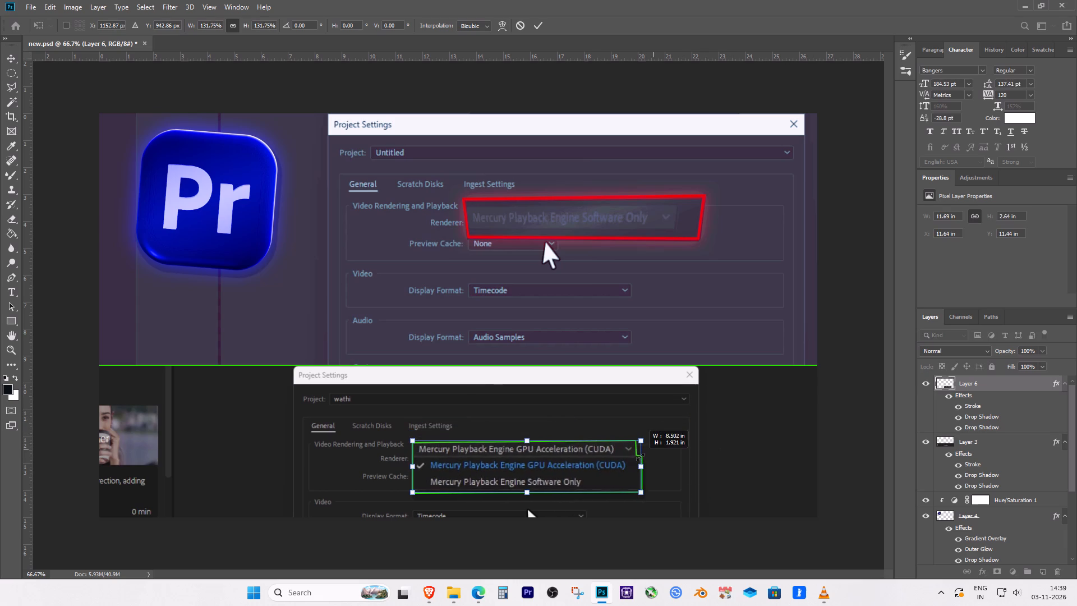
pyautogui.moveTo(640, 457); pyautogui.dragTo(633, 461)
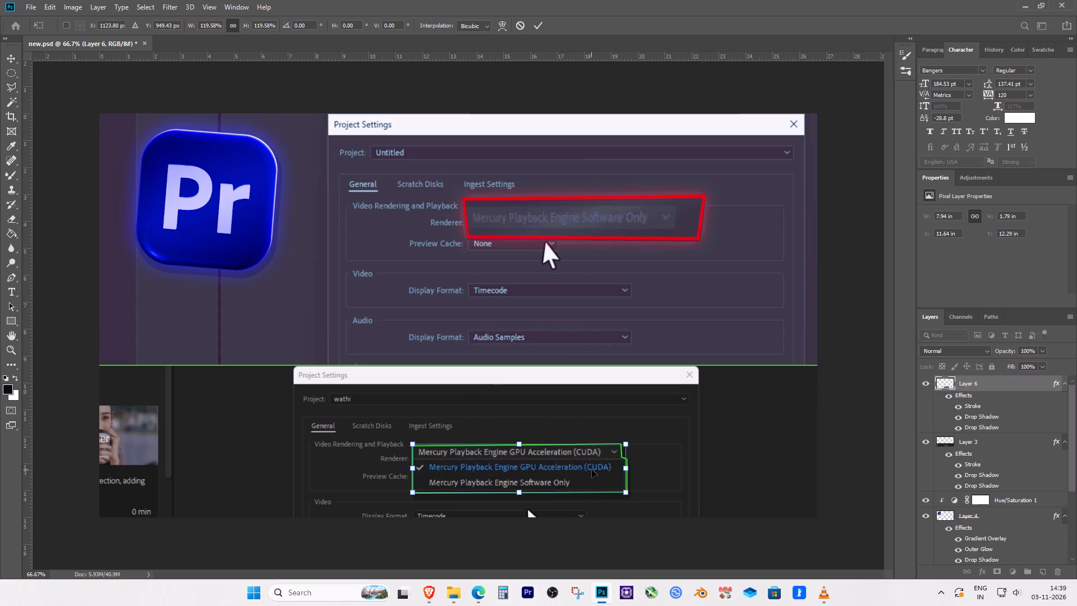
pyautogui.press('Return')
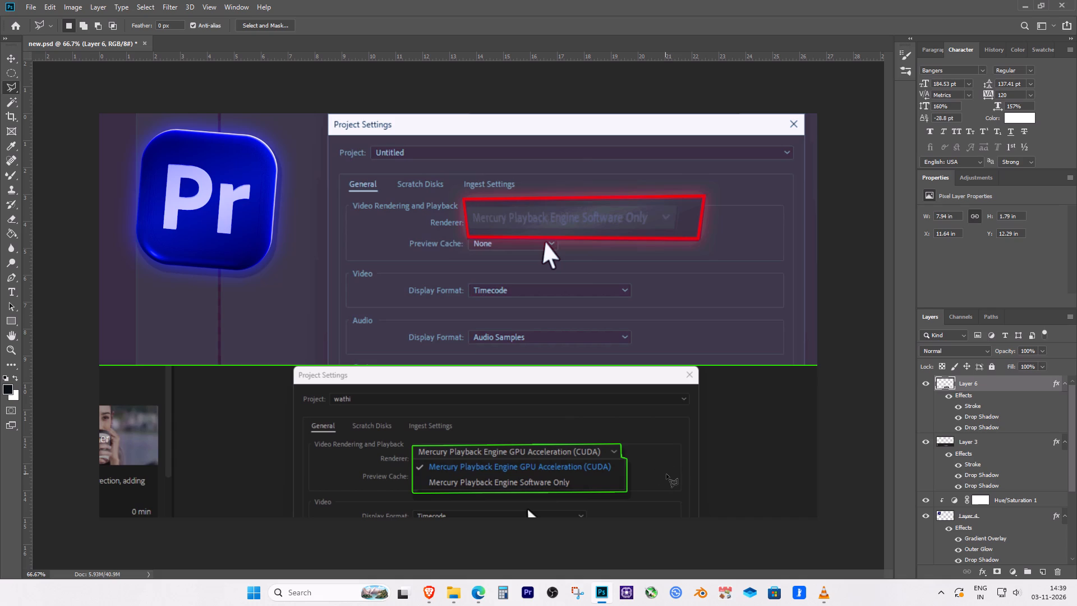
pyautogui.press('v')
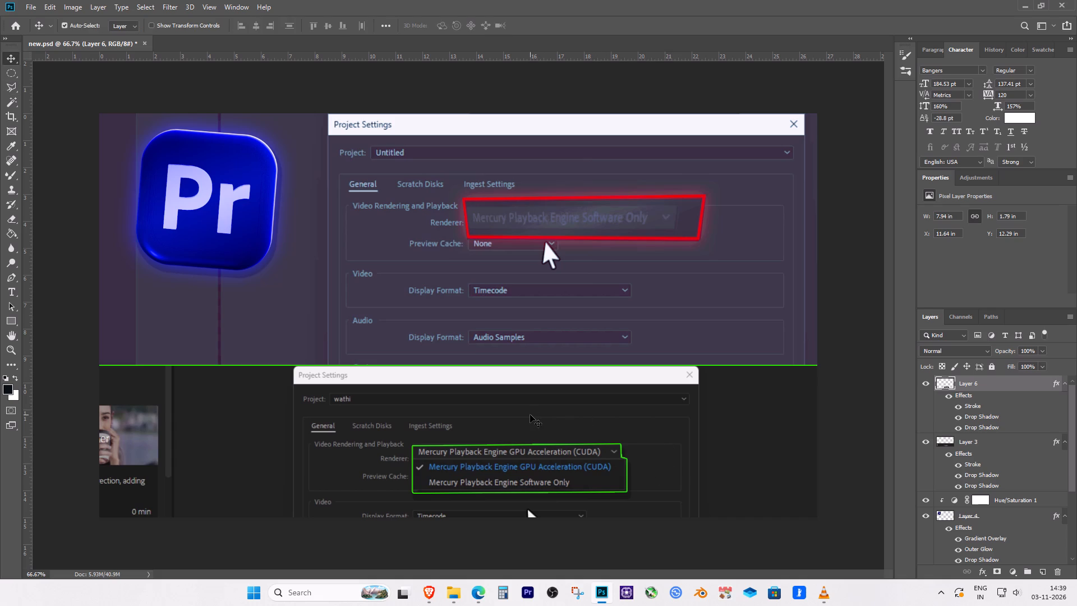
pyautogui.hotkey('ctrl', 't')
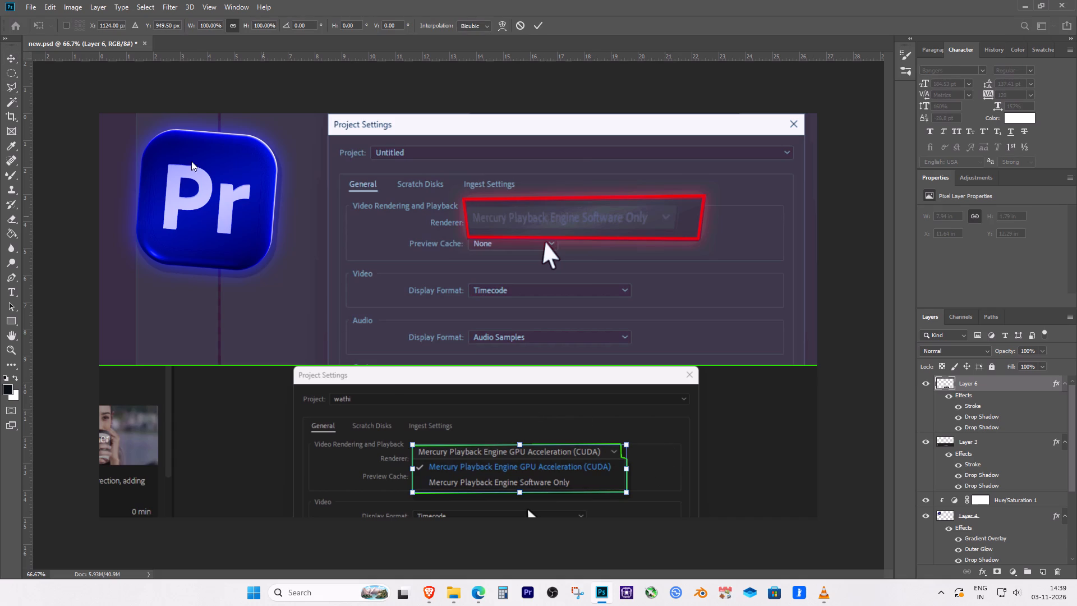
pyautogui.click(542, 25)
# Start a Perspective Warp on Layer 6 and fit one perspective plane loosely around the enlarged green-outlined Renderer dropdown.
pyautogui.click(70, 7)
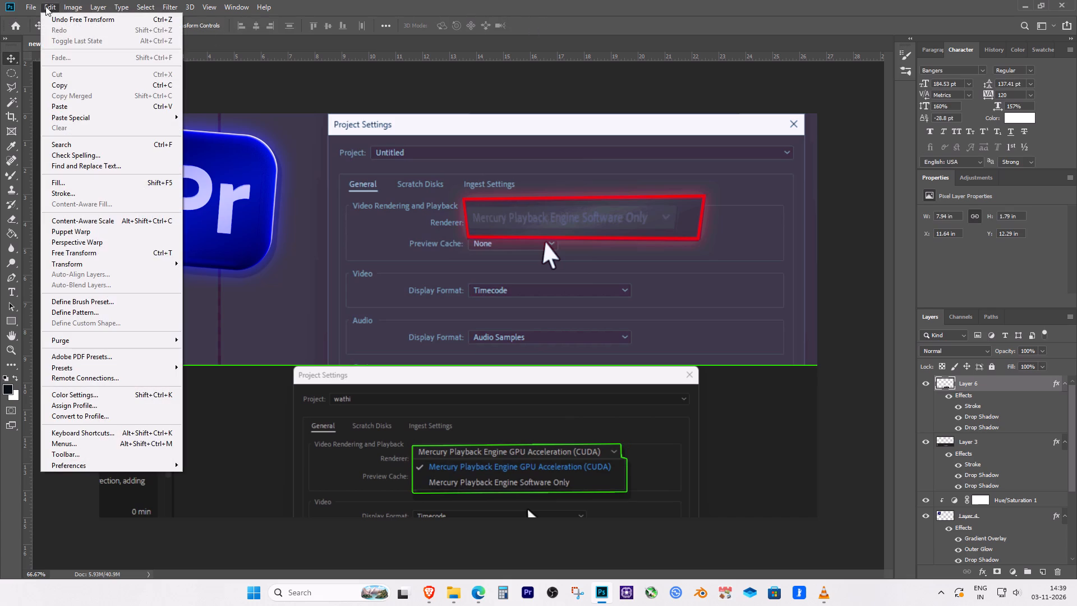
pyautogui.click(89, 244)
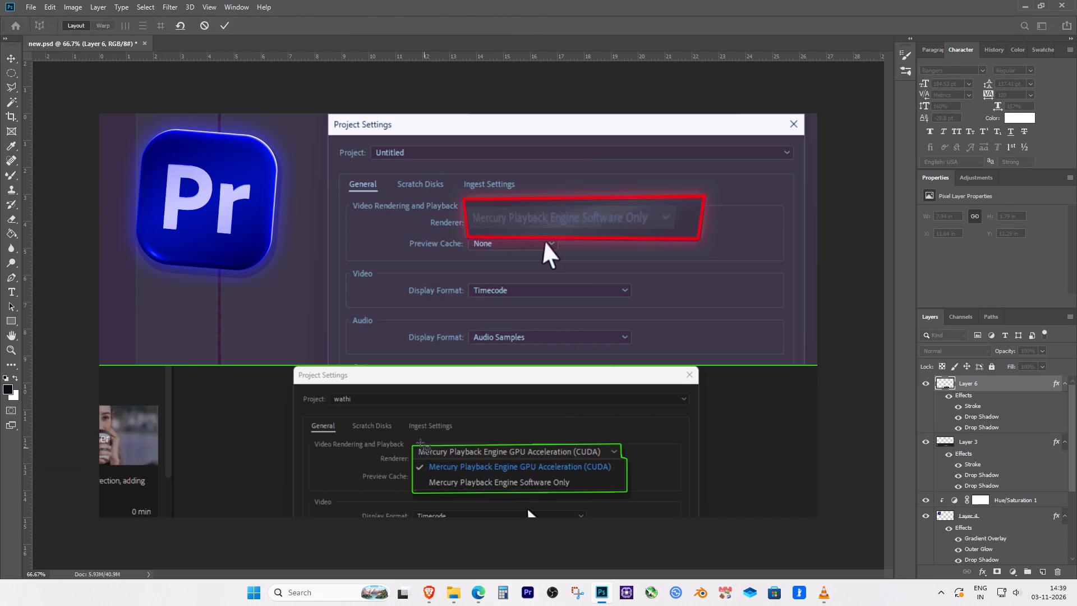
pyautogui.moveTo(407, 444); pyautogui.dragTo(639, 497)
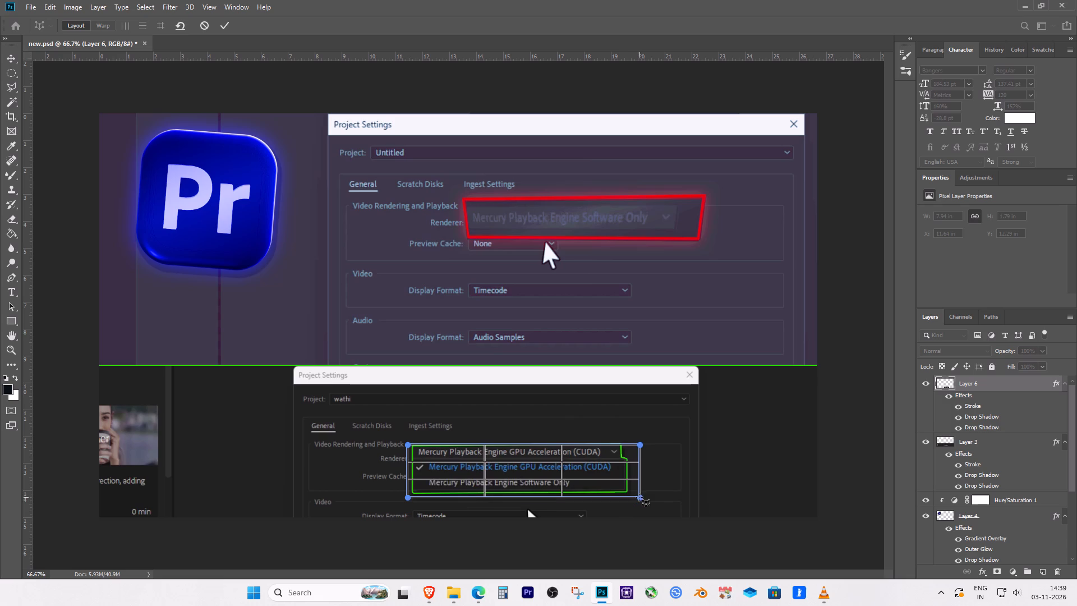
pyautogui.moveTo(639, 497); pyautogui.dragTo(637, 498)
pyautogui.moveTo(638, 445); pyautogui.dragTo(638, 441)
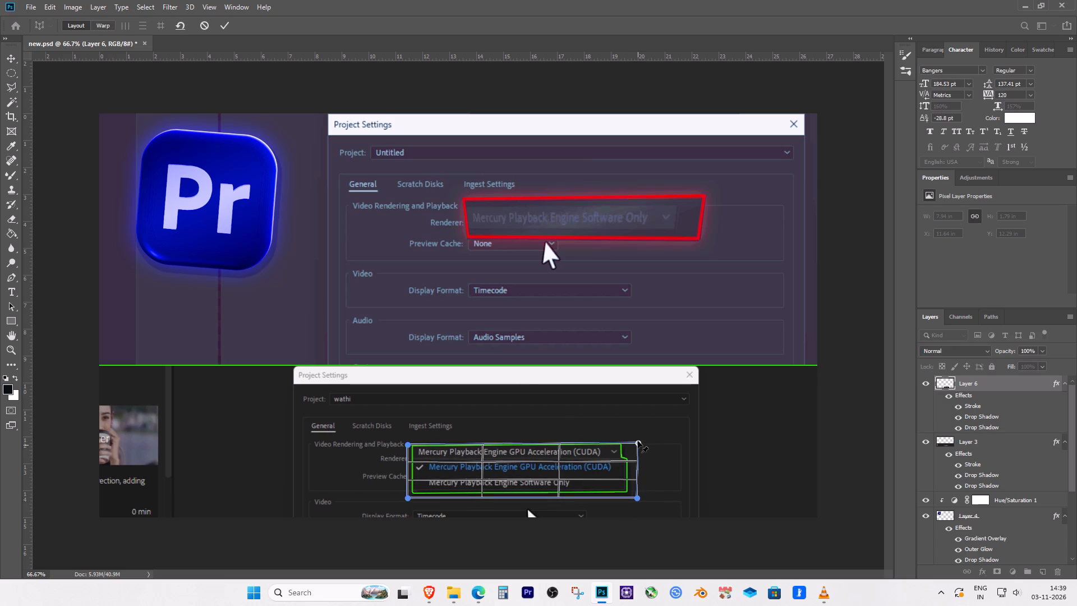
pyautogui.moveTo(638, 441); pyautogui.dragTo(638, 439)
pyautogui.moveTo(407, 444); pyautogui.dragTo(407, 438)
# Warp the dropdown's perspective so its top edge rises and flares wider while its bottom corners pull slightly inward, and apply the warp.
pyautogui.click(99, 24)
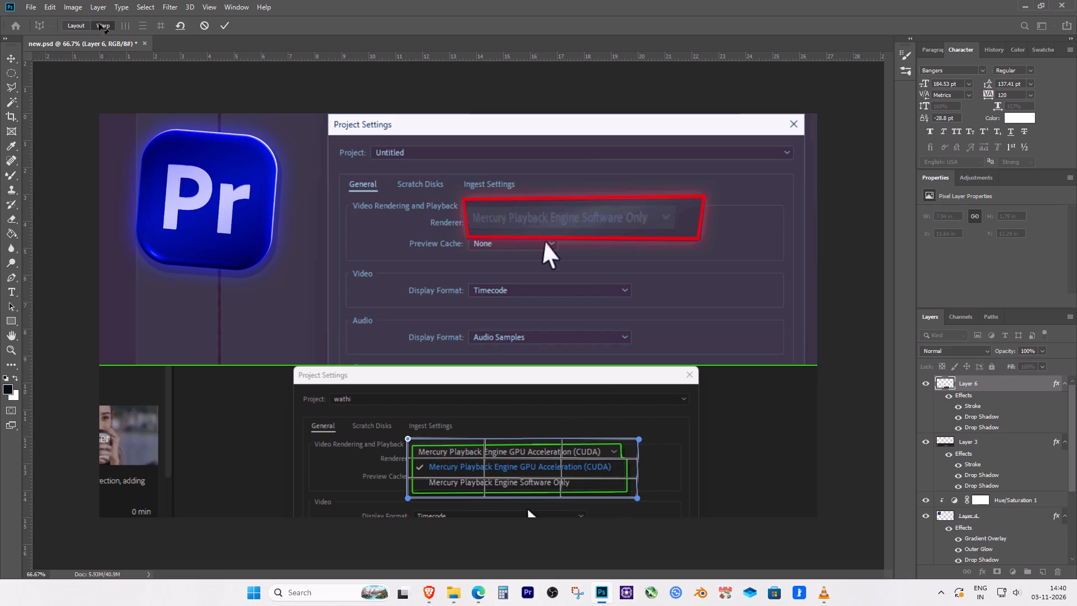
pyautogui.moveTo(638, 437); pyautogui.dragTo(646, 423)
pyautogui.moveTo(408, 437); pyautogui.dragTo(404, 429)
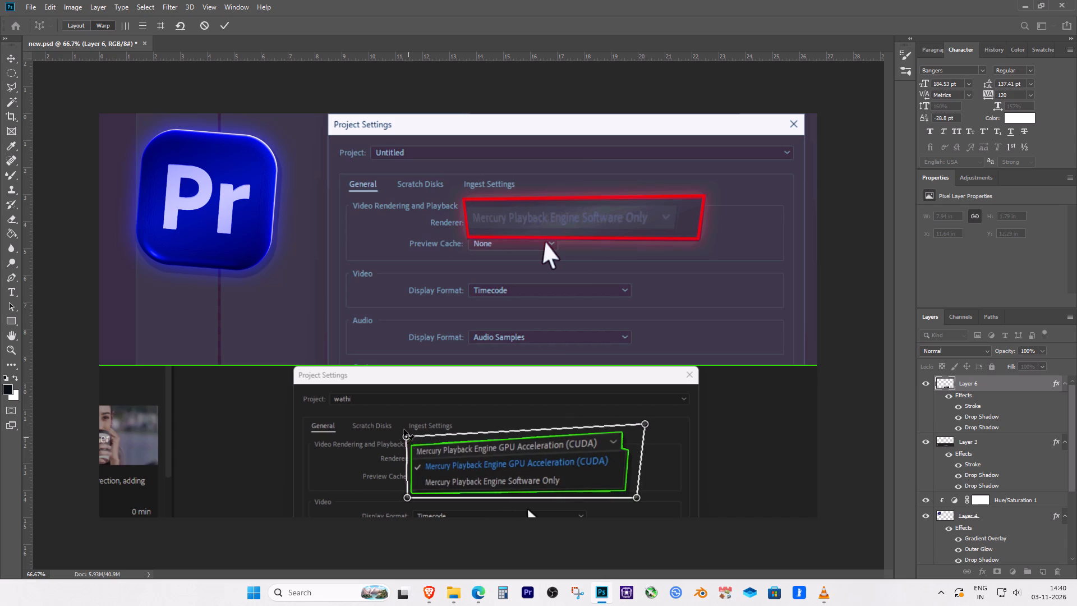
pyautogui.moveTo(404, 429); pyautogui.dragTo(396, 409)
pyautogui.moveTo(409, 497); pyautogui.dragTo(412, 494)
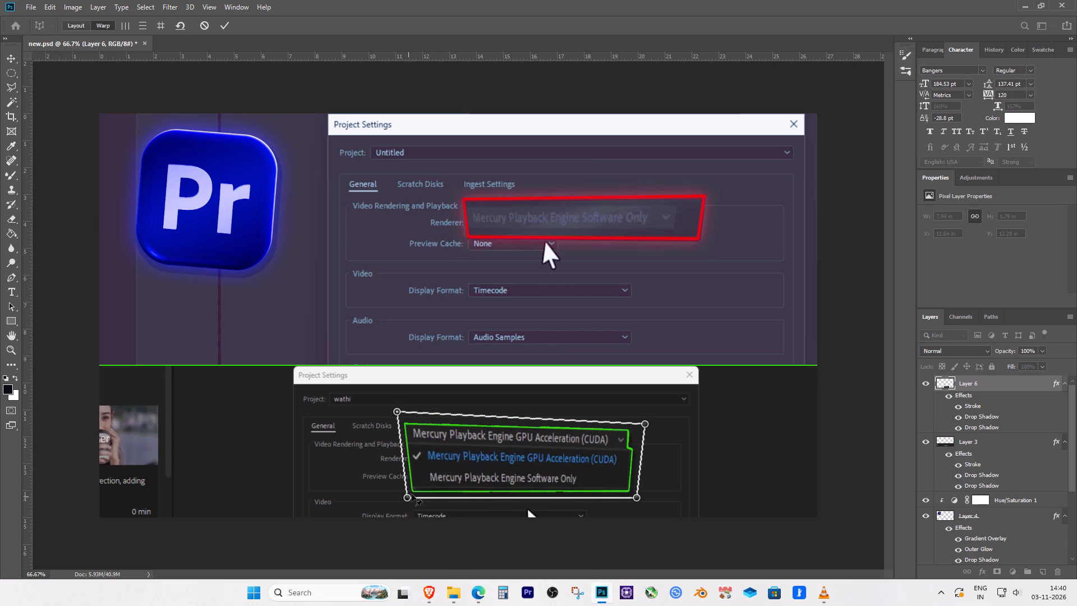
pyautogui.moveTo(412, 494); pyautogui.dragTo(414, 493)
pyautogui.moveTo(398, 411); pyautogui.dragTo(407, 424)
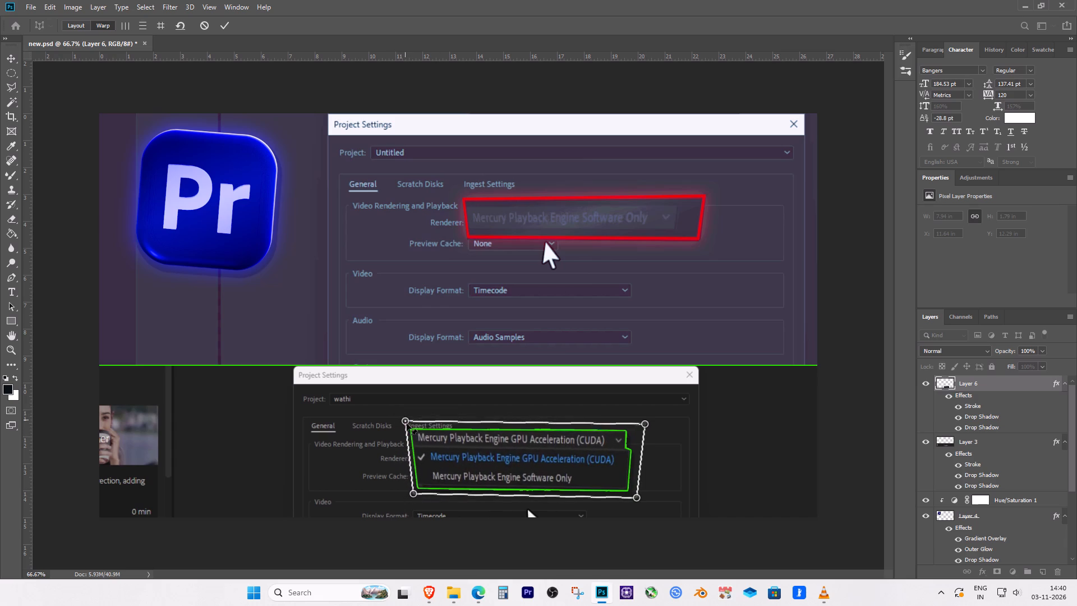
pyautogui.moveTo(407, 424); pyautogui.dragTo(407, 425)
pyautogui.moveTo(415, 495); pyautogui.dragTo(417, 495)
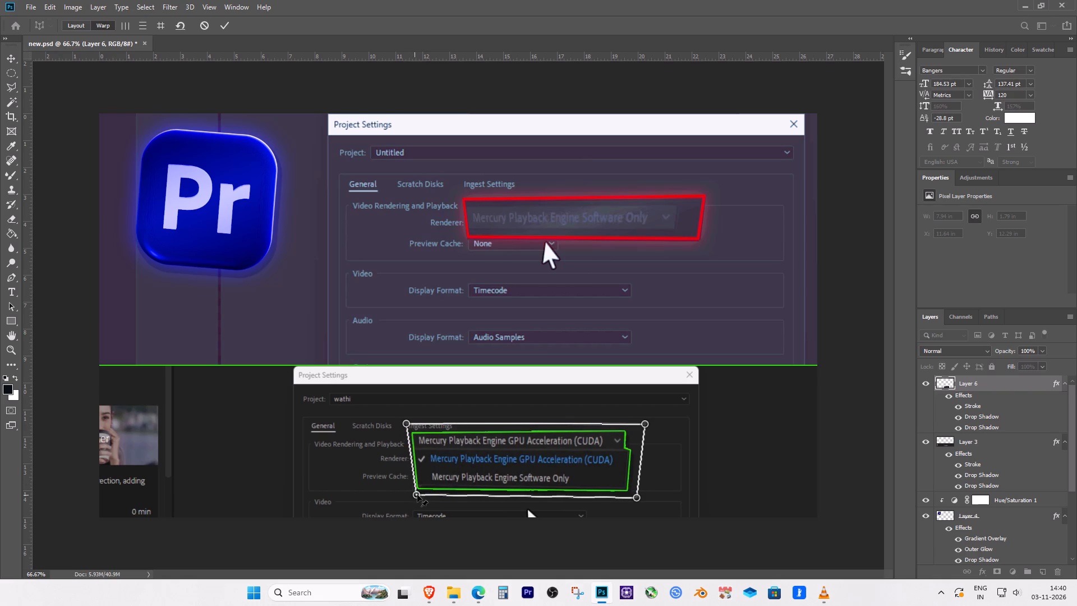
pyautogui.moveTo(417, 495); pyautogui.dragTo(421, 492)
pyautogui.moveTo(638, 498); pyautogui.dragTo(632, 494)
pyautogui.click(647, 423)
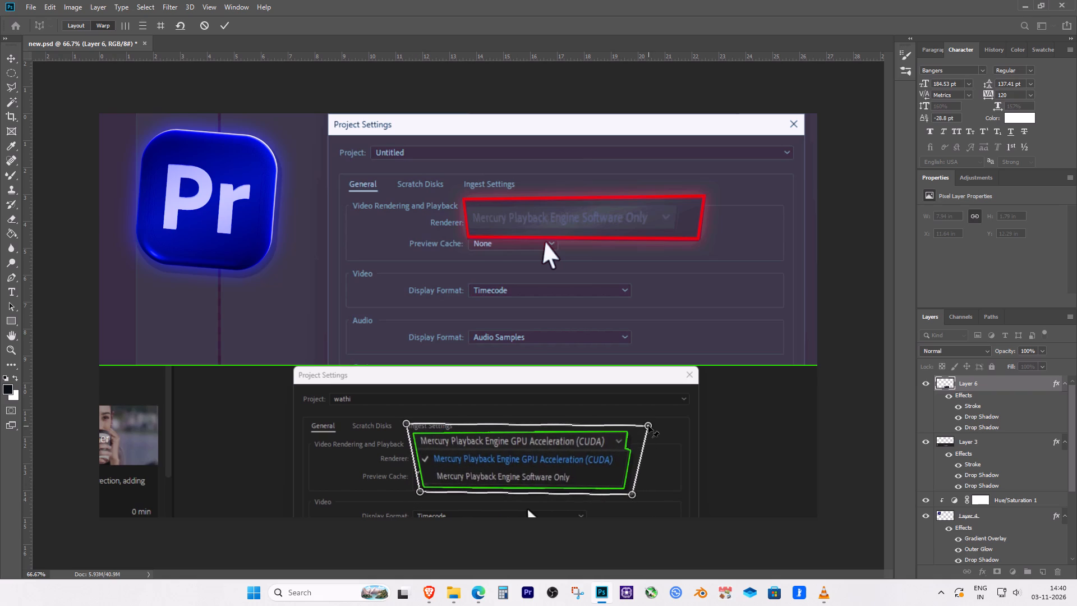
pyautogui.click(408, 420)
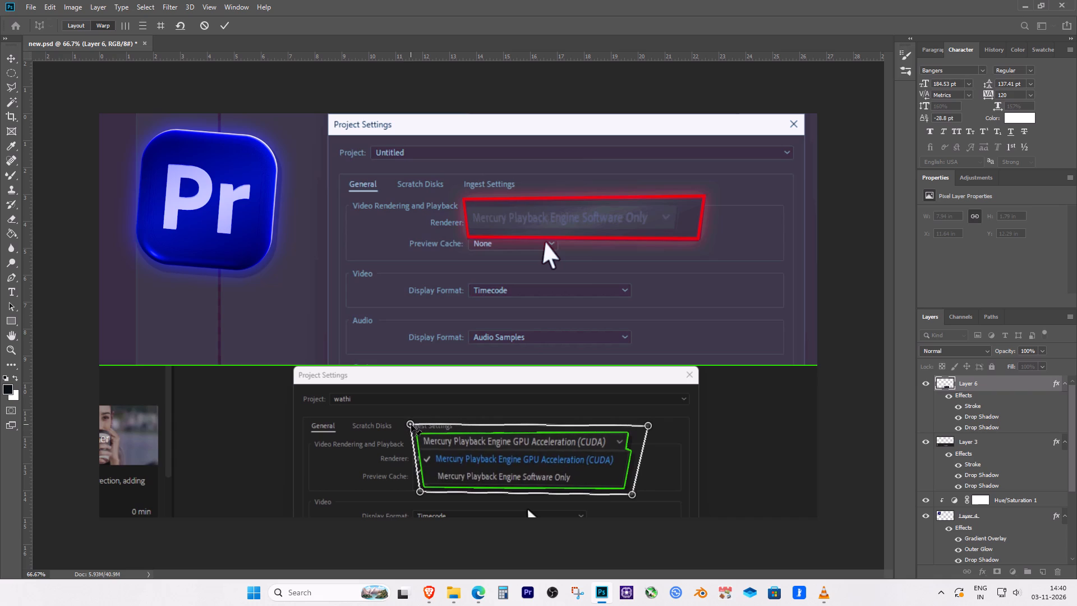
pyautogui.click(223, 20)
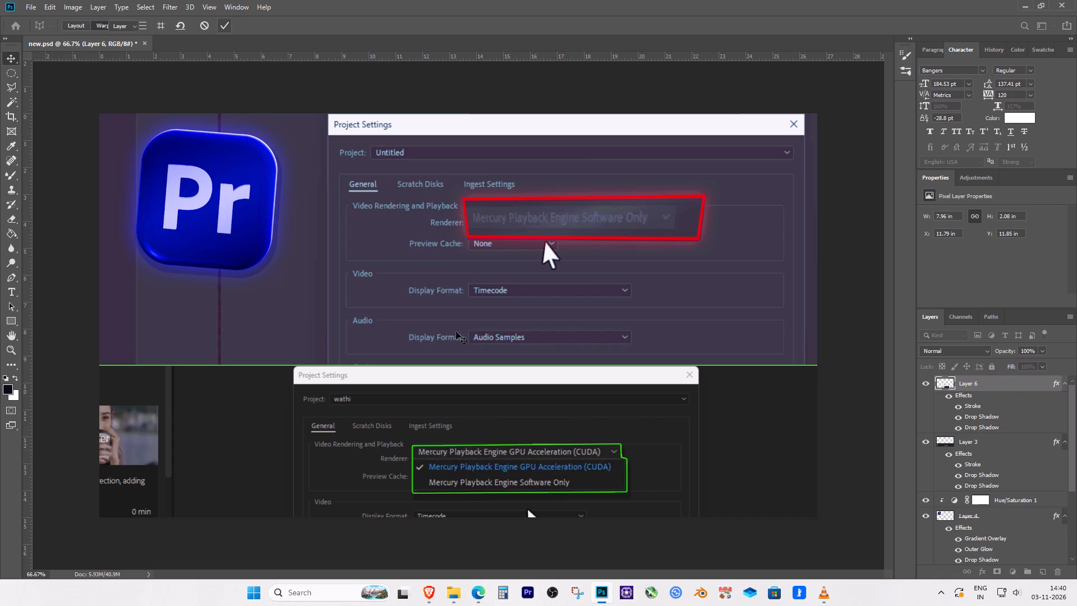
# Move the warped dropdown about 0.4 in to the left and nudge it slightly down over the original Renderer field.
pyautogui.press('v')
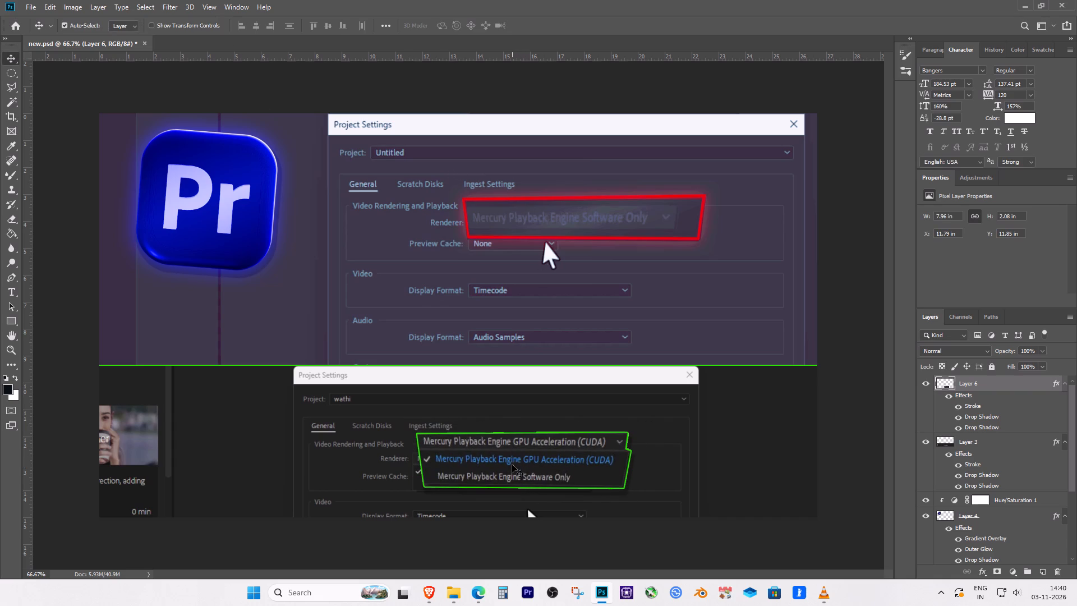
pyautogui.moveTo(513, 465); pyautogui.dragTo(502, 470)
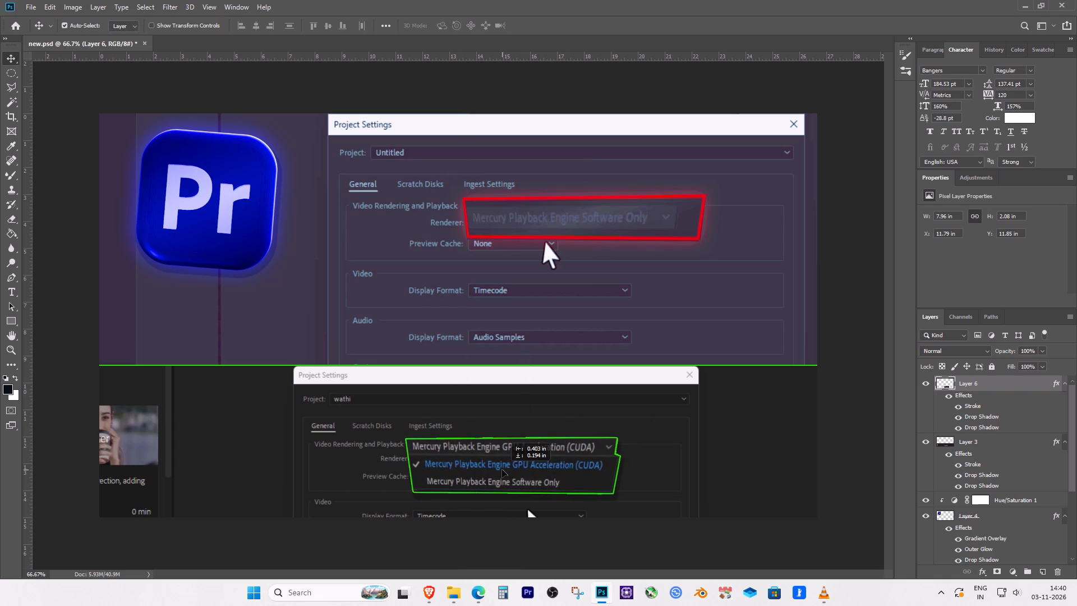
pyautogui.moveTo(502, 470); pyautogui.dragTo(502, 469)
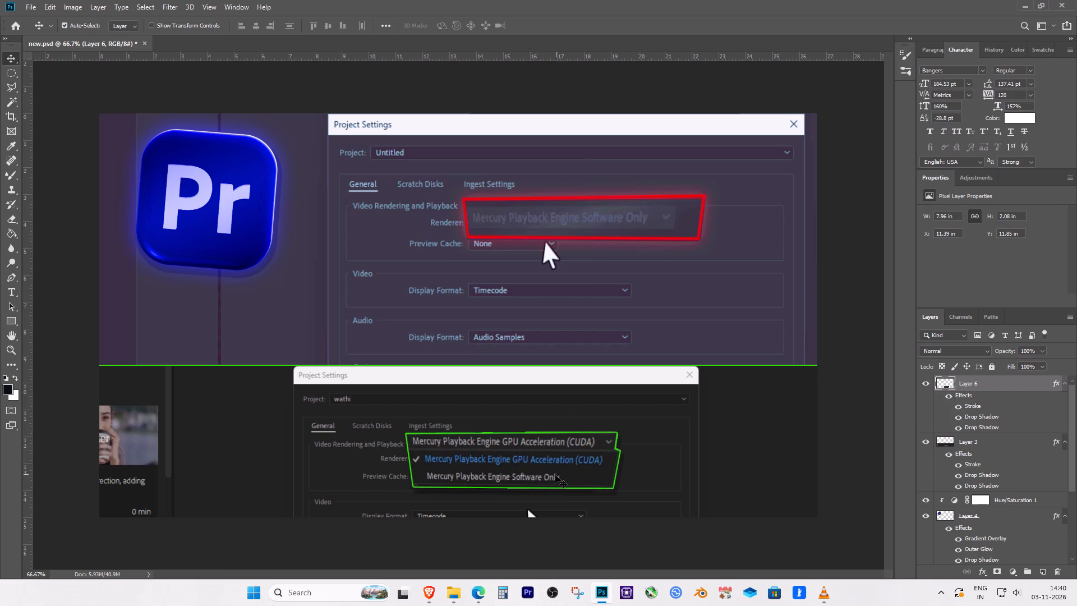
pyautogui.press('Down')
pyautogui.press('Down')
pyautogui.click(517, 475)
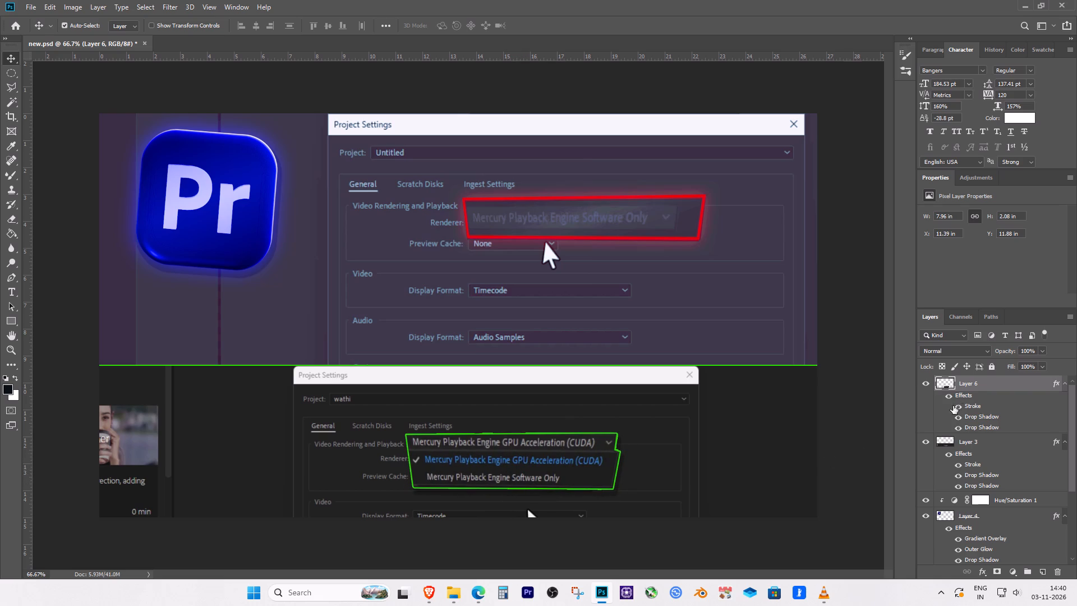
# Enable Outer Glow in Layer 6's layer style and set its colour to green #57e700.
pyautogui.rightClick(975, 375)
pyautogui.rightClick(973, 386)
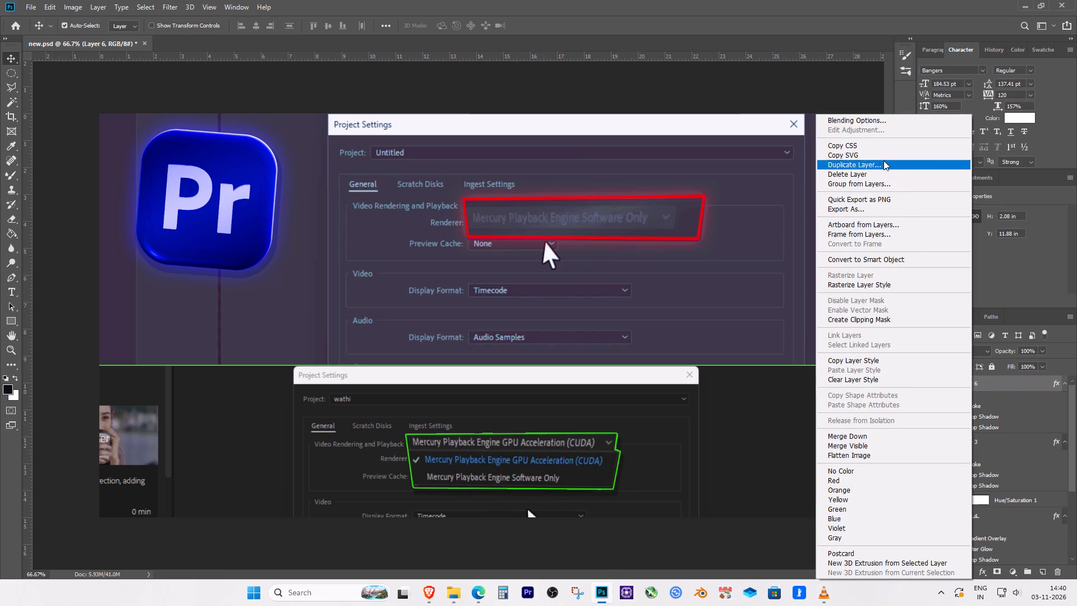
pyautogui.click(878, 120)
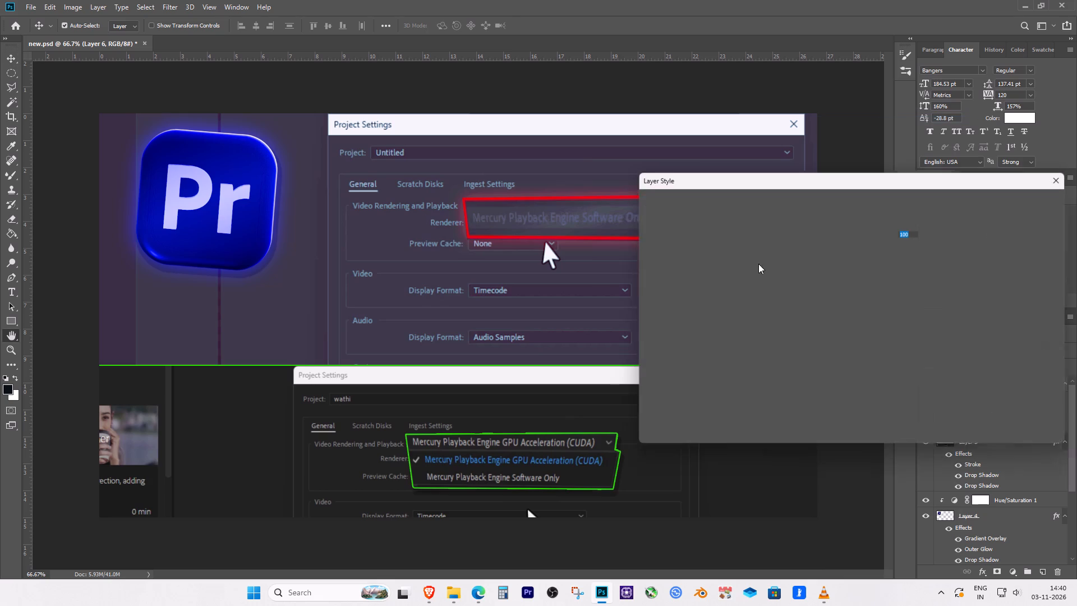
pyautogui.click(652, 388)
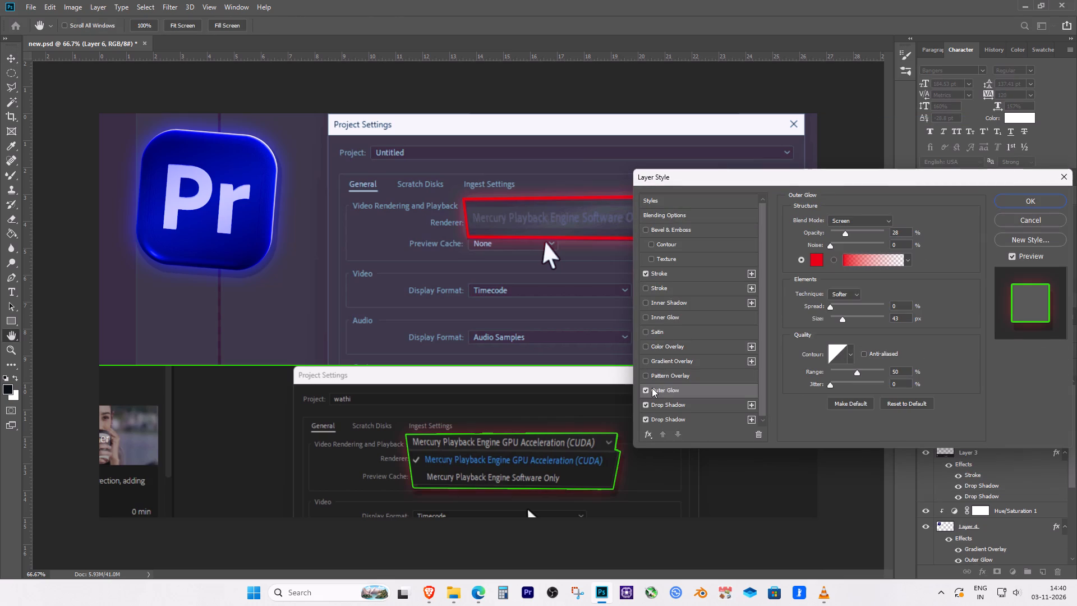
pyautogui.click(818, 261)
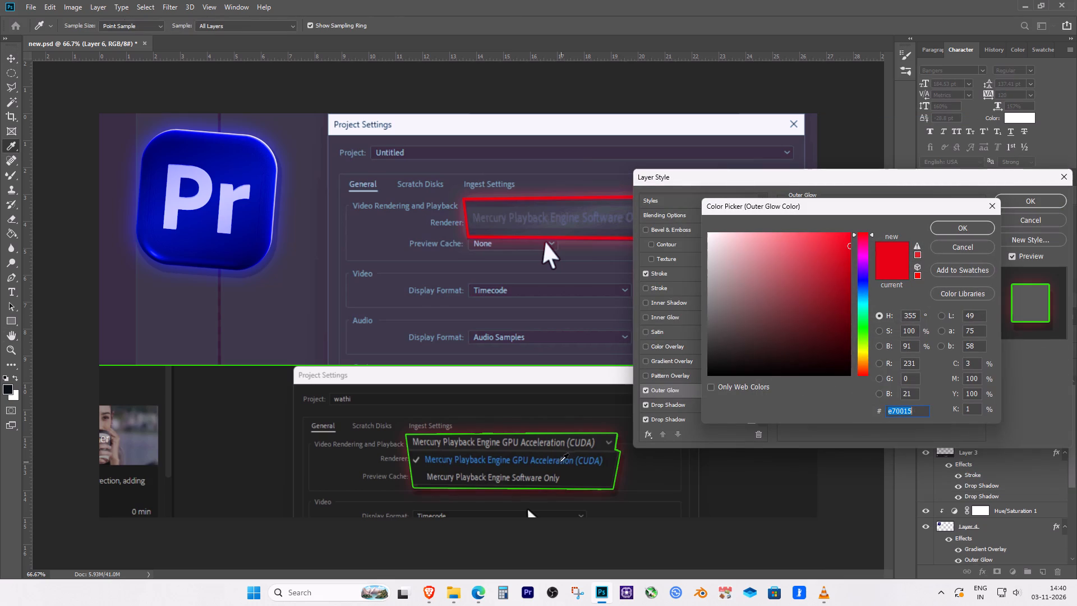
pyautogui.click(860, 337)
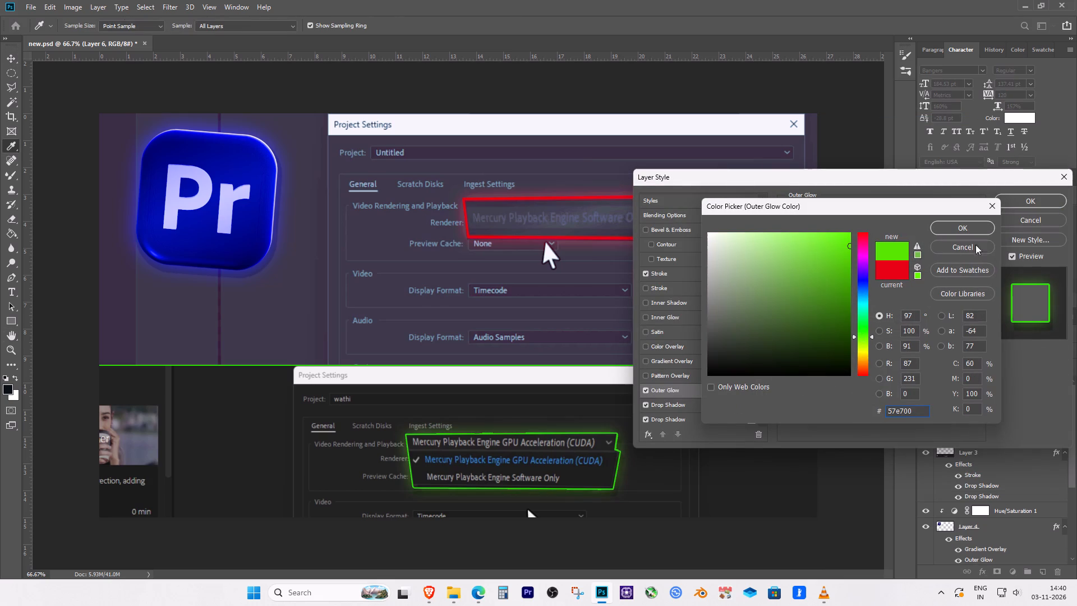
pyautogui.click(976, 231)
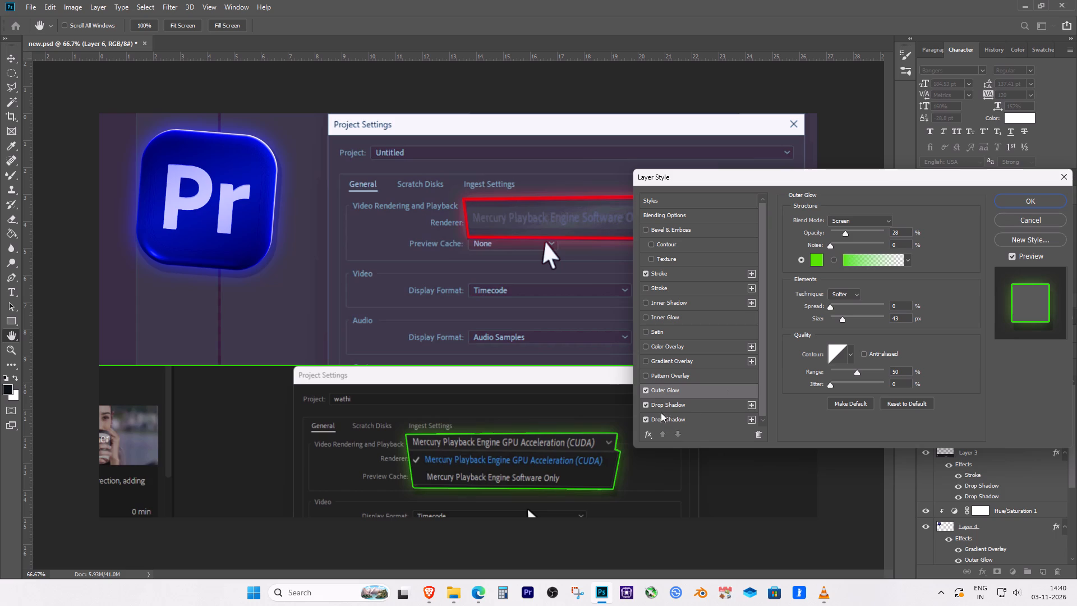
# Add a Gradient Overlay to Layer 6 with its opacity set to 34%, and apply the layer style.
pyautogui.click(651, 363)
pyautogui.click(665, 359)
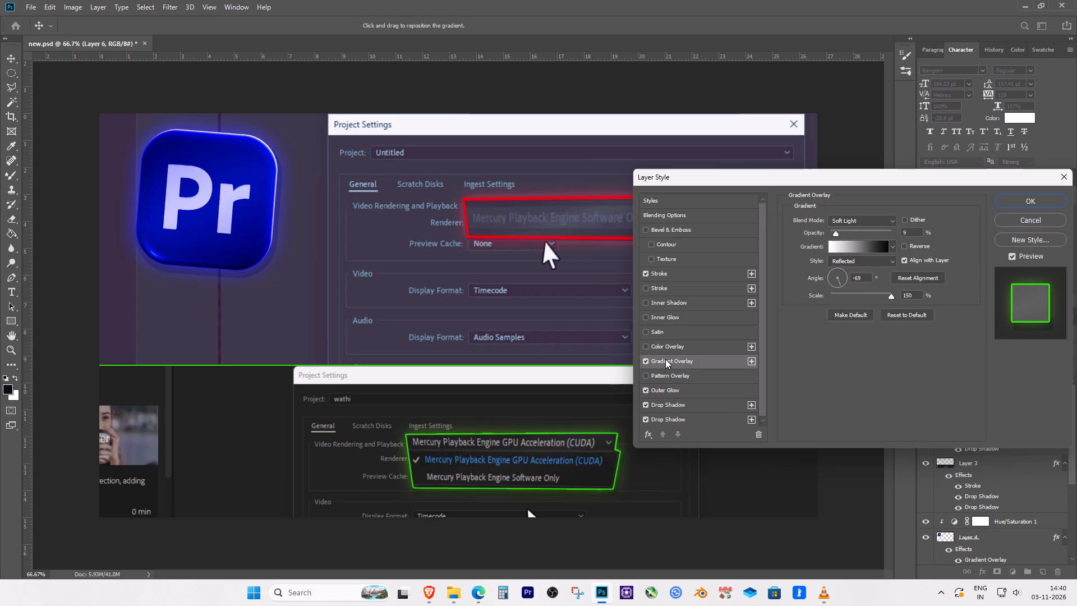
pyautogui.moveTo(835, 232); pyautogui.dragTo(849, 233)
pyautogui.moveTo(849, 233); pyautogui.dragTo(852, 233)
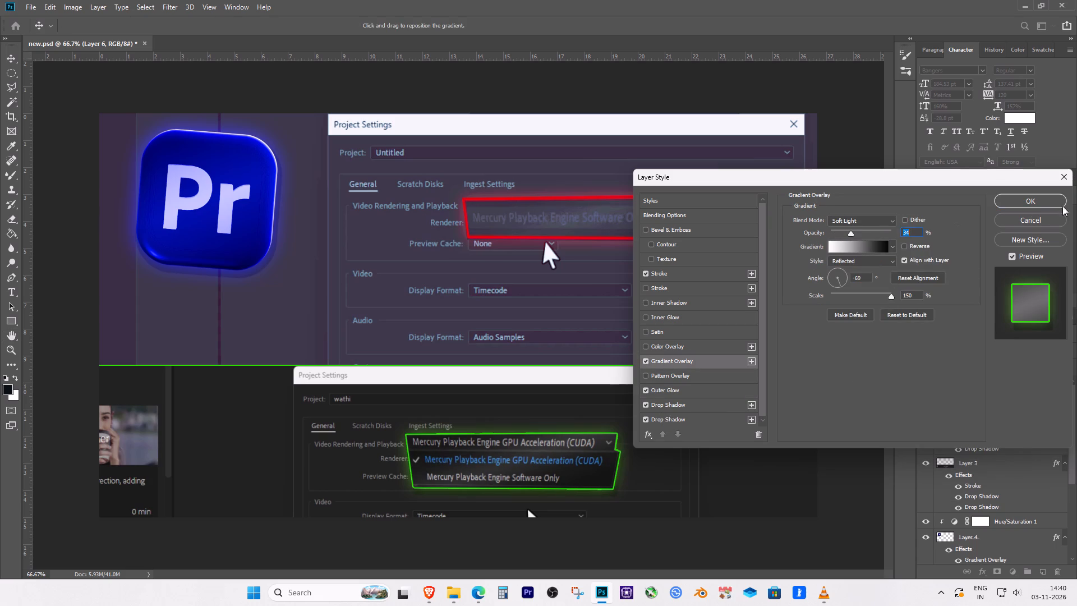
pyautogui.click(1045, 199)
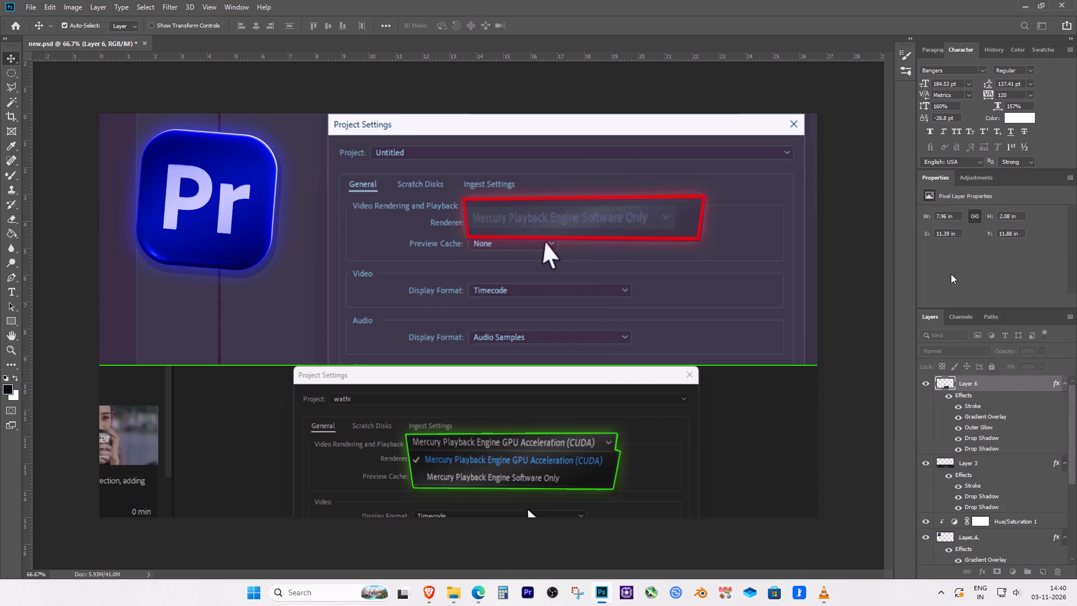
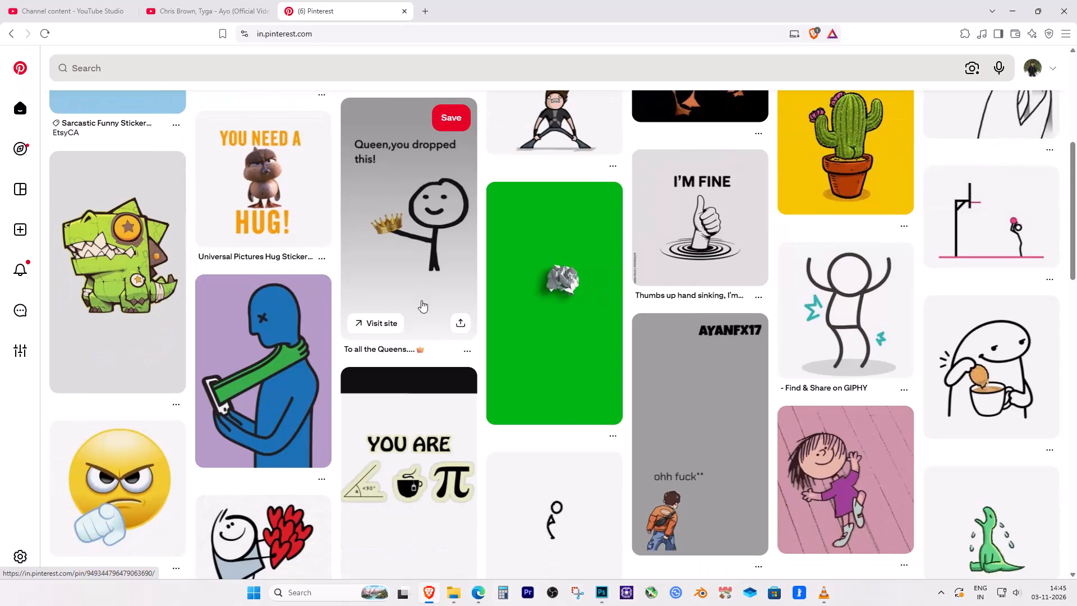
# Find the sign-holding cartoon pin "please correct yourself if i am wrong" and download its image to the Downloads folder.
pyautogui.scroll(-1, 421, 300)
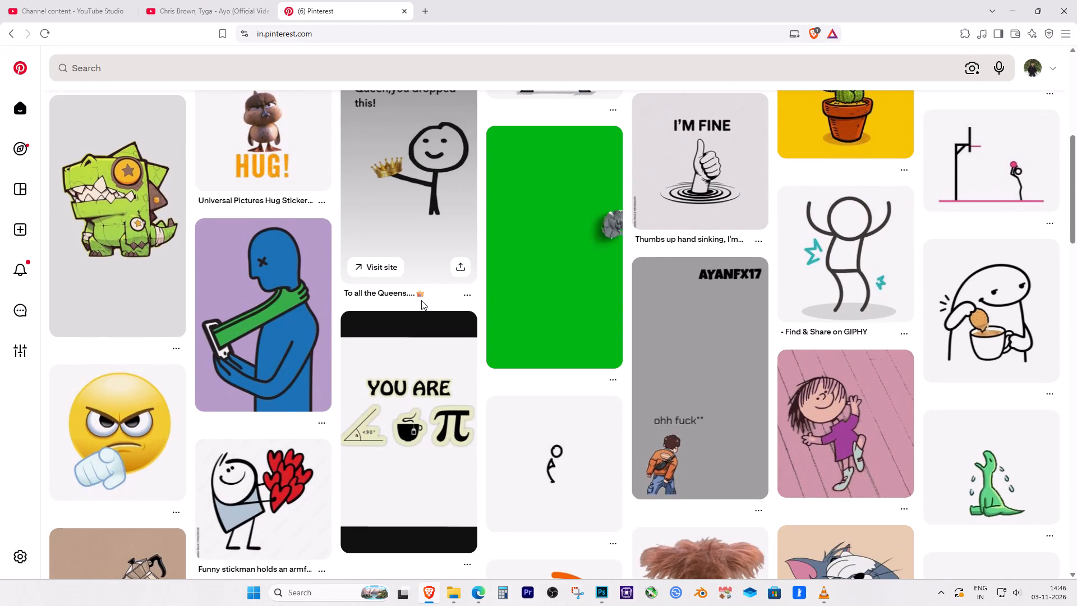
pyautogui.click(398, 166)
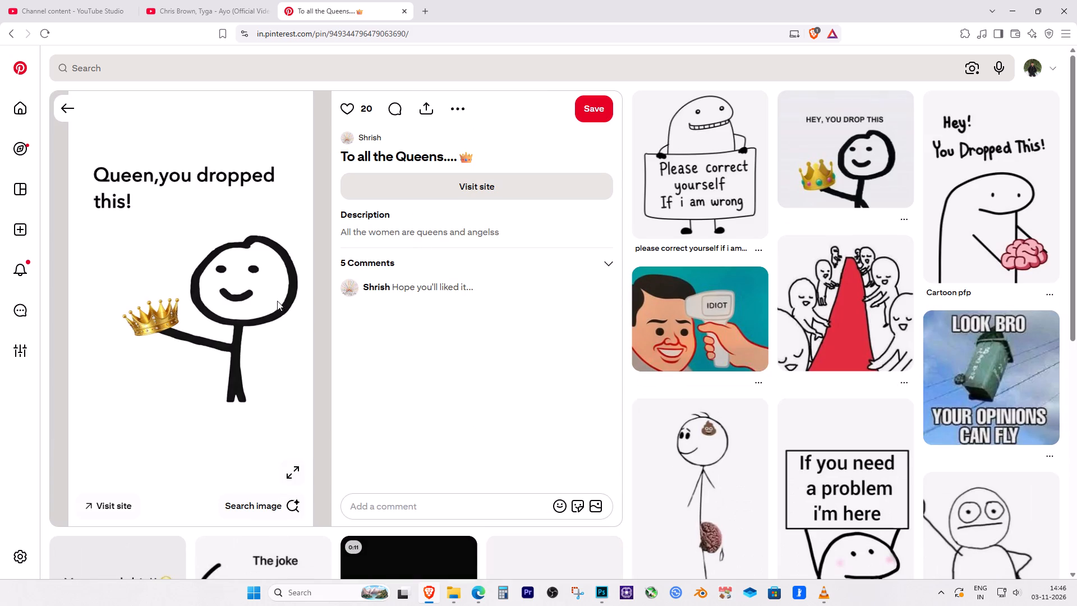
pyautogui.click(702, 168)
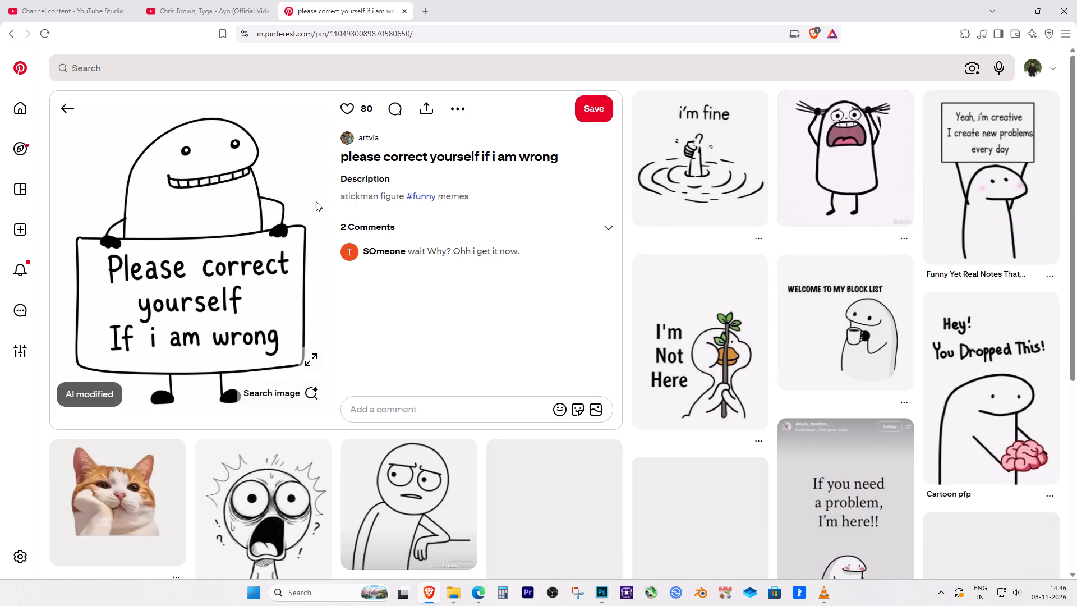
pyautogui.click(456, 109)
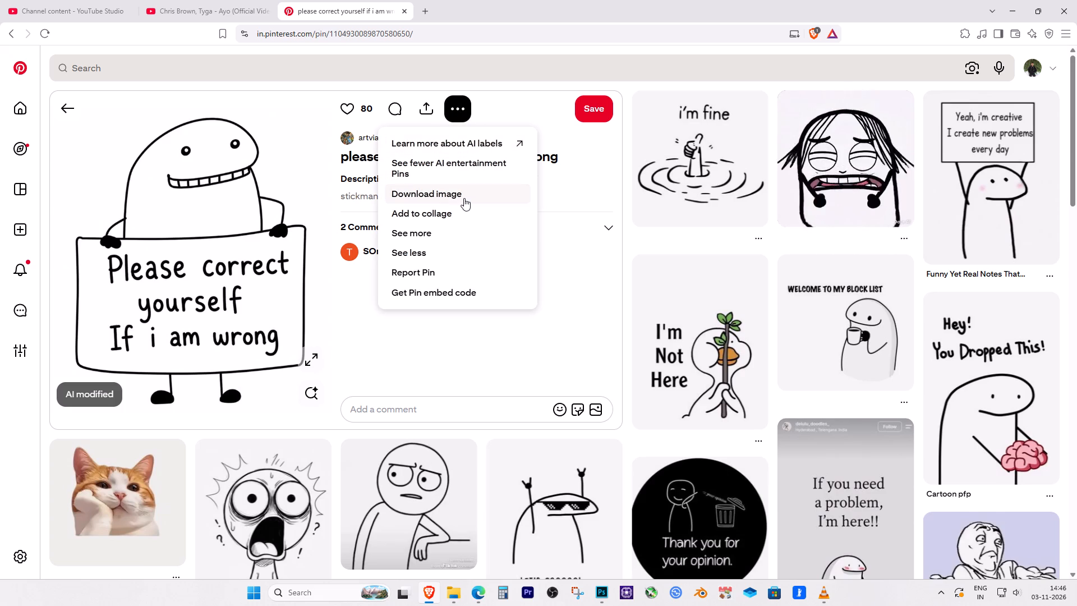
pyautogui.click(448, 196)
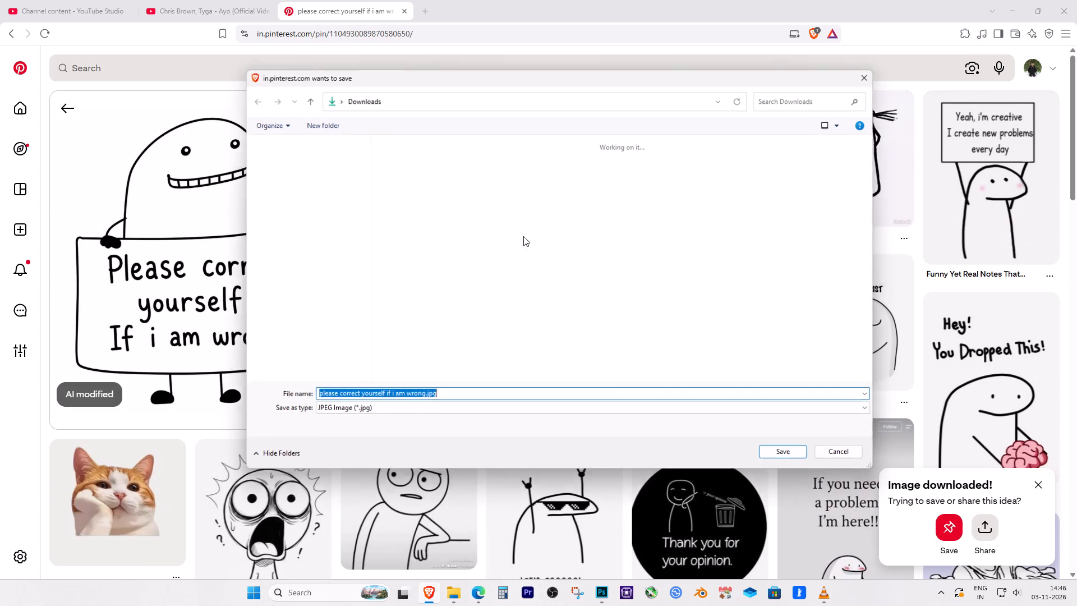
pyautogui.click(309, 347)
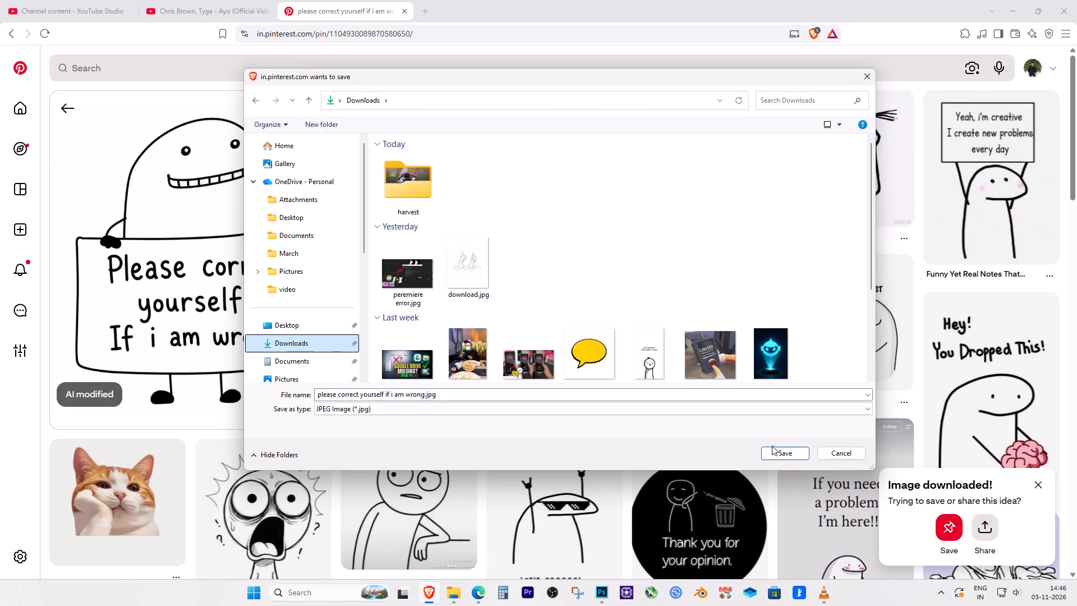
pyautogui.click(781, 455)
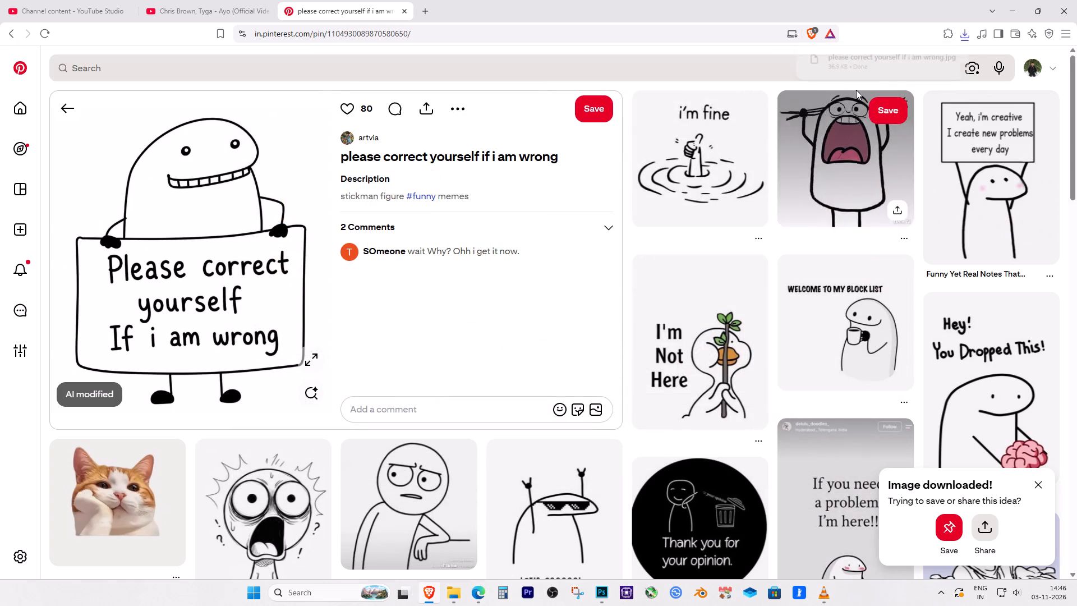
# Place the downloaded cartoon image into new.psd in Photoshop at its default size and rasterize its layer.
pyautogui.moveTo(857, 64); pyautogui.dragTo(601, 589)
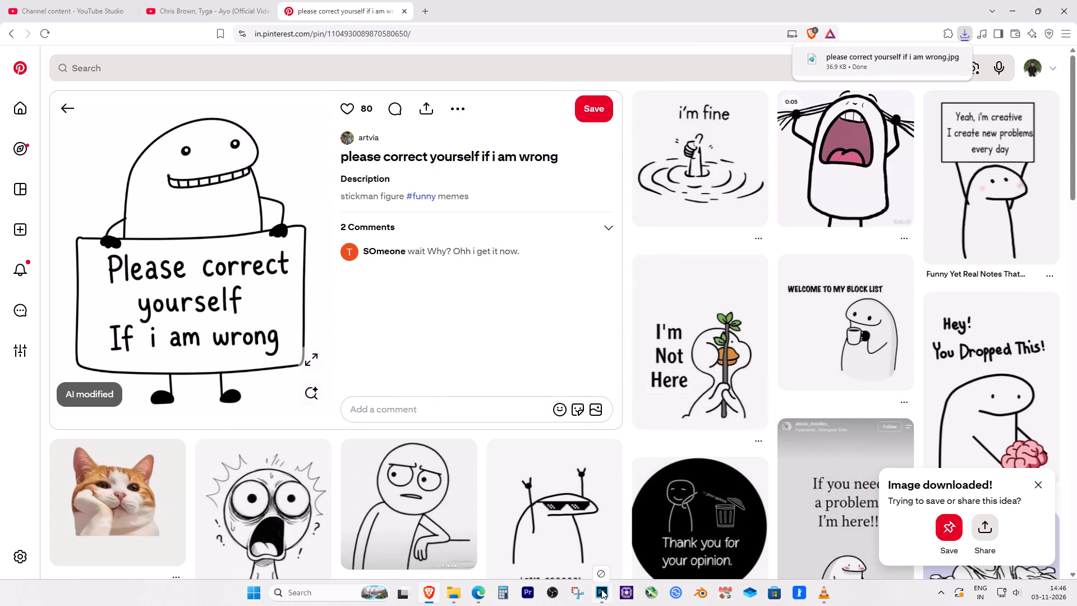
pyautogui.moveTo(601, 589); pyautogui.dragTo(343, 433)
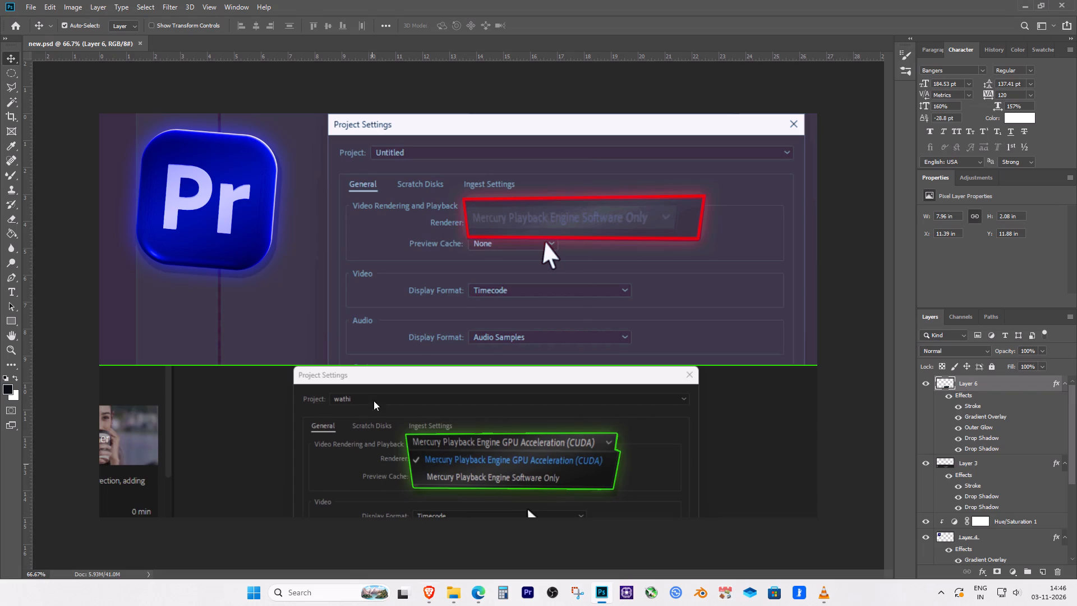
pyautogui.press('Return')
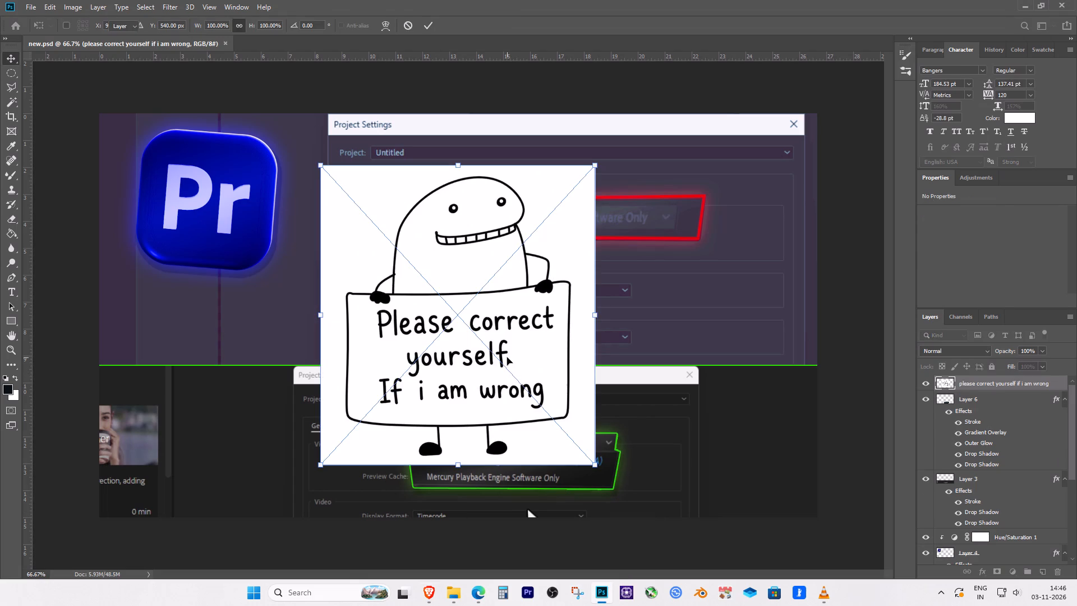
pyautogui.rightClick(966, 384)
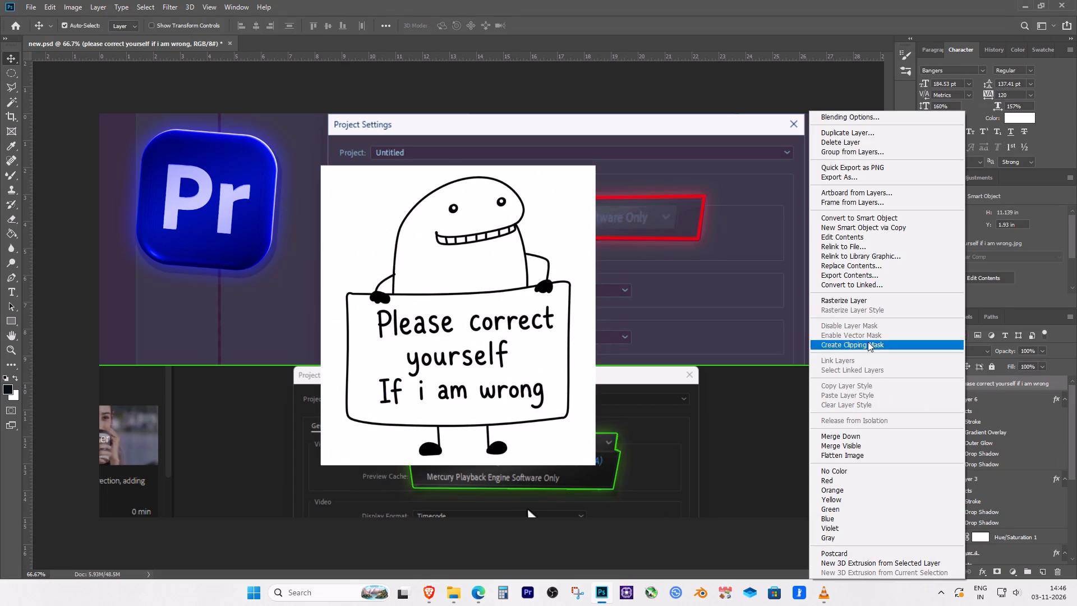
pyautogui.click(869, 300)
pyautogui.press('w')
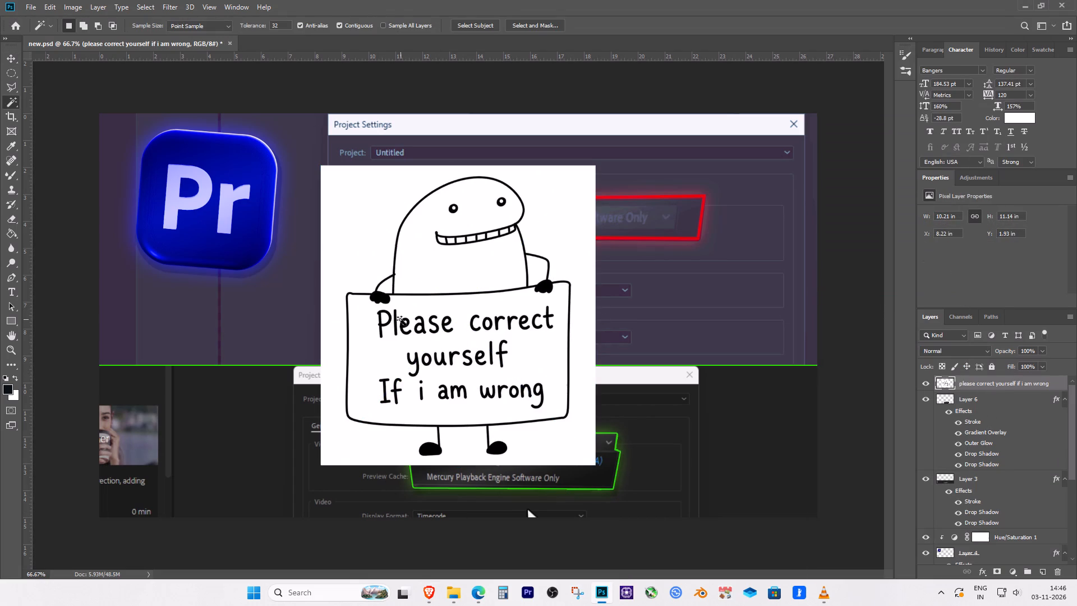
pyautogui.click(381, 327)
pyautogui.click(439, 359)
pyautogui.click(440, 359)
# Outline the lettering inside the cartoon's sign with the Polygonal Lasso and delete the enclosed area.
pyautogui.press('l')
pyautogui.click(559, 306)
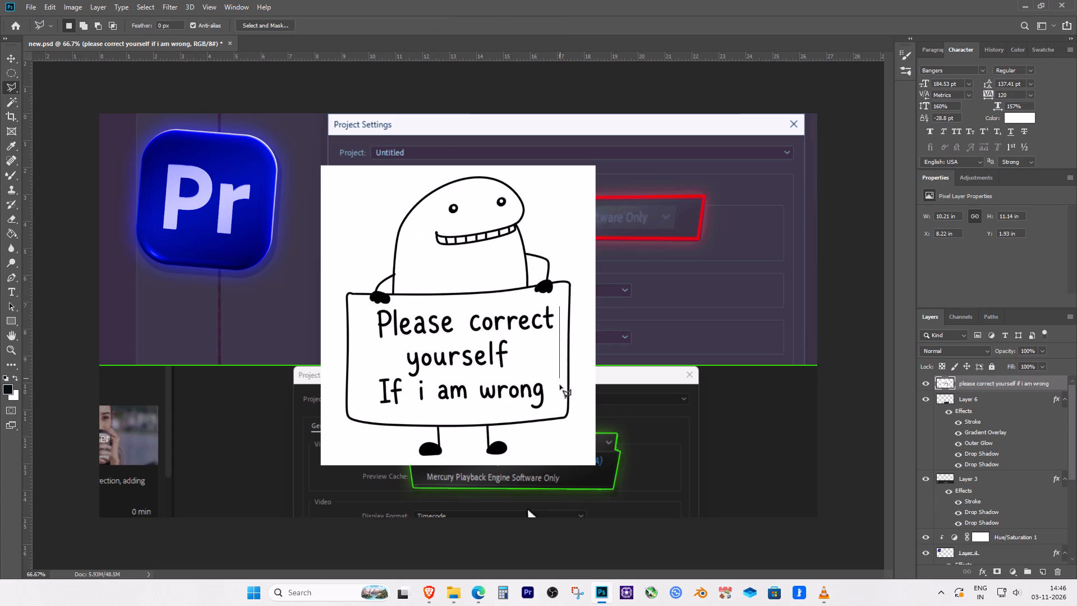
pyautogui.click(559, 402)
pyautogui.click(550, 408)
pyautogui.click(478, 417)
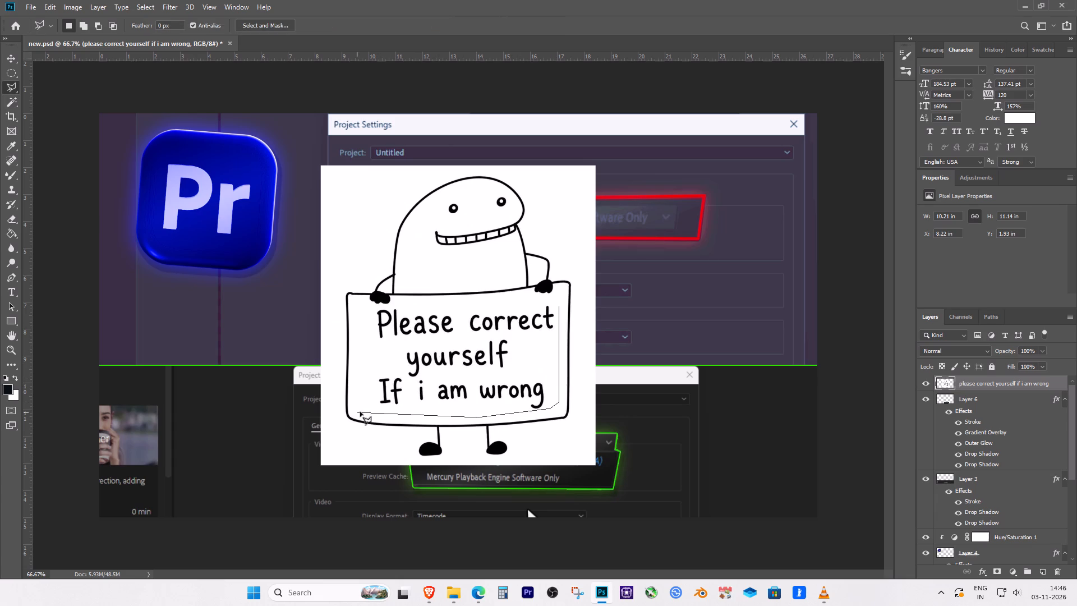
pyautogui.click(366, 410)
pyautogui.click(365, 327)
pyautogui.click(369, 310)
pyautogui.click(393, 306)
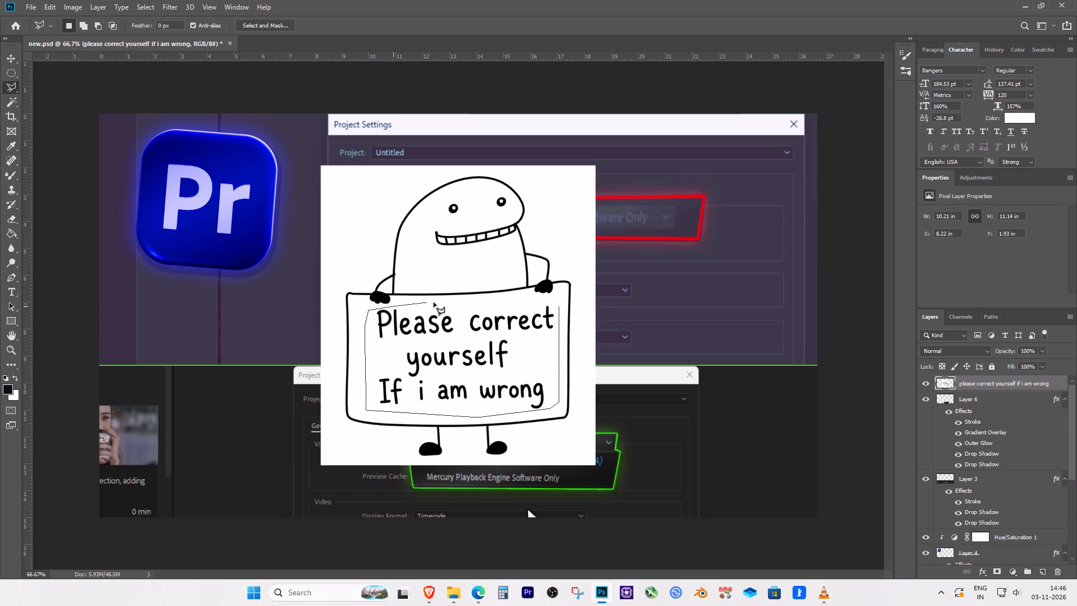
pyautogui.click(444, 302)
pyautogui.click(516, 301)
pyautogui.click(557, 302)
pyautogui.click(559, 307)
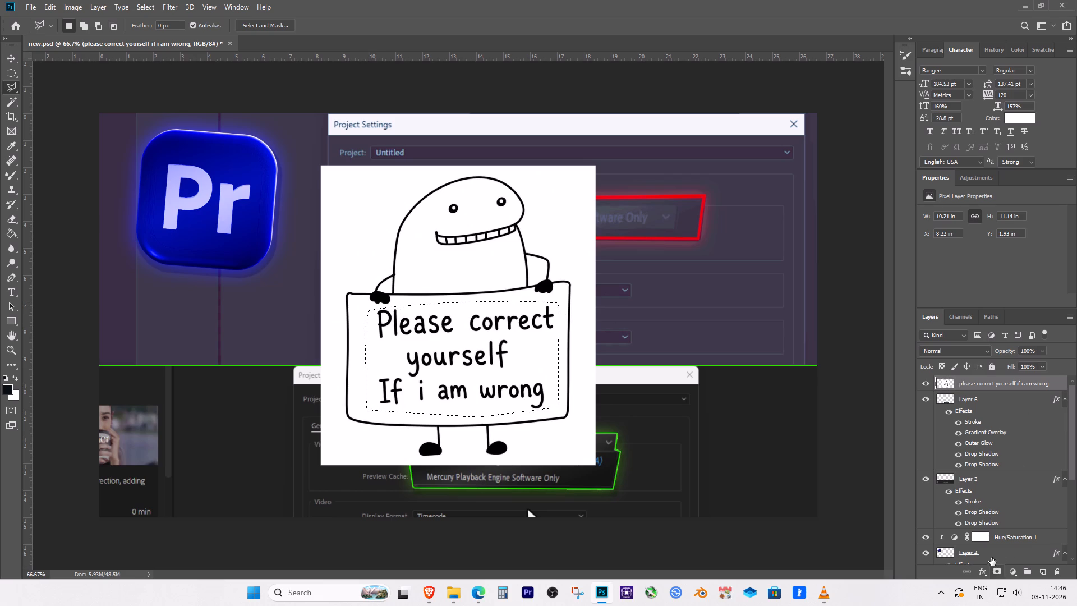
pyautogui.press('Delete')
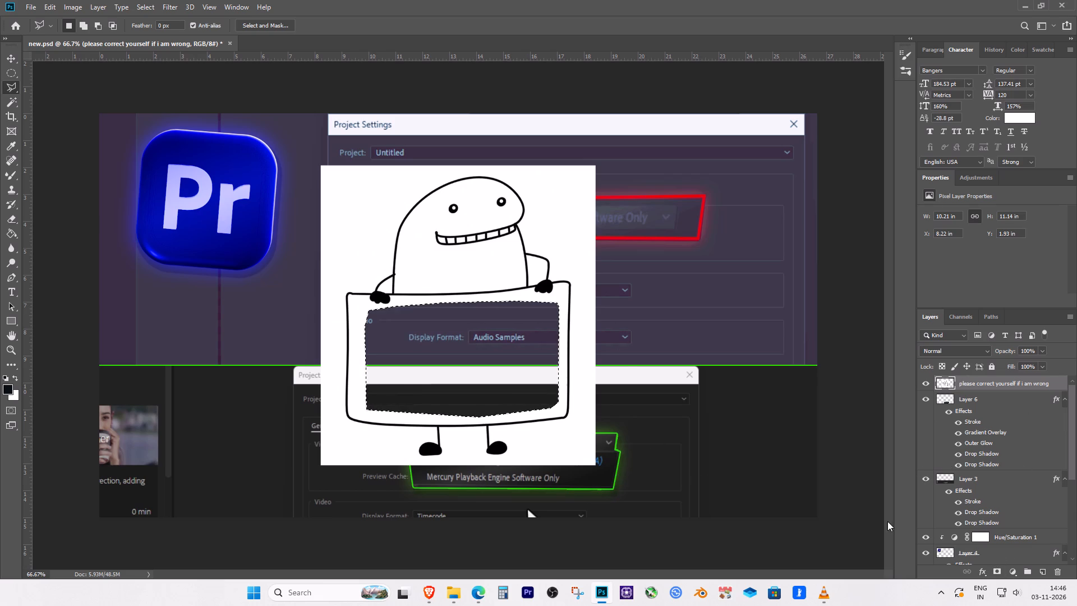
# Fill the cut-out area of the sign with a Solid Color layer in near-white #fefefe.
pyautogui.click(1019, 573)
pyautogui.click(1039, 380)
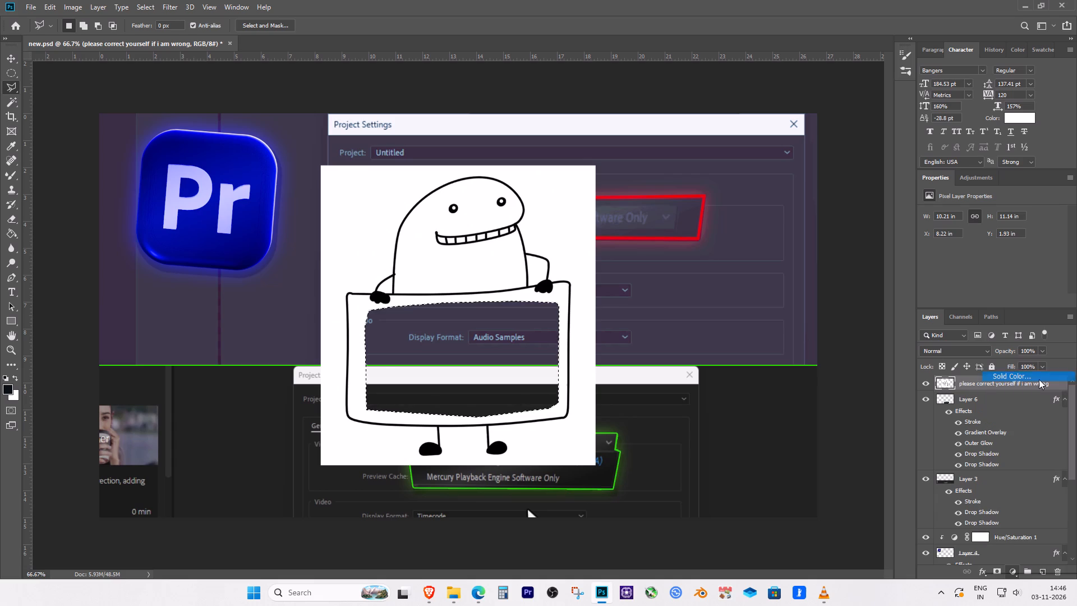
pyautogui.click(550, 236)
pyautogui.moveTo(968, 232); pyautogui.dragTo(670, 364)
pyautogui.click(563, 242)
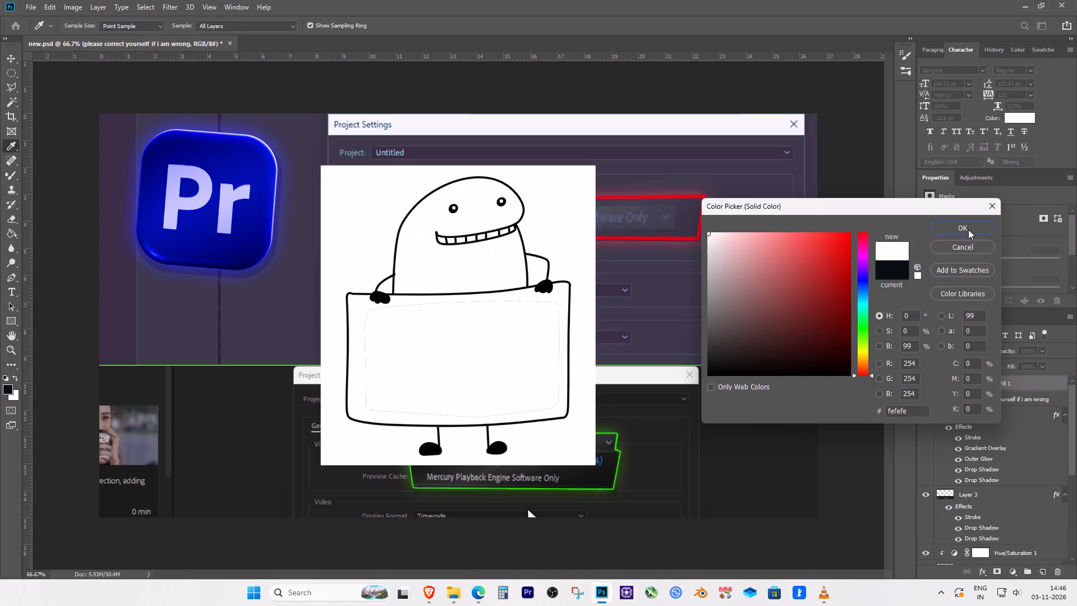
pyautogui.click(962, 224)
# Enlarge the near-white fill to about 107% to cover the seam inside the sign, and merge it with the cartoon layer.
pyautogui.hotkey('ctrl', 't')
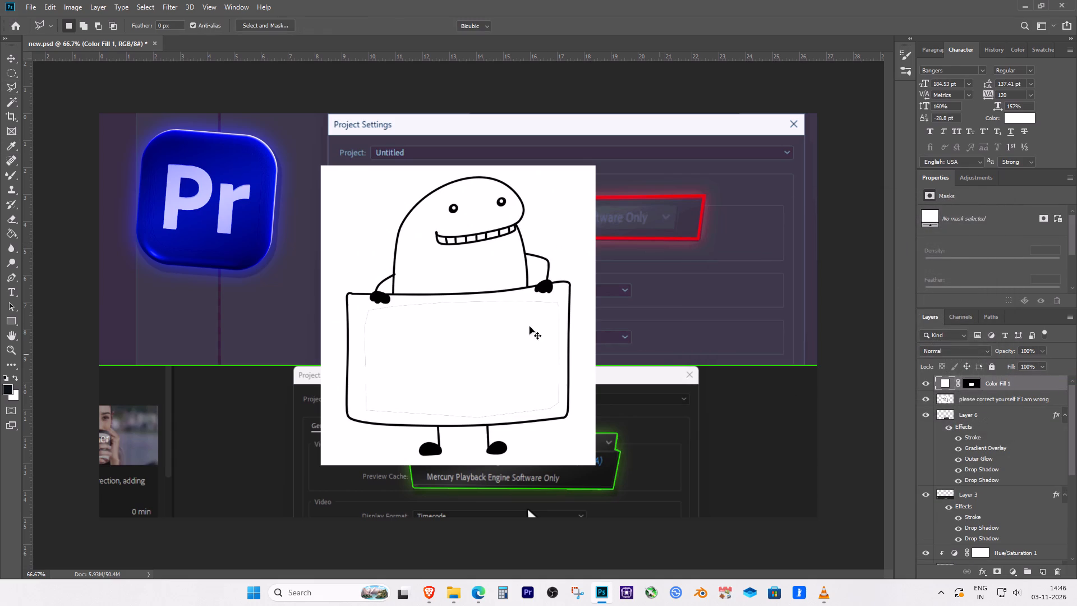
pyautogui.moveTo(559, 301); pyautogui.dragTo(566, 296)
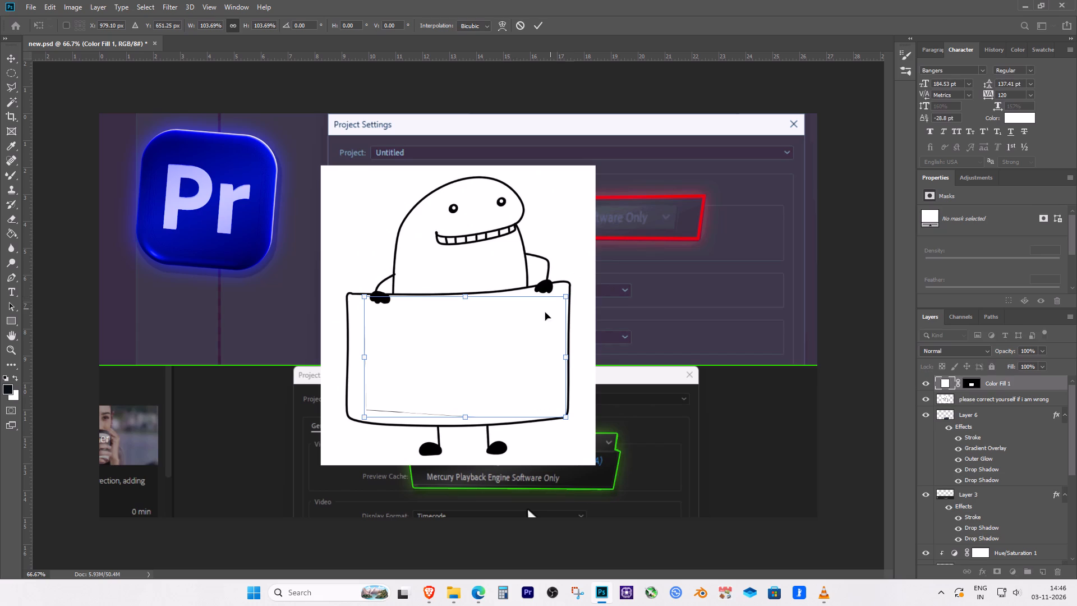
pyautogui.moveTo(360, 419); pyautogui.dragTo(353, 424)
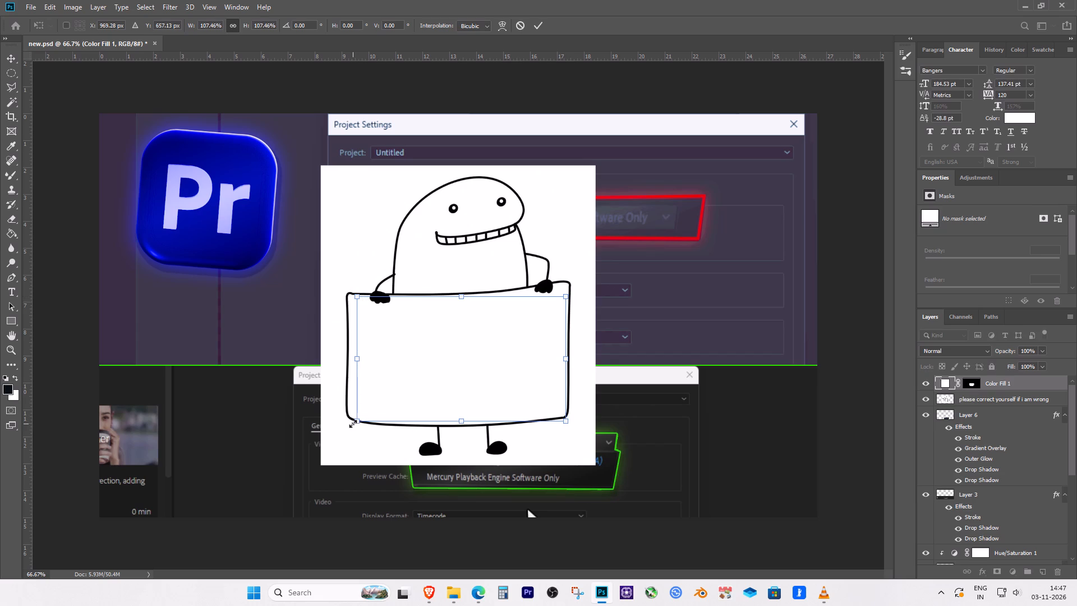
pyautogui.press('Return')
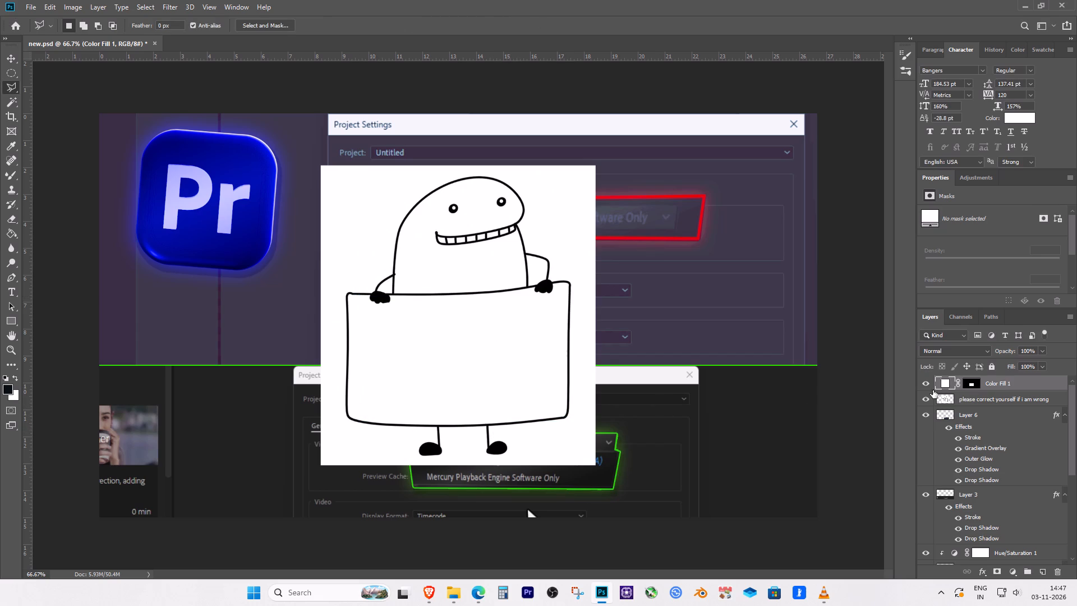
pyautogui.keyDown('ctrl'); pyautogui.click(991, 397); pyautogui.keyUp('ctrl')
pyautogui.hotkey('ctrl', 'e')
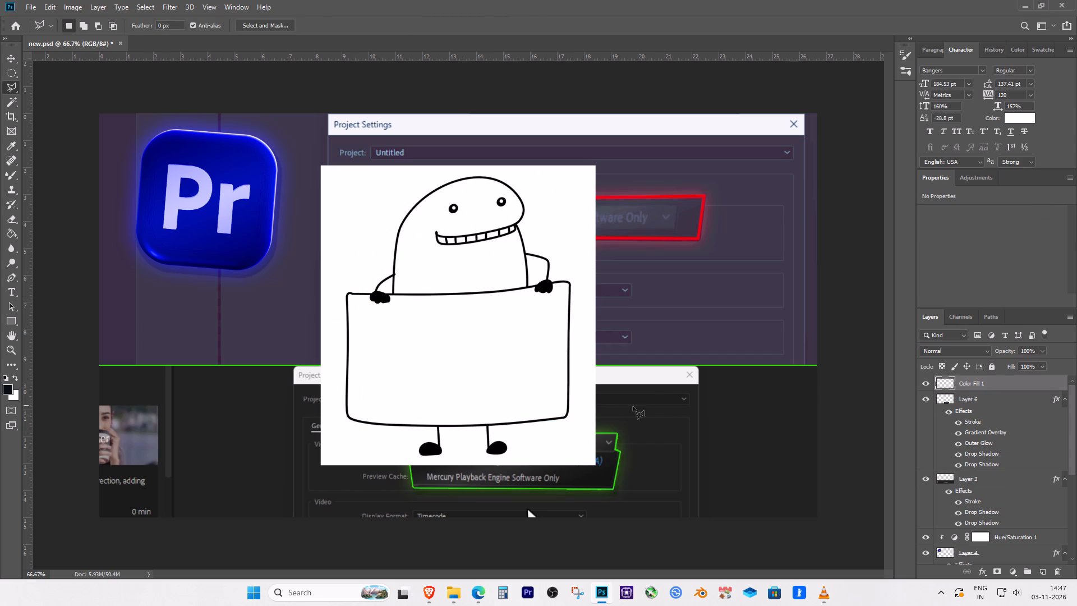
# Move the cartoon toward the canvas's lower left and delete the white background around it and inside both arm gaps.
pyautogui.press('v')
pyautogui.moveTo(519, 364); pyautogui.dragTo(380, 404)
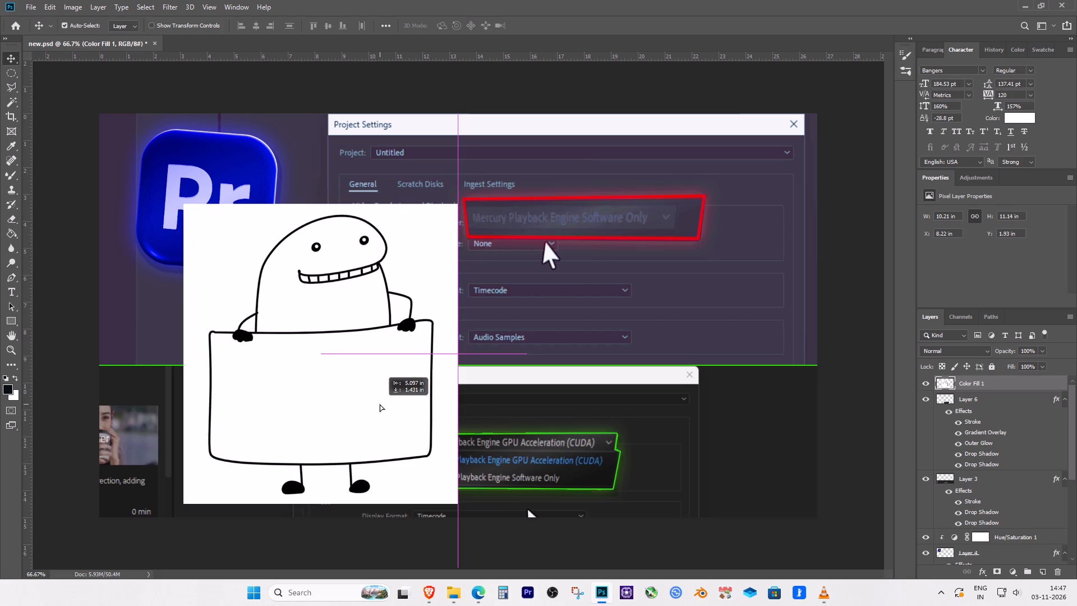
pyautogui.moveTo(380, 404); pyautogui.dragTo(374, 417)
pyautogui.press('w')
pyautogui.click(429, 496)
pyautogui.press('Delete')
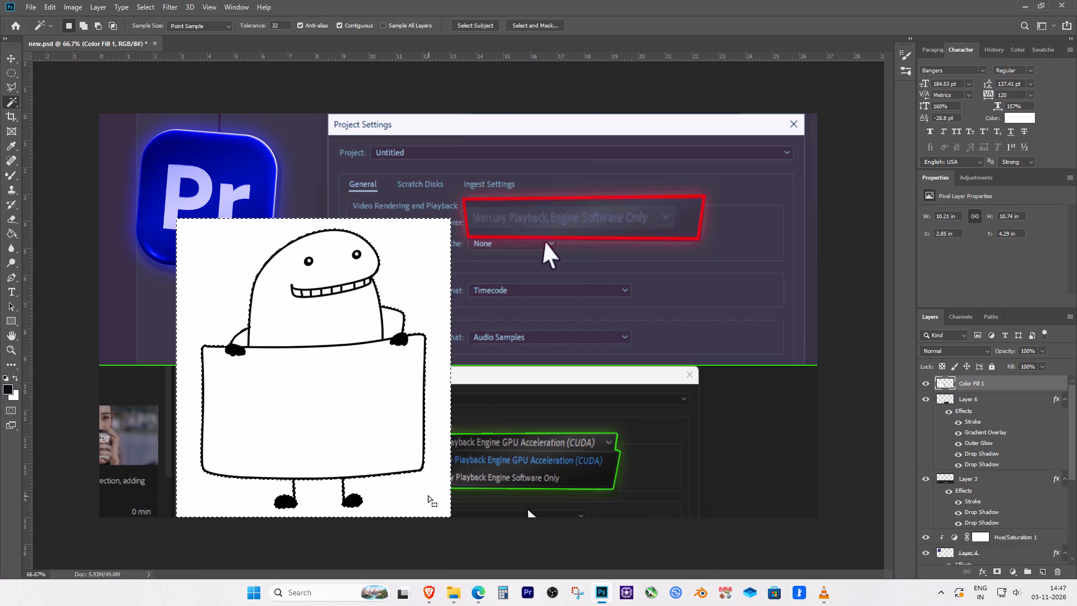
pyautogui.click(394, 320)
pyautogui.press('Delete')
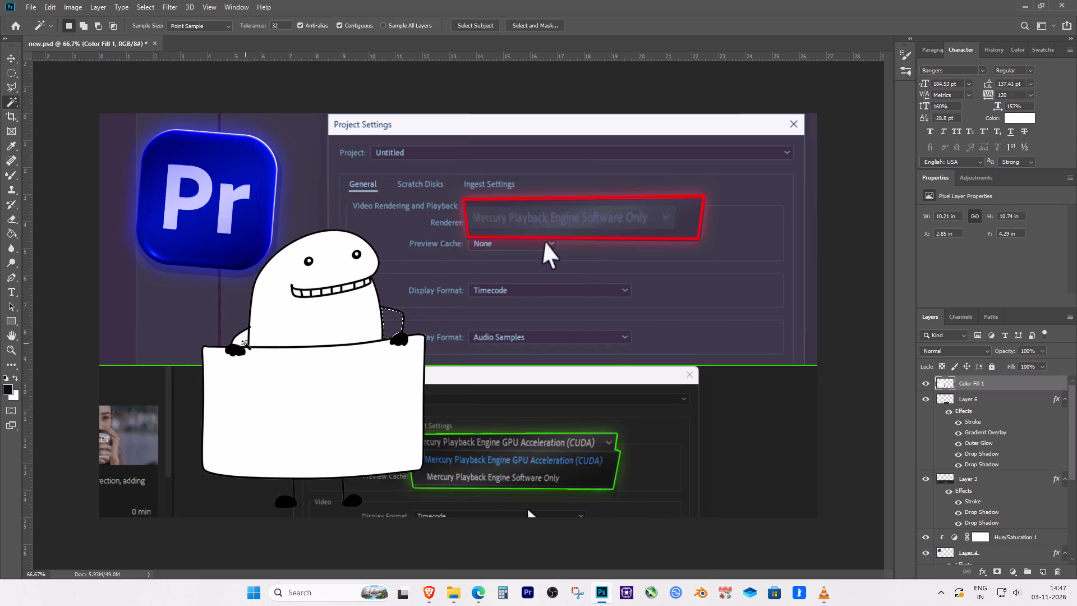
pyautogui.click(245, 343)
pyautogui.press('Delete')
pyautogui.hotkey('ctrl', 'd')
# Scale the cartoon to about 70% and place it in the canvas's lower-left corner, below the Pr logo.
pyautogui.press('v')
pyautogui.hotkey('ctrl', 't')
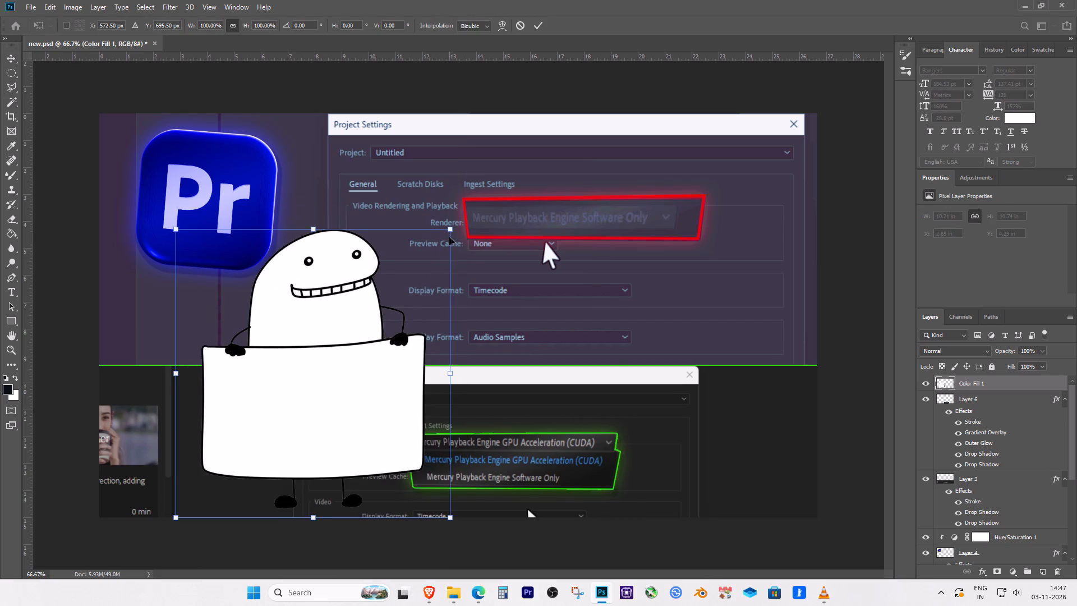
pyautogui.moveTo(451, 226); pyautogui.dragTo(375, 317)
pyautogui.moveTo(267, 416); pyautogui.dragTo(192, 425)
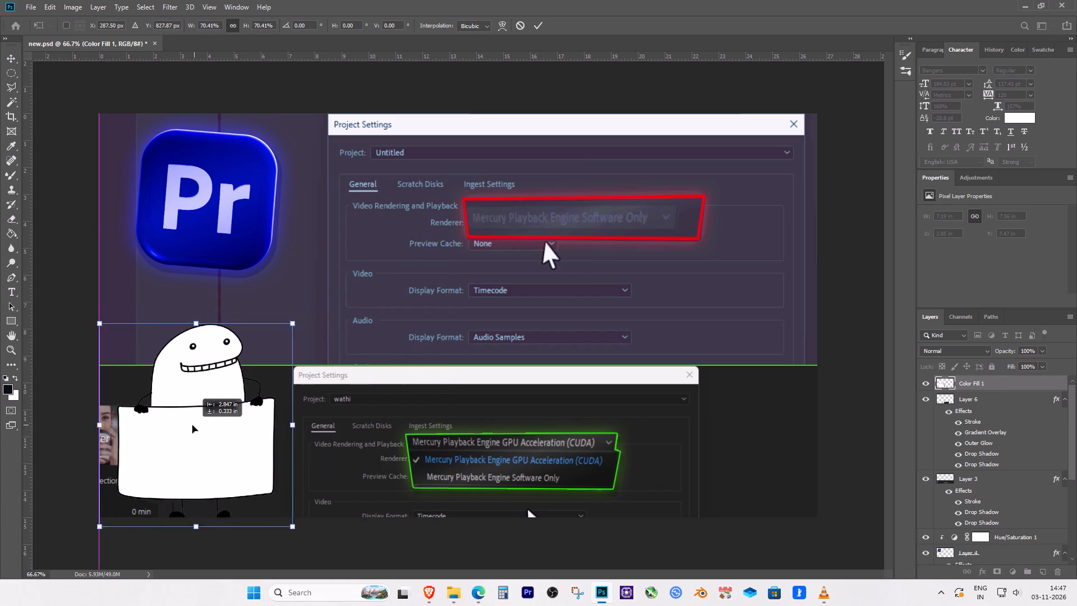
pyautogui.moveTo(192, 425); pyautogui.dragTo(185, 430)
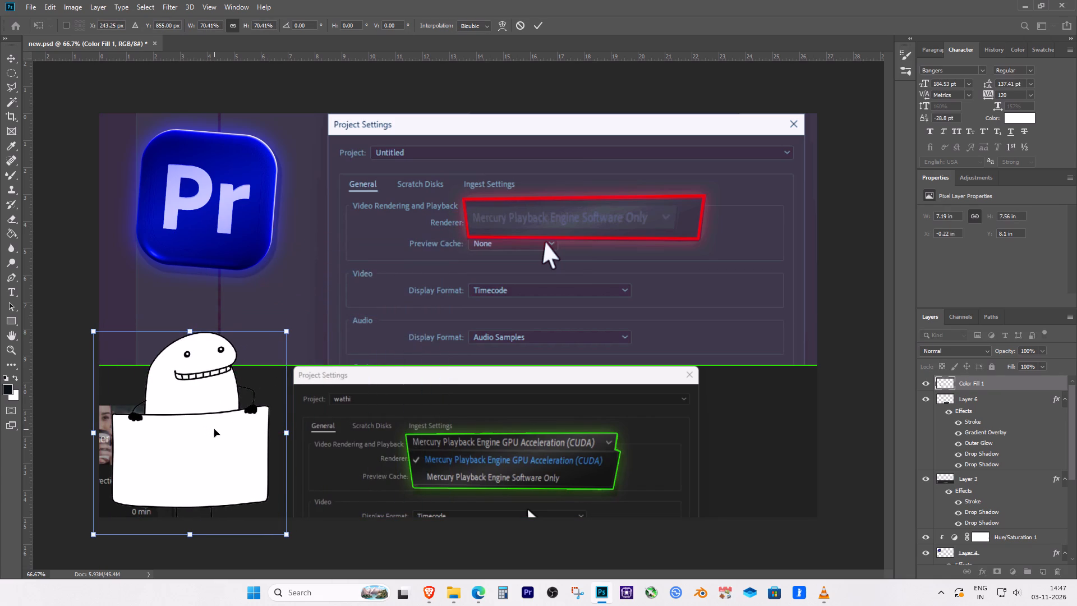
pyautogui.press('Return')
# Add the text "fix" in the Bangers font over the cartoon's blank sign and colour it bright green #5aff00.
pyautogui.press('t')
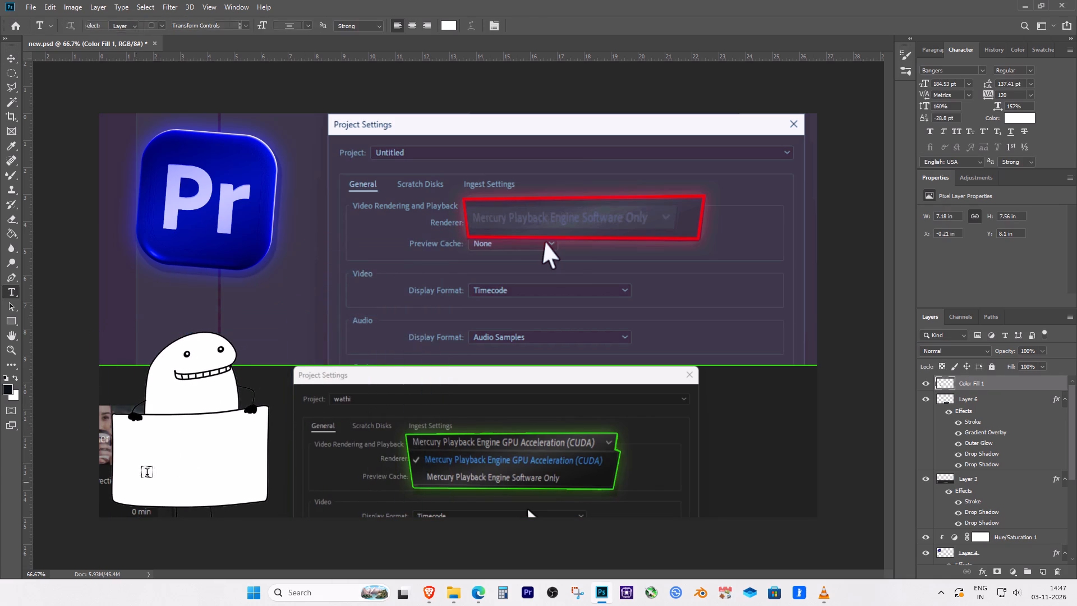
pyautogui.click(154, 464)
pyautogui.write('fix')
pyautogui.hotkey('ctrl', 'a')
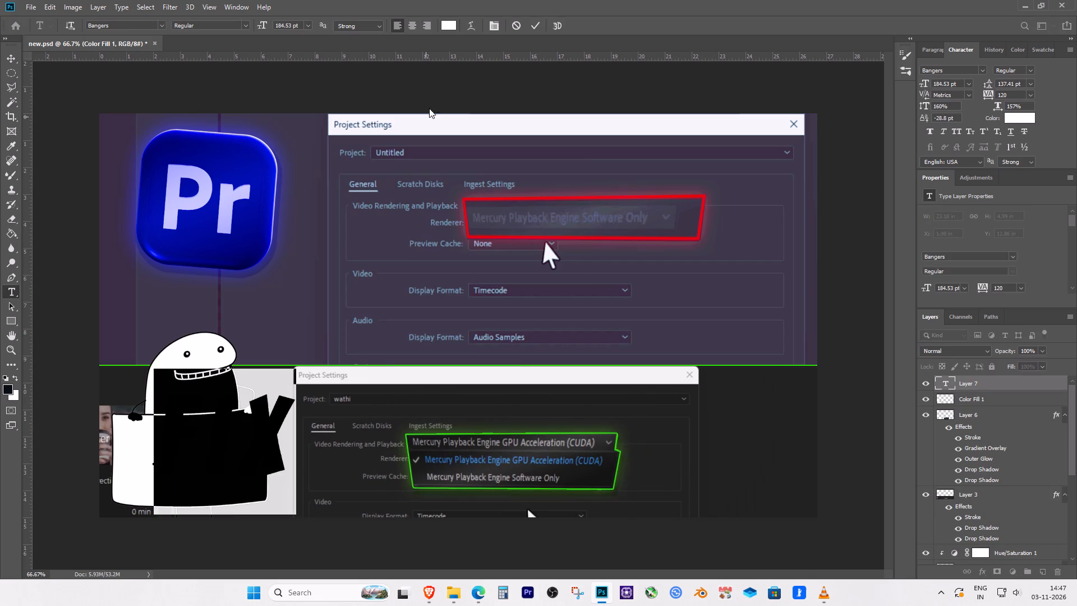
pyautogui.click(441, 21)
pyautogui.moveTo(738, 262); pyautogui.dragTo(671, 420)
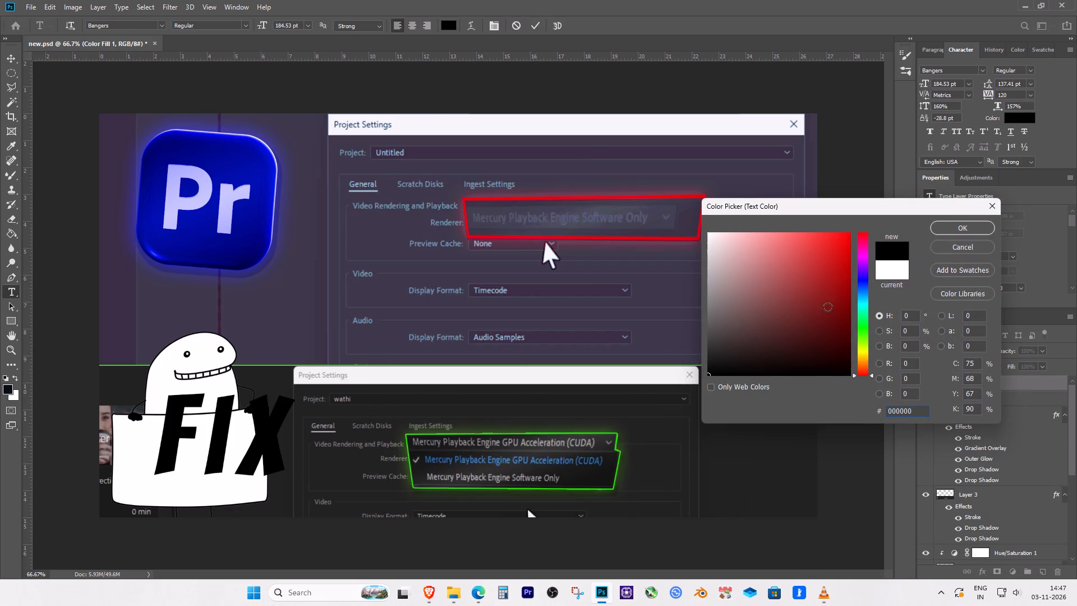
pyautogui.click(864, 336)
pyautogui.moveTo(824, 306); pyautogui.dragTo(871, 208)
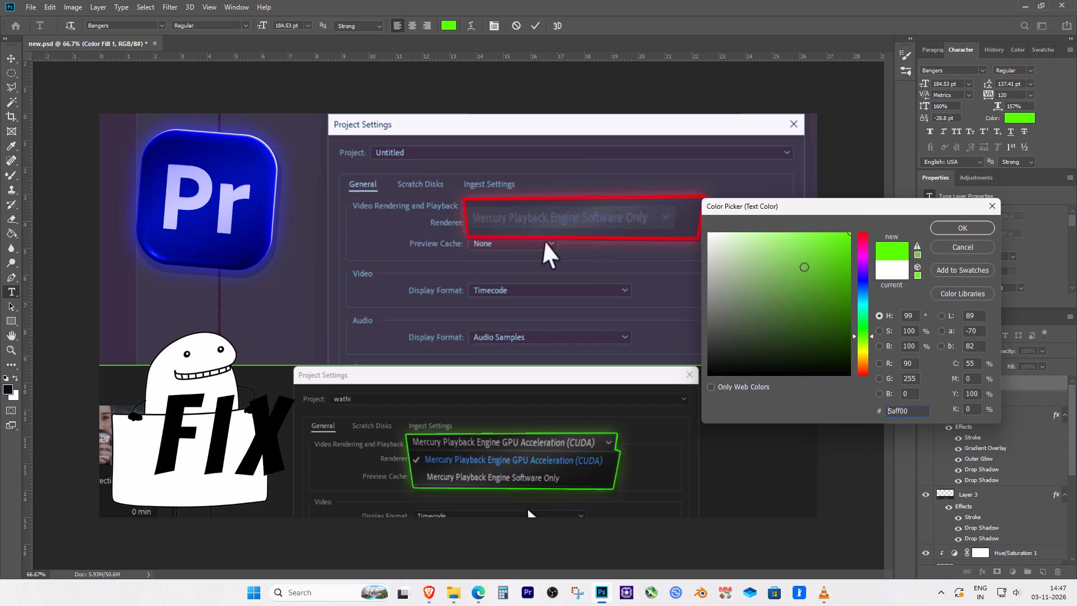
pyautogui.click(946, 233)
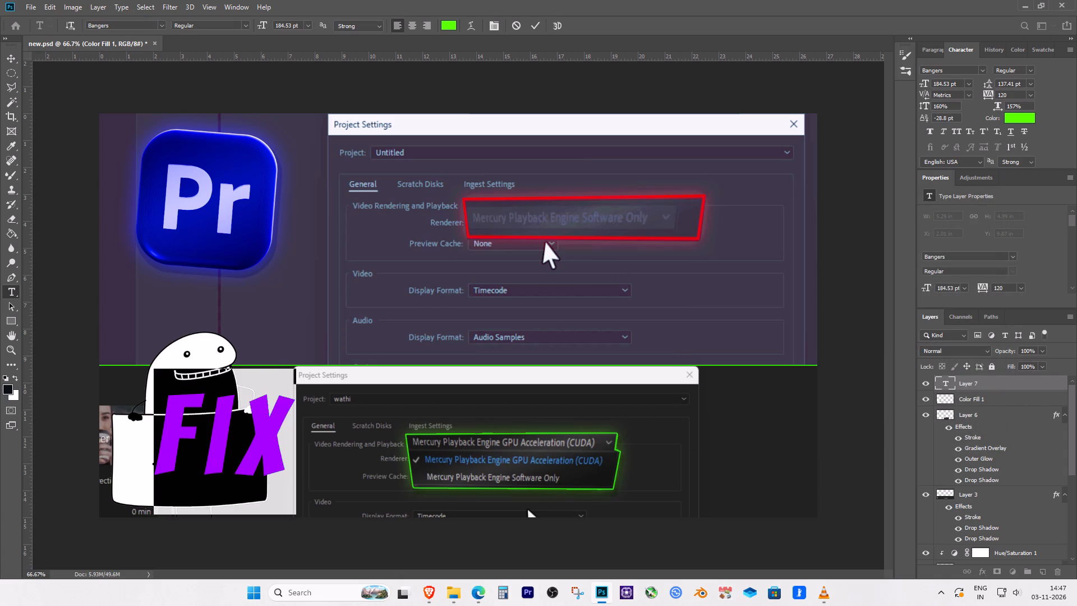
pyautogui.click(134, 26)
pyautogui.click(530, 24)
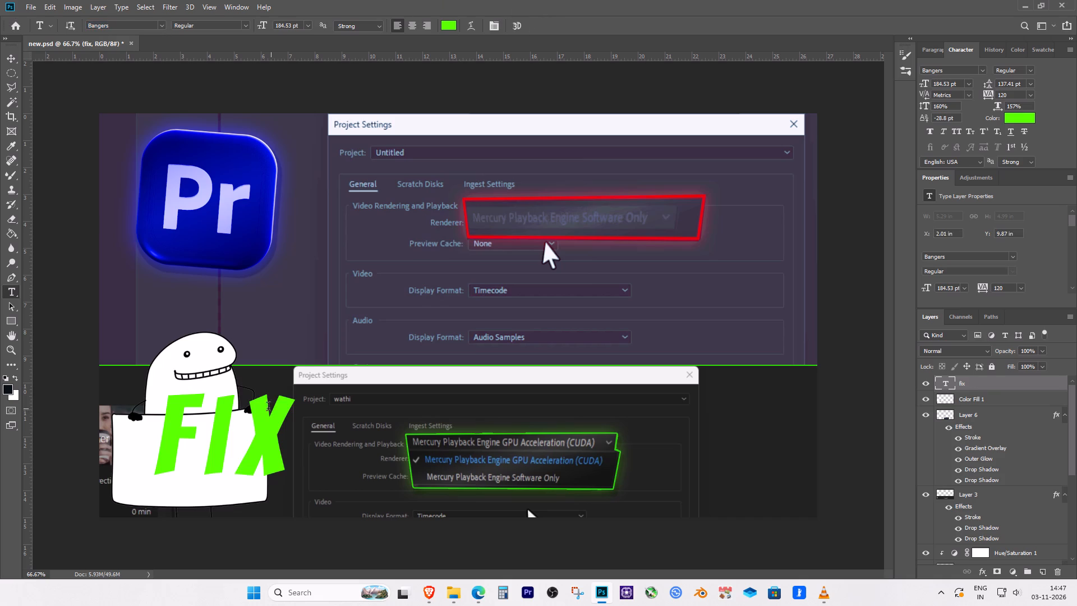
# Scale the green text to about 88% and centre it inside the cartoon's sign.
pyautogui.press('v')
pyautogui.moveTo(225, 425); pyautogui.dragTo(193, 451)
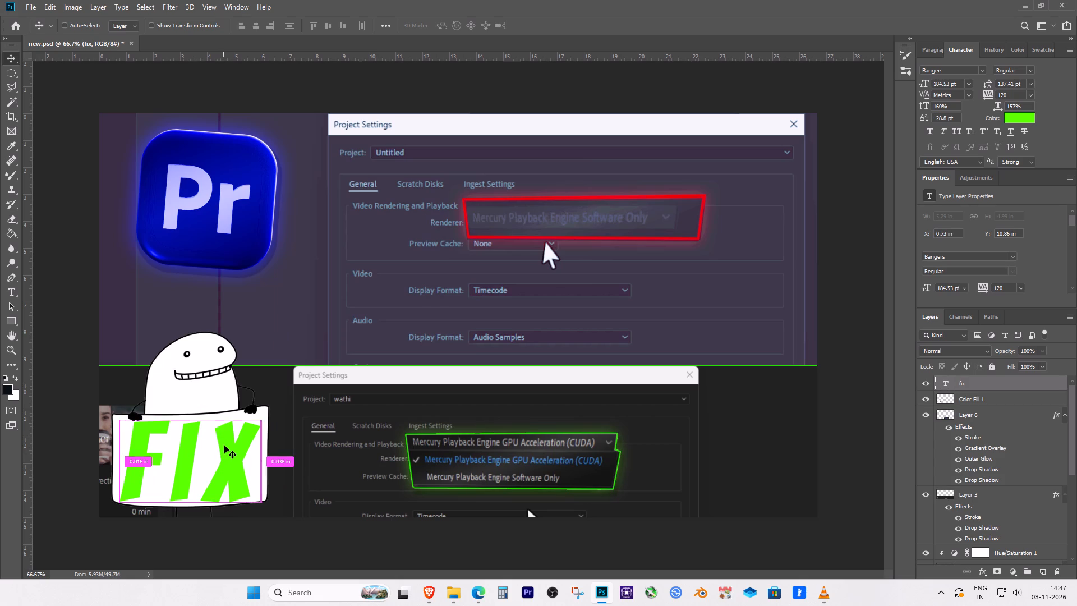
pyautogui.hotkey('ctrl', 't')
pyautogui.moveTo(260, 406); pyautogui.dragTo(244, 423)
pyautogui.moveTo(217, 451); pyautogui.dragTo(227, 444)
pyautogui.press('Right')
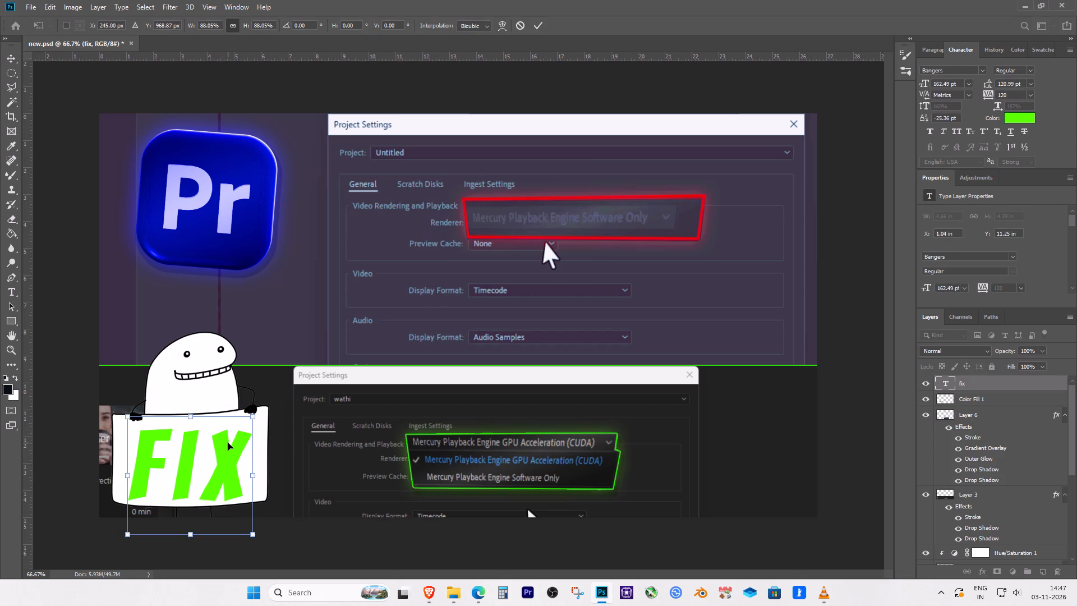
pyautogui.press('Right')
pyautogui.press('Right')
pyautogui.press('Return')
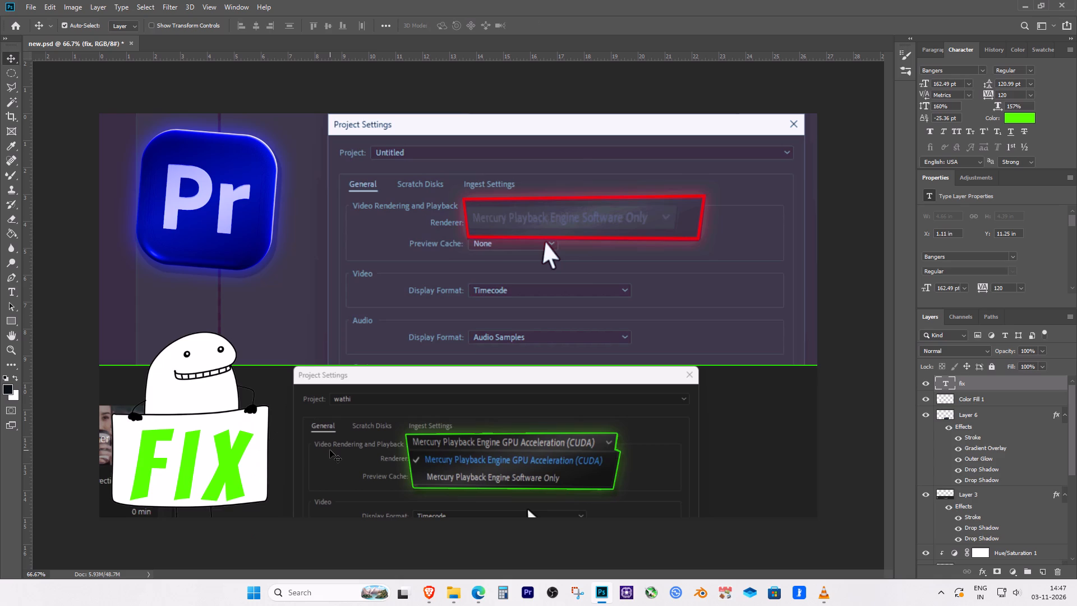
# Switch to Brave, search Pinterest for "star shape emoji", and open the pin of the open-mouthed yellow star with a black outline.
pyautogui.click(474, 594)
pyautogui.click(474, 594)
pyautogui.click(430, 599)
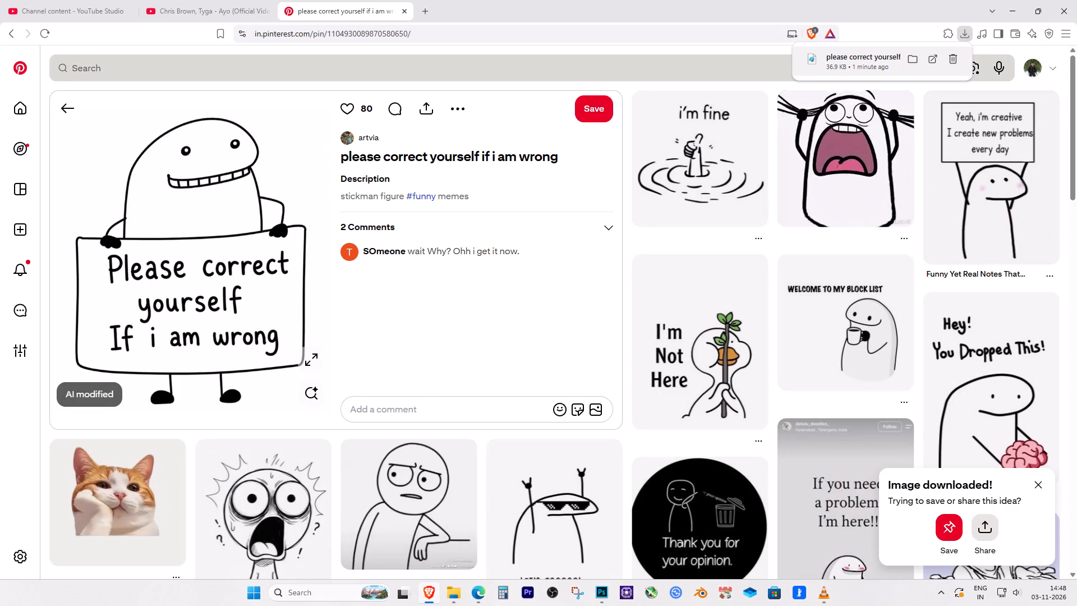
pyautogui.click(225, 70)
pyautogui.write('star shape emoki')
pyautogui.press('BackSpace')
pyautogui.press('BackSpace')
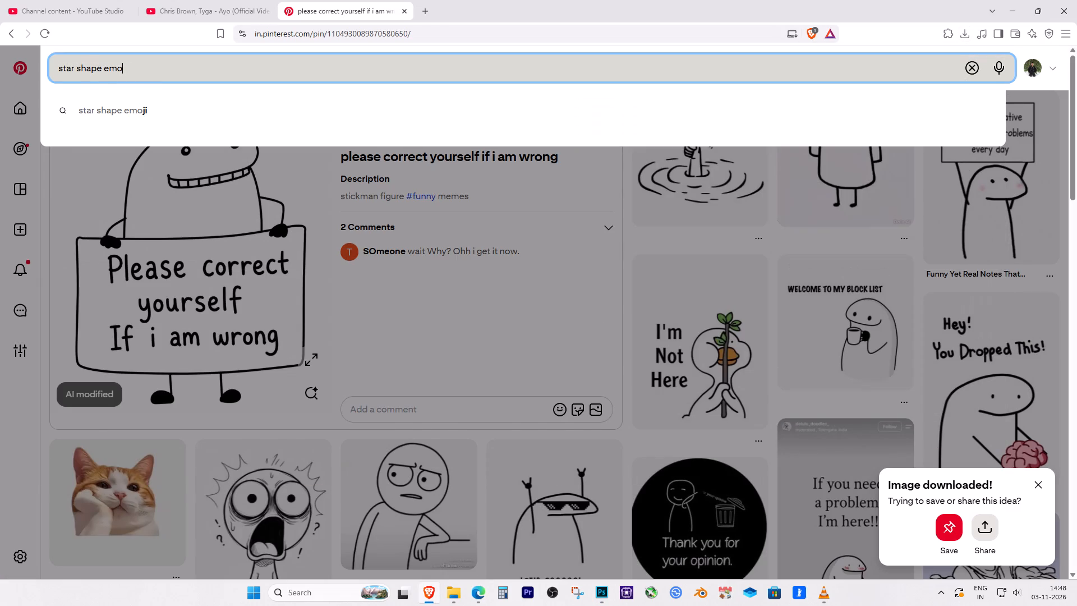
pyautogui.write('ji')
pyautogui.press('Return')
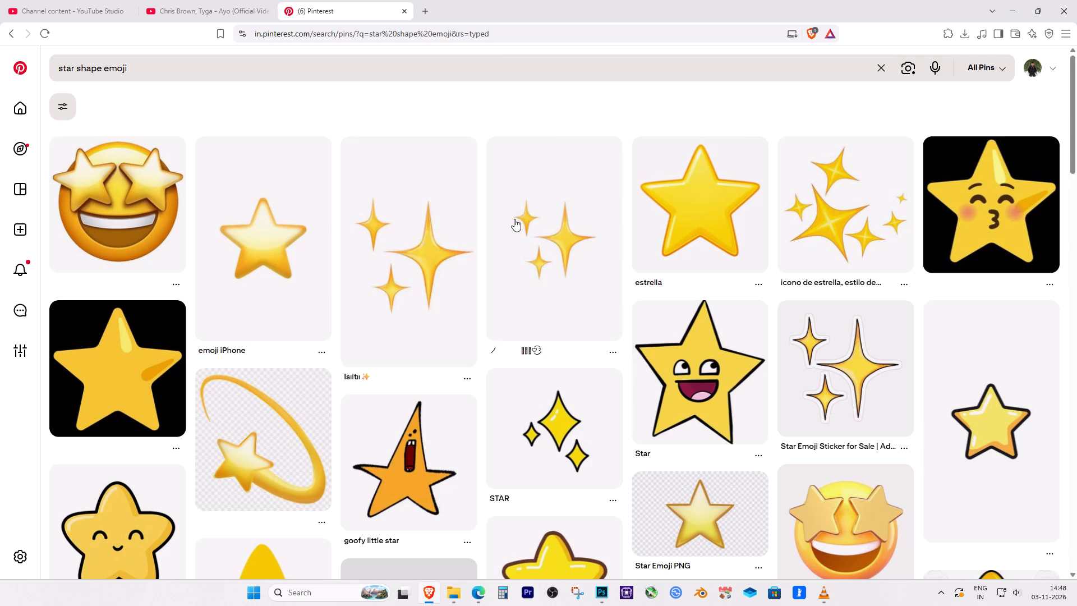
pyautogui.click(710, 358)
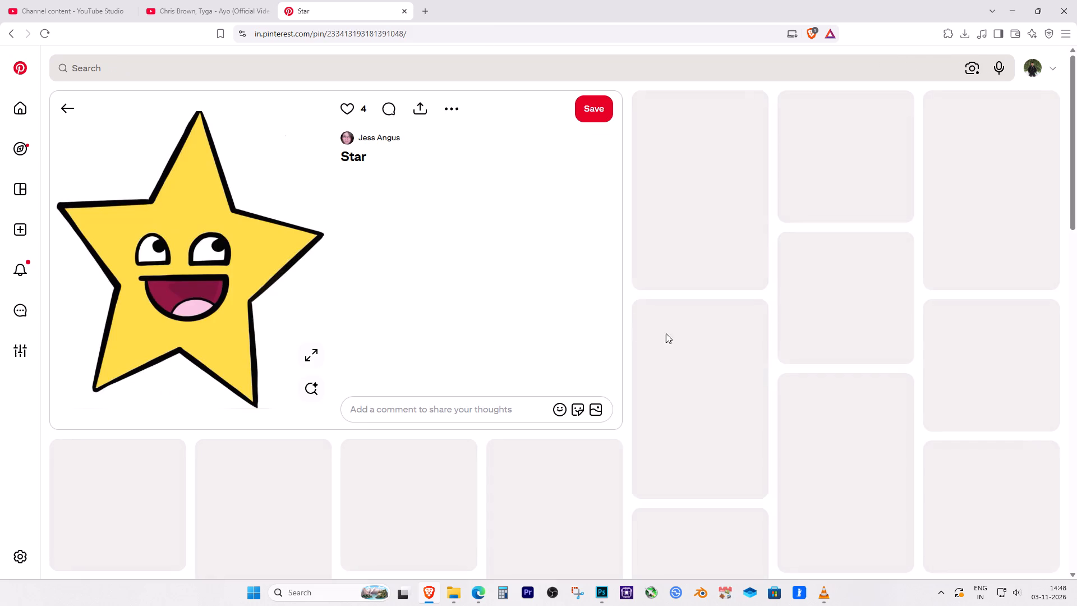
# Capture a snip of the whole yellow star picture and paste it into new.psd in Photoshop.
pyautogui.press('Print')
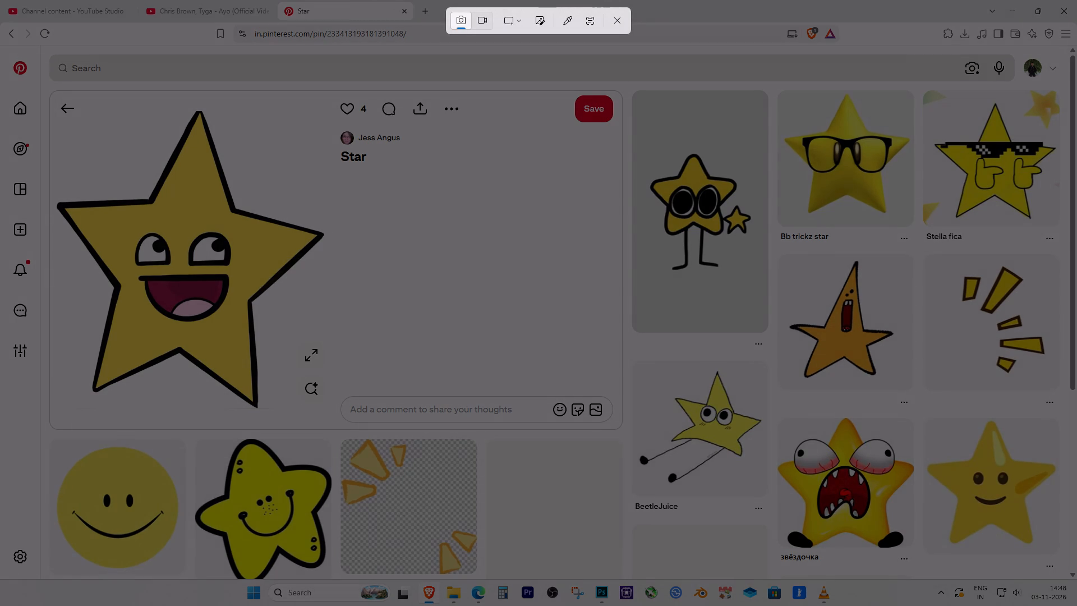
pyautogui.moveTo(58, 102); pyautogui.dragTo(320, 408)
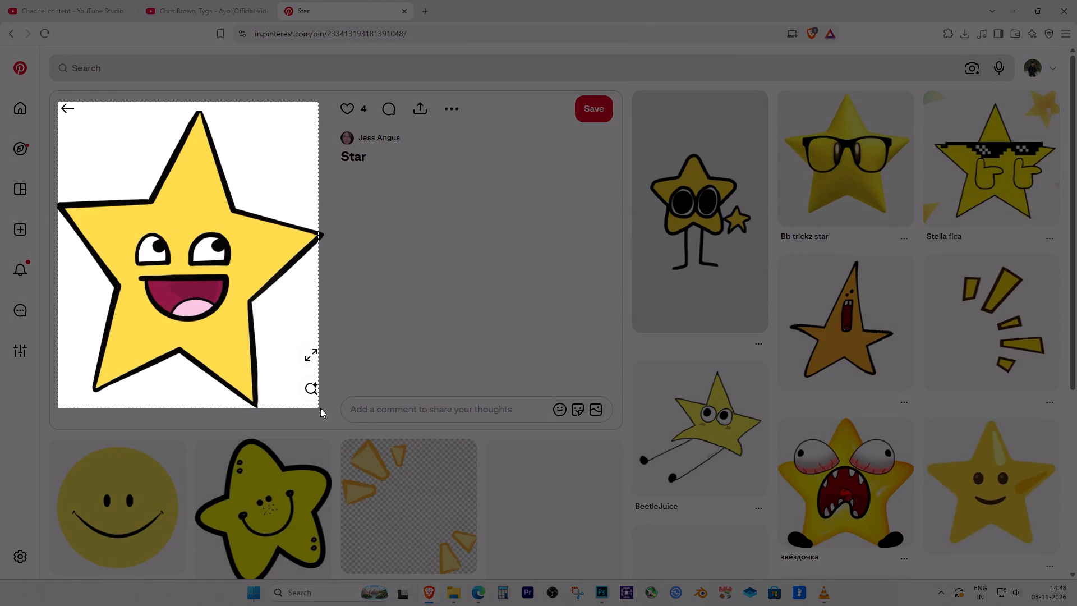
pyautogui.moveTo(320, 408); pyautogui.dragTo(328, 412)
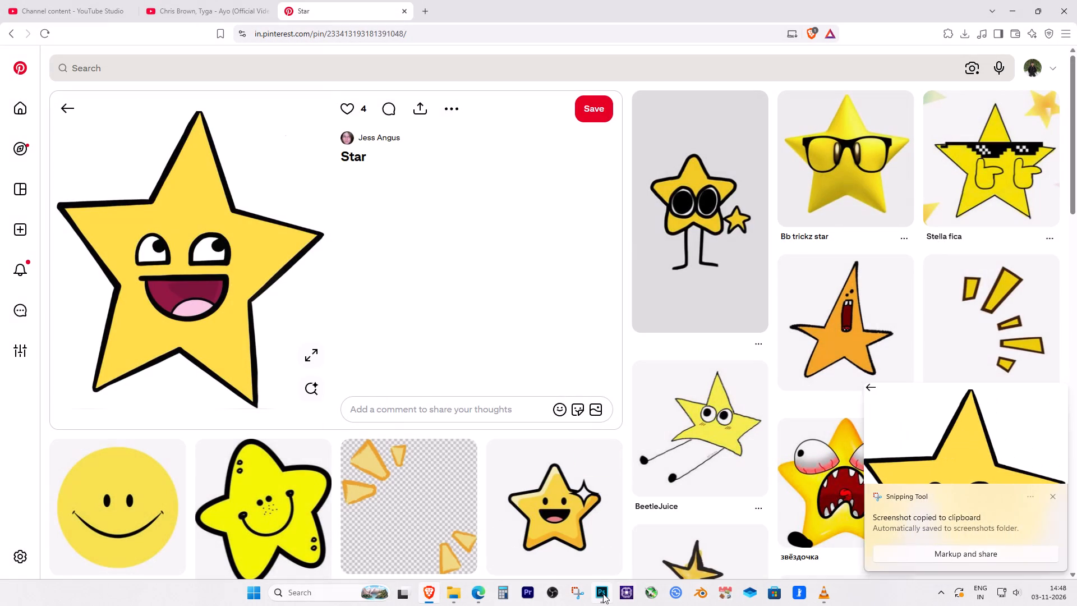
pyautogui.click(603, 594)
pyautogui.hotkey('ctrl', 'v')
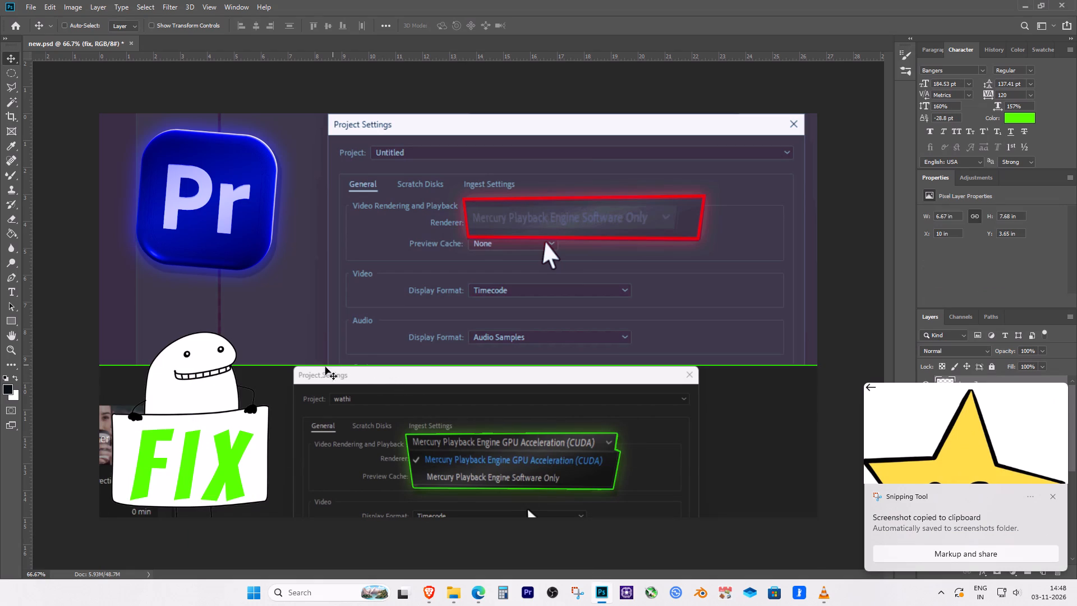
# Delete the white background around the pasted star and erase the leftover arrow and page icons beside it.
pyautogui.press('w')
pyautogui.click(530, 268)
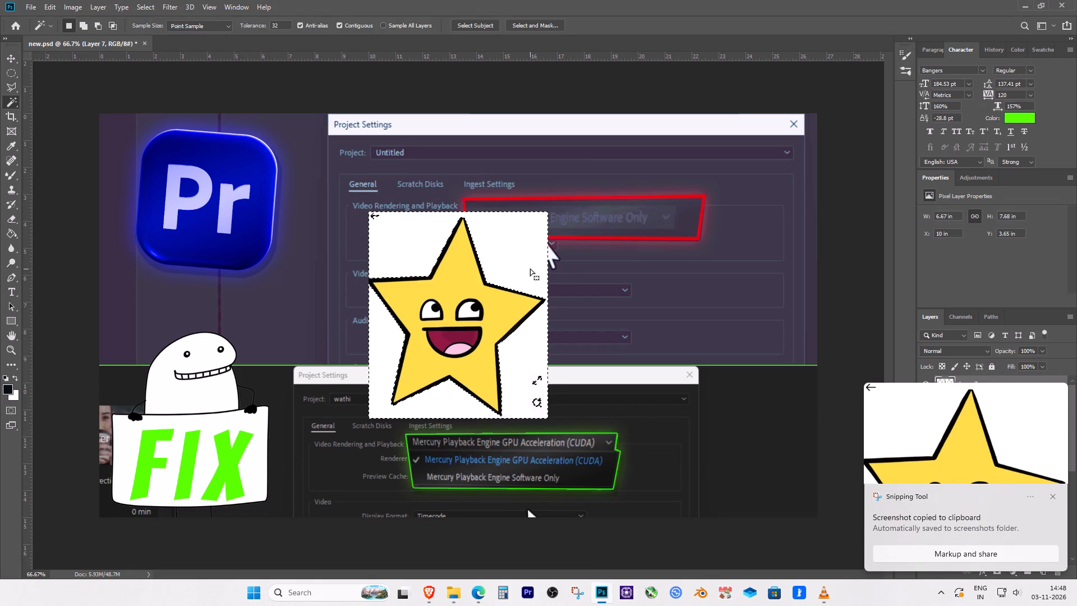
pyautogui.press('Delete')
pyautogui.hotkey('ctrl', 'd')
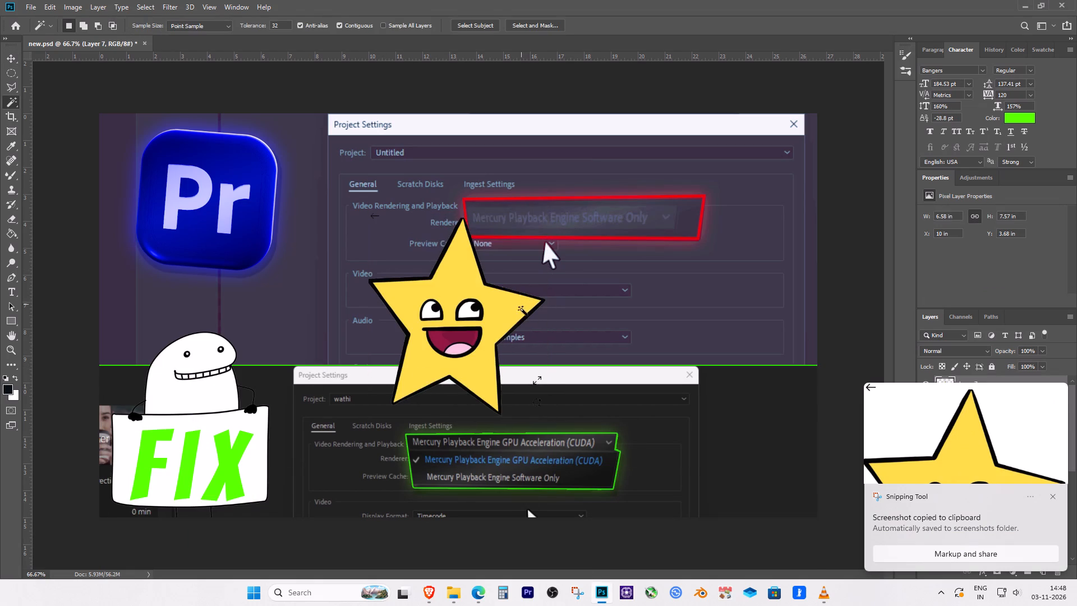
pyautogui.press('e')
pyautogui.moveTo(536, 385); pyautogui.dragTo(528, 387)
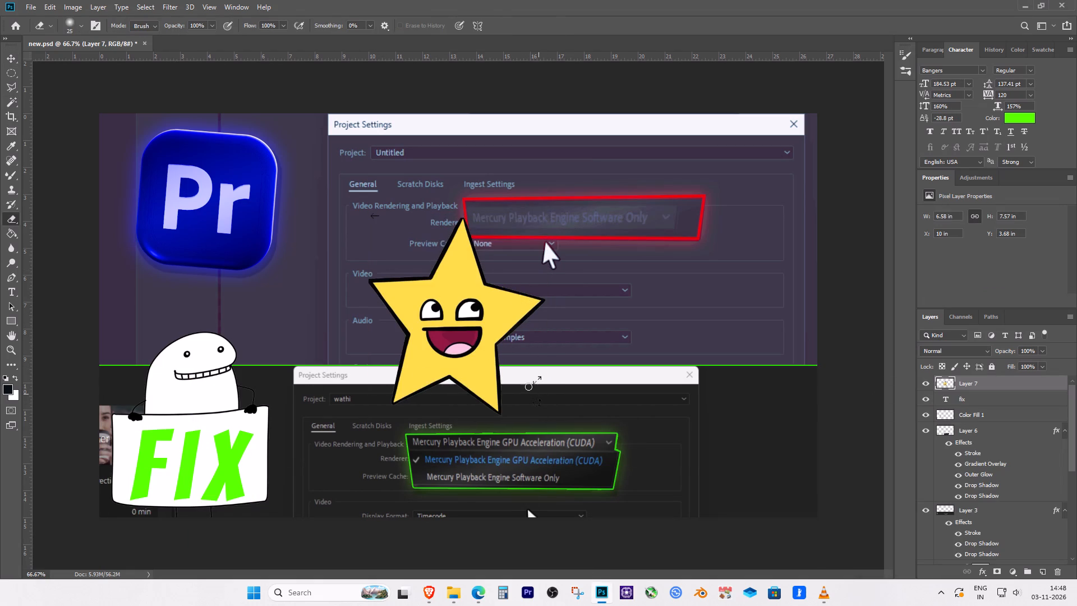
pyautogui.moveTo(528, 387); pyautogui.dragTo(536, 398)
pyautogui.moveTo(375, 214); pyautogui.dragTo(381, 223)
pyautogui.press('w')
# Scale the star to about 15.5% and place it at the sign's top edge, above the letter I of FIX.
pyautogui.press('v')
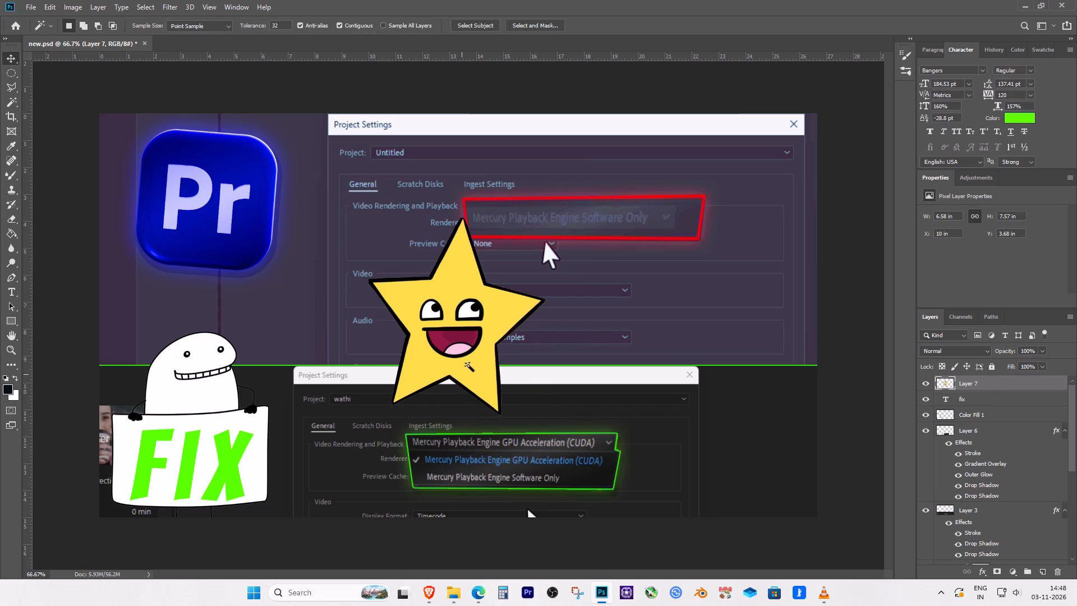
pyautogui.moveTo(482, 353); pyautogui.dragTo(270, 332)
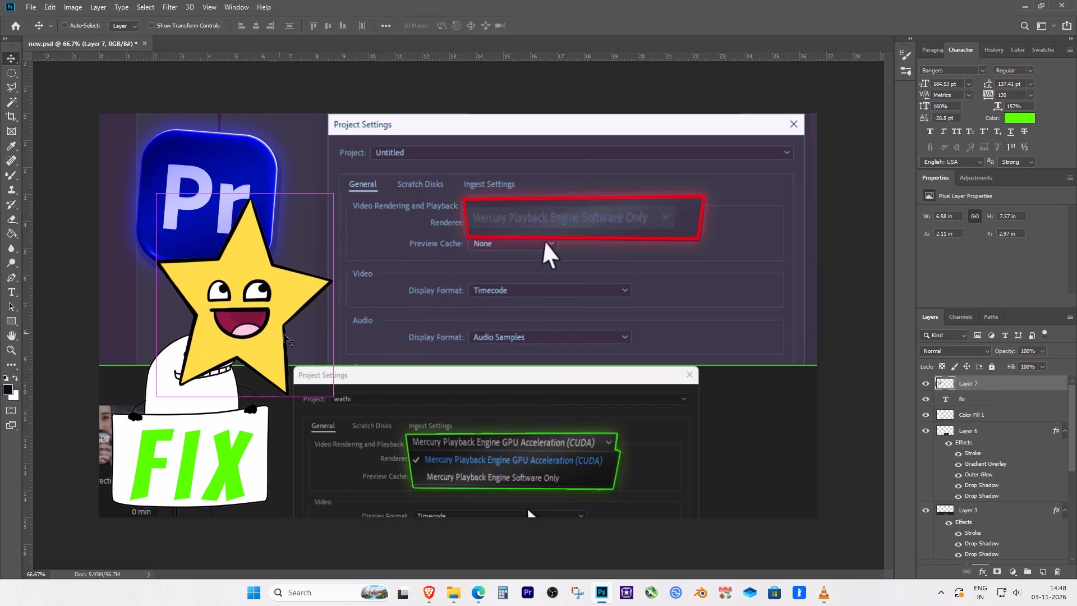
pyautogui.hotkey('ctrl', 't')
pyautogui.moveTo(331, 195); pyautogui.dragTo(222, 367)
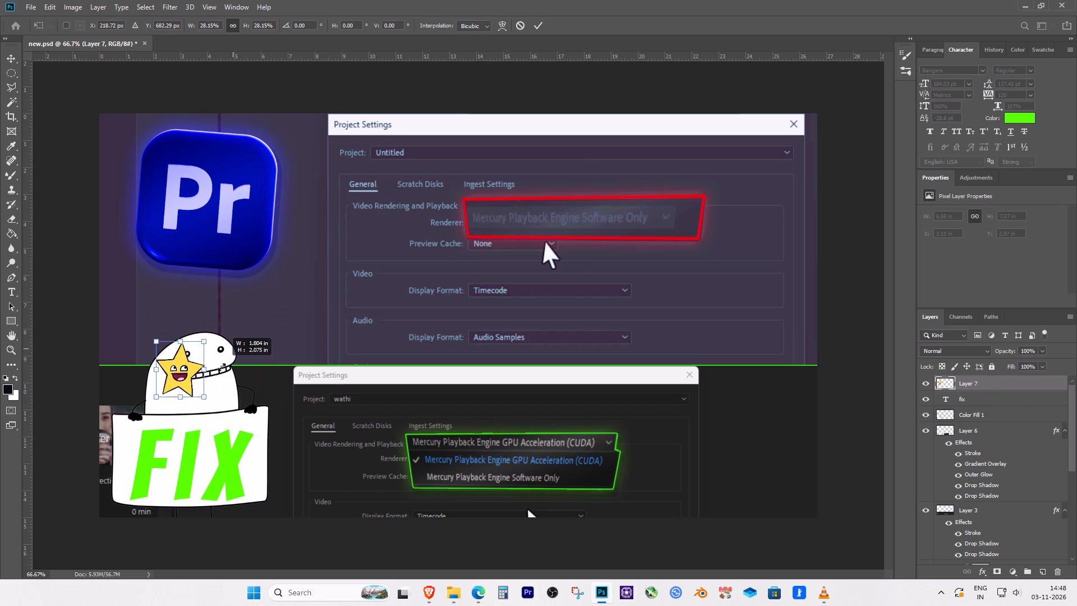
pyautogui.moveTo(222, 367); pyautogui.dragTo(202, 385)
pyautogui.moveTo(175, 384); pyautogui.dragTo(199, 415)
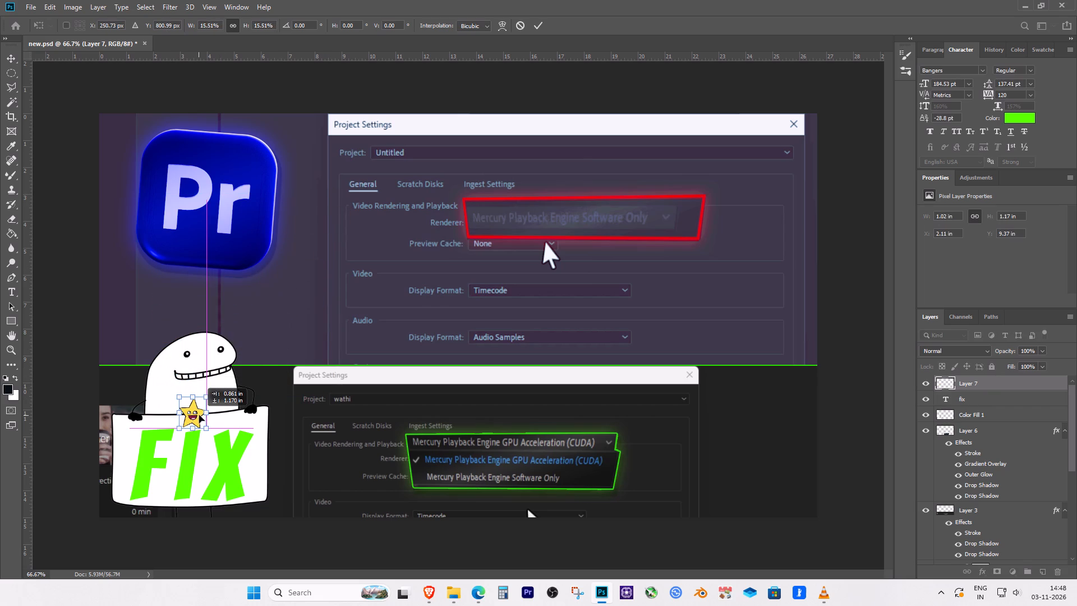
pyautogui.moveTo(199, 415); pyautogui.dragTo(202, 414)
pyautogui.press('Right')
pyautogui.press('Right')
pyautogui.press('Right')
pyautogui.press('Right')
pyautogui.press('Right')
pyautogui.press('Right')
pyautogui.press('Right')
pyautogui.press('Right')
pyautogui.press('Right')
pyautogui.press('Right')
pyautogui.press('Right')
pyautogui.press('Right')
pyautogui.press('Right')
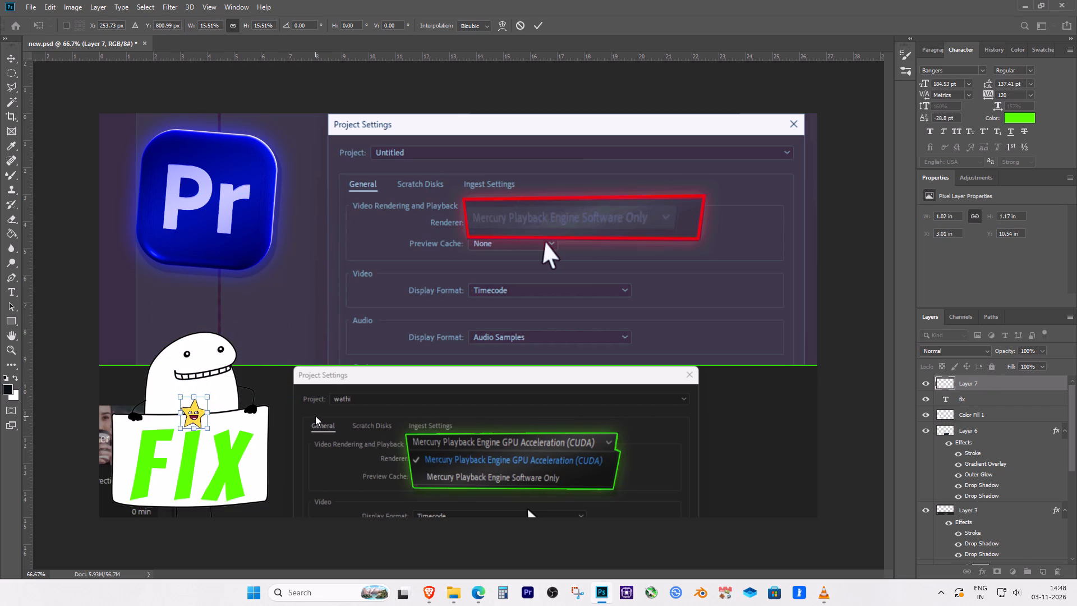
pyautogui.press('Down')
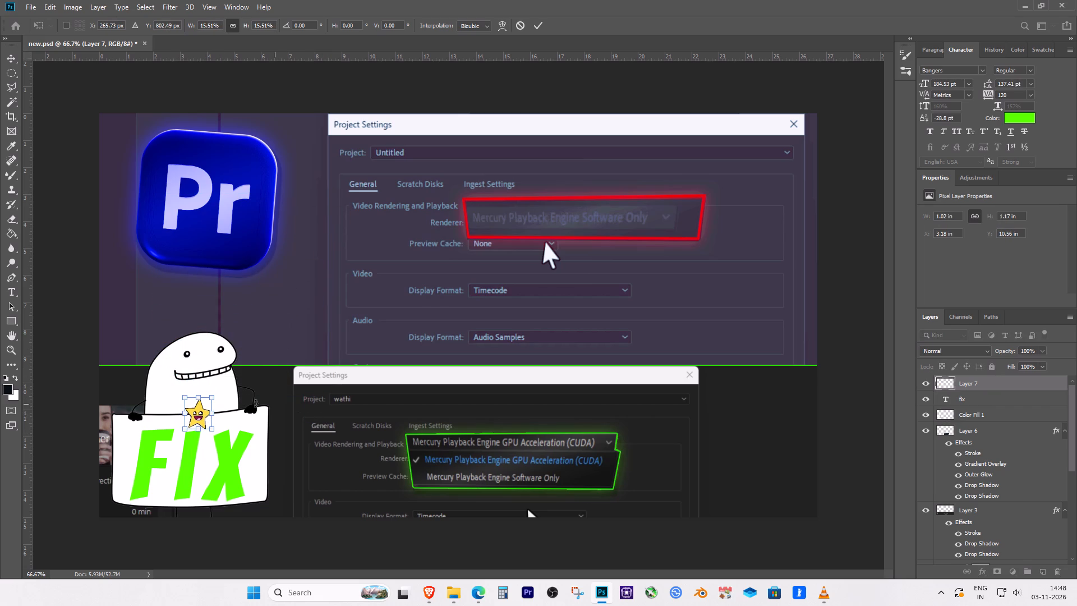
pyautogui.moveTo(205, 410); pyautogui.dragTo(201, 416)
pyautogui.press('Return')
# Nudge the star slightly up and across so it sits like a dot directly above the slanted letter I.
pyautogui.hotkey('ctrl', '=')
pyautogui.hotkey('ctrl', '=')
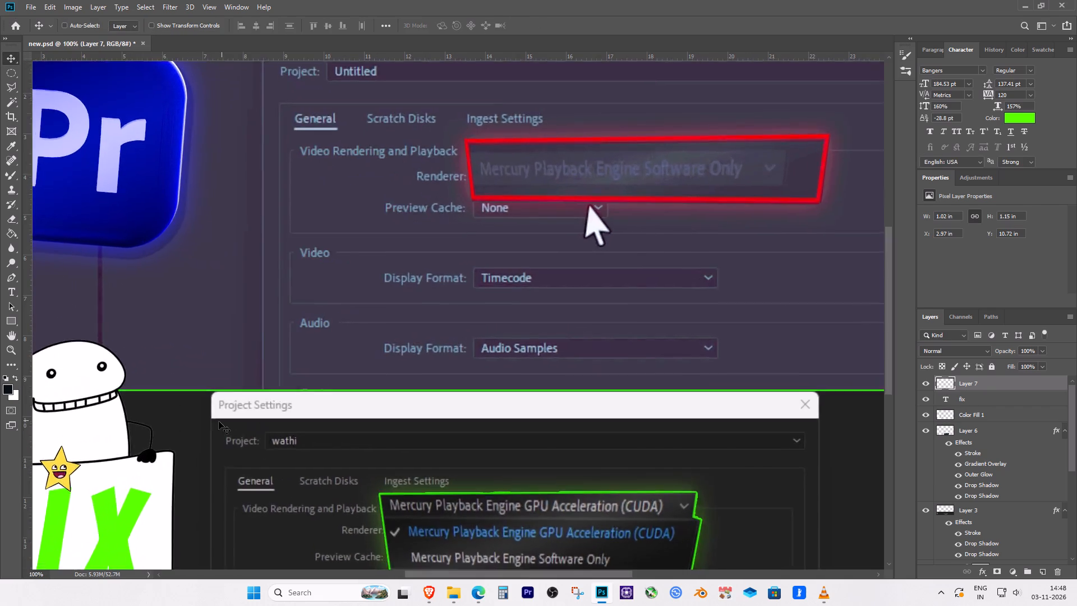
pyautogui.press('space')
pyautogui.press('space')
pyautogui.press('space')
pyautogui.press('space')
pyautogui.press('space')
pyautogui.press('space')
pyautogui.press('space')
pyautogui.press('space')
pyautogui.press('space')
pyautogui.press('space')
pyautogui.press('space')
pyautogui.press('space')
pyautogui.press('space')
pyautogui.press('space')
pyautogui.press('space')
pyautogui.press('space')
pyautogui.press('space')
pyautogui.press('space')
pyautogui.press('space')
pyautogui.press('space')
pyautogui.moveTo(174, 471); pyautogui.dragTo(387, 388)
pyautogui.moveTo(301, 389); pyautogui.dragTo(434, 295)
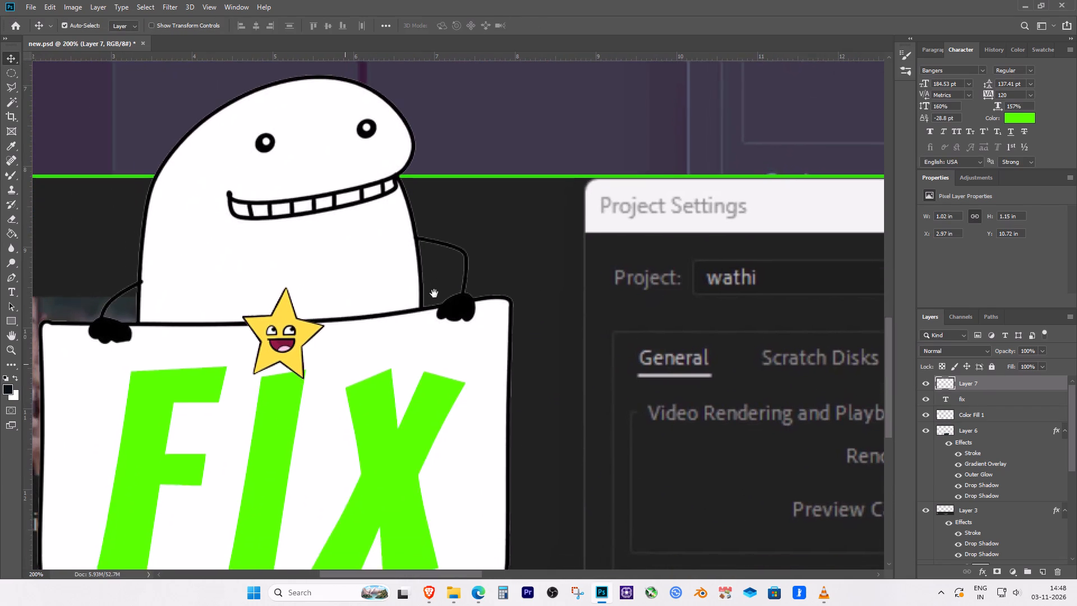
pyautogui.moveTo(363, 359); pyautogui.dragTo(376, 345)
pyautogui.moveTo(321, 286); pyautogui.dragTo(339, 263)
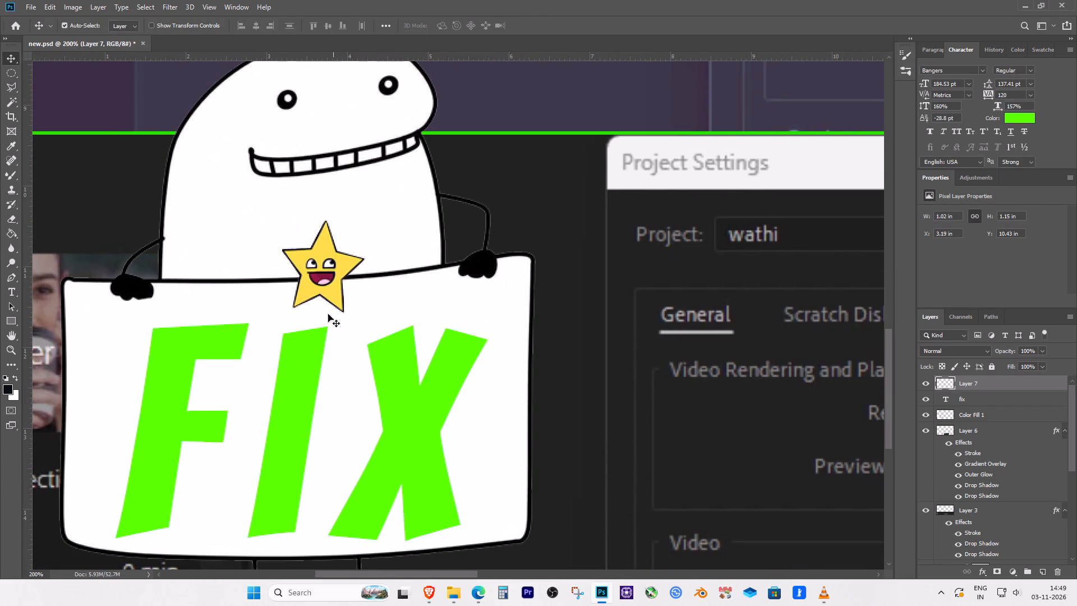
# Outline the letter I of FIX with a Polygonal Lasso selection and rasterize the fix text layer.
pyautogui.press('l')
pyautogui.click(342, 320)
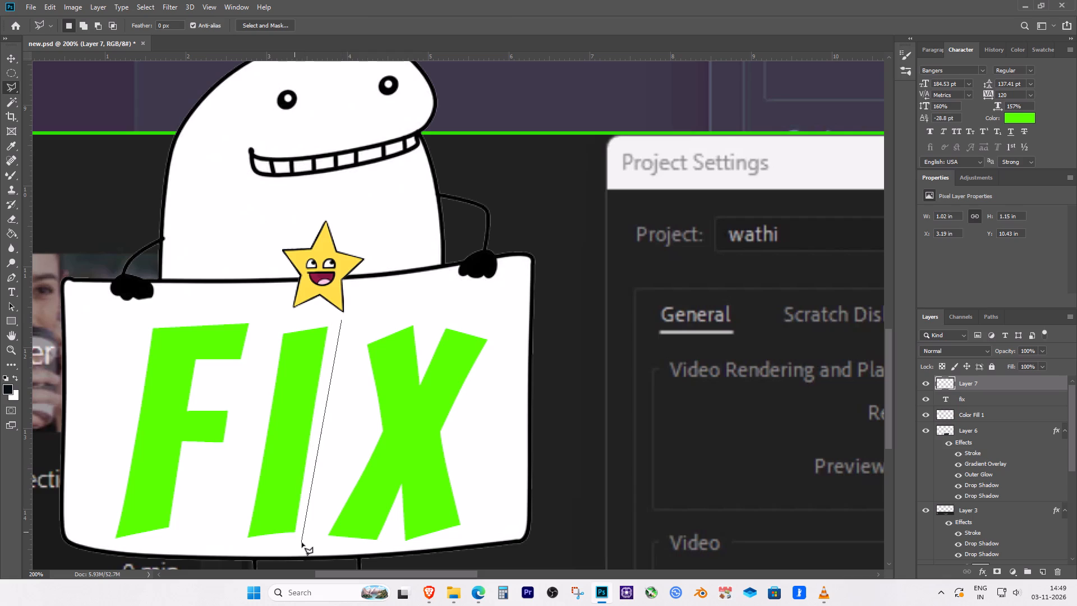
pyautogui.click(301, 543)
pyautogui.click(243, 540)
pyautogui.click(275, 315)
pyautogui.click(312, 316)
pyautogui.click(340, 319)
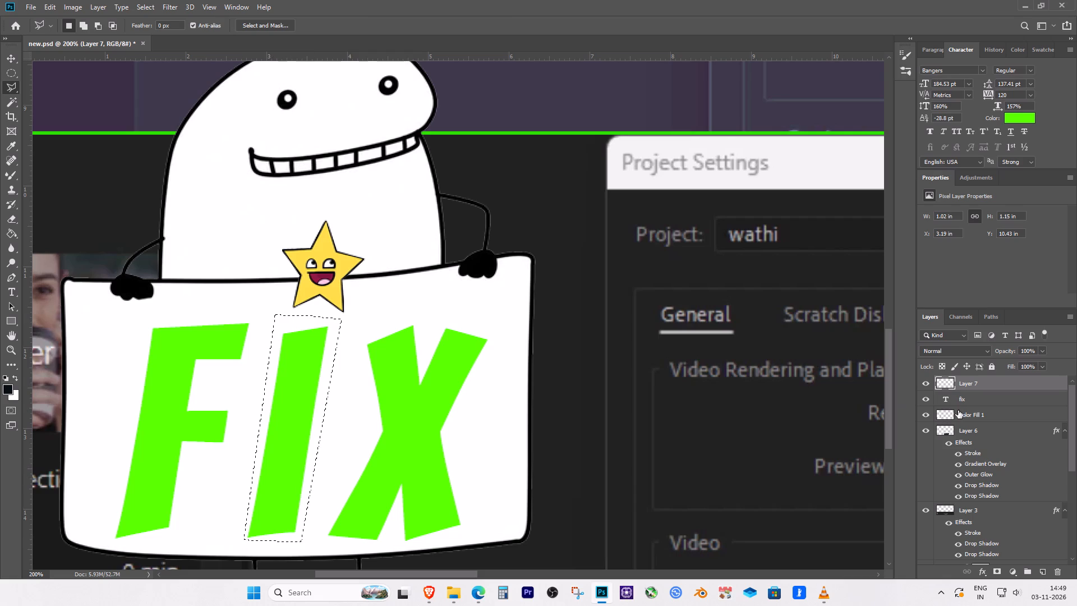
pyautogui.click(972, 400)
pyautogui.rightClick(972, 400)
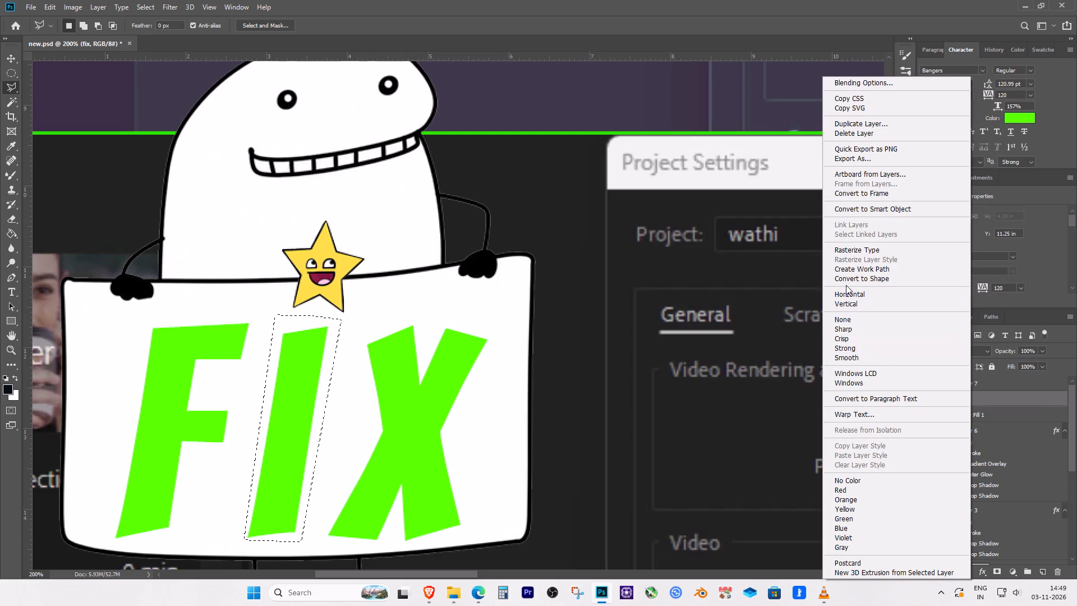
pyautogui.click(866, 251)
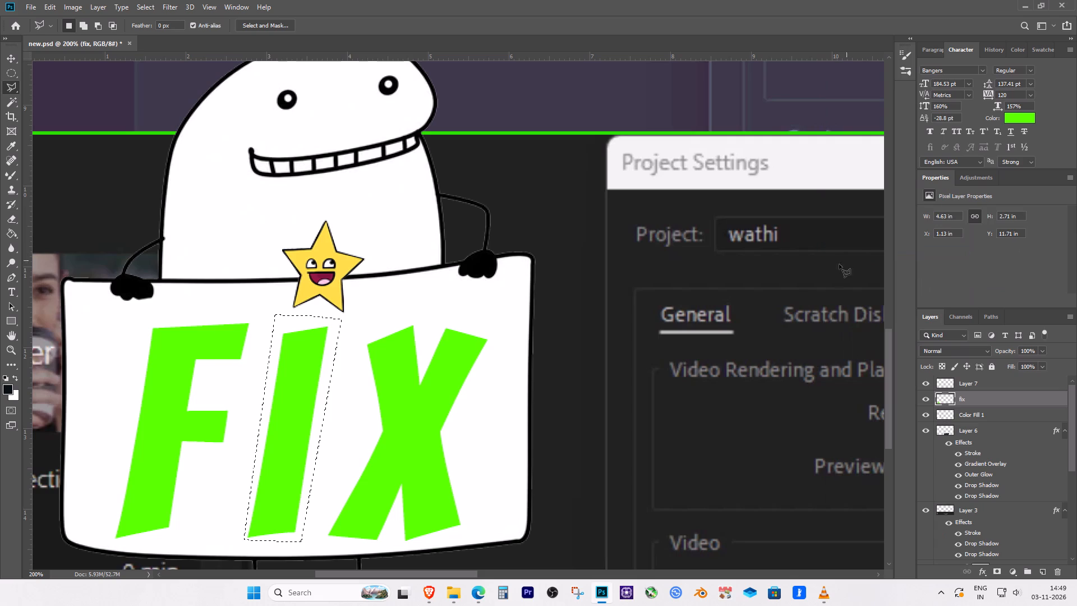
# Scale the selected letter I down to about 75.5% from its top, keeping its base in place, and deselect it.
pyautogui.hotkey('ctrl', 't')
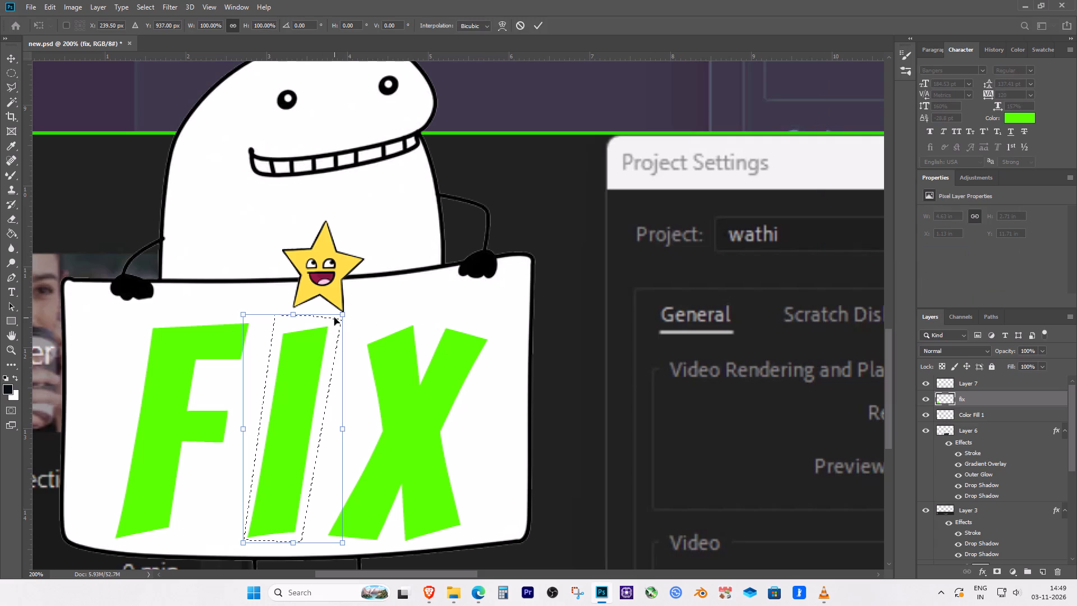
pyautogui.moveTo(342, 316); pyautogui.dragTo(301, 399)
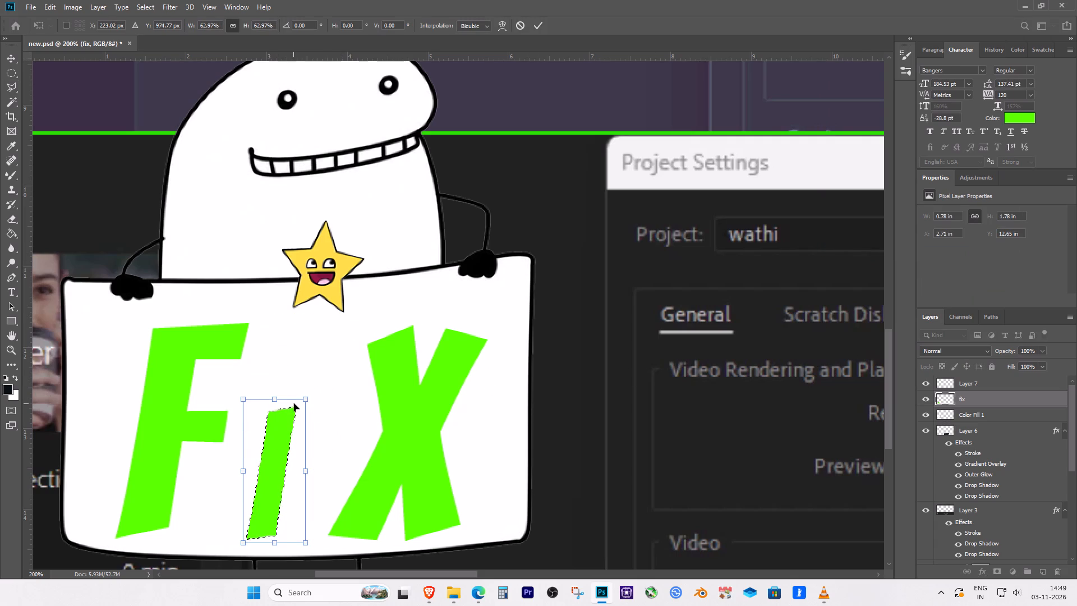
pyautogui.moveTo(305, 399); pyautogui.dragTo(328, 375)
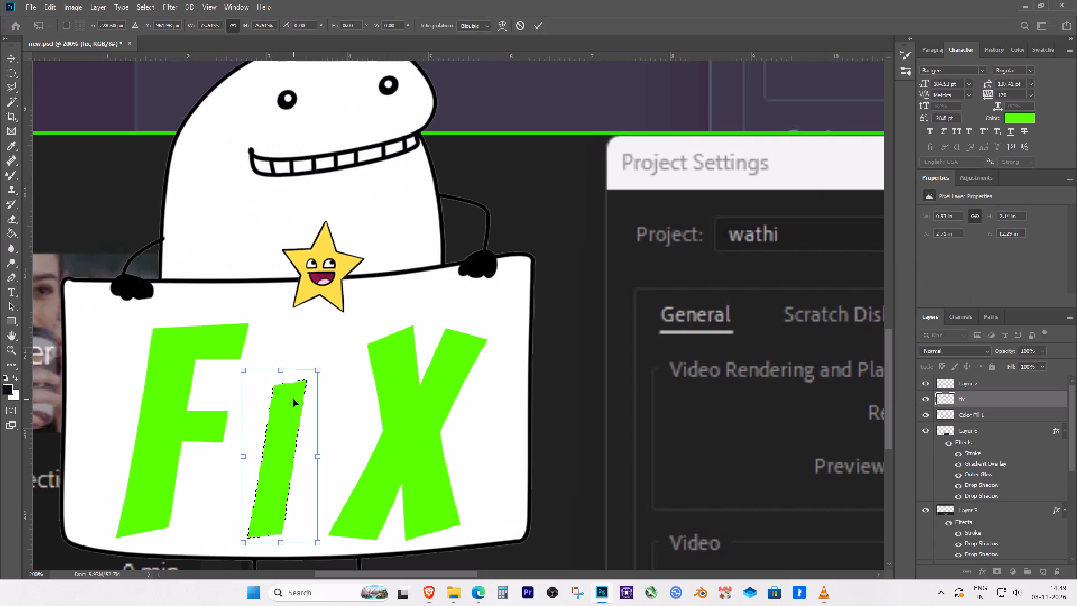
pyautogui.press('Return')
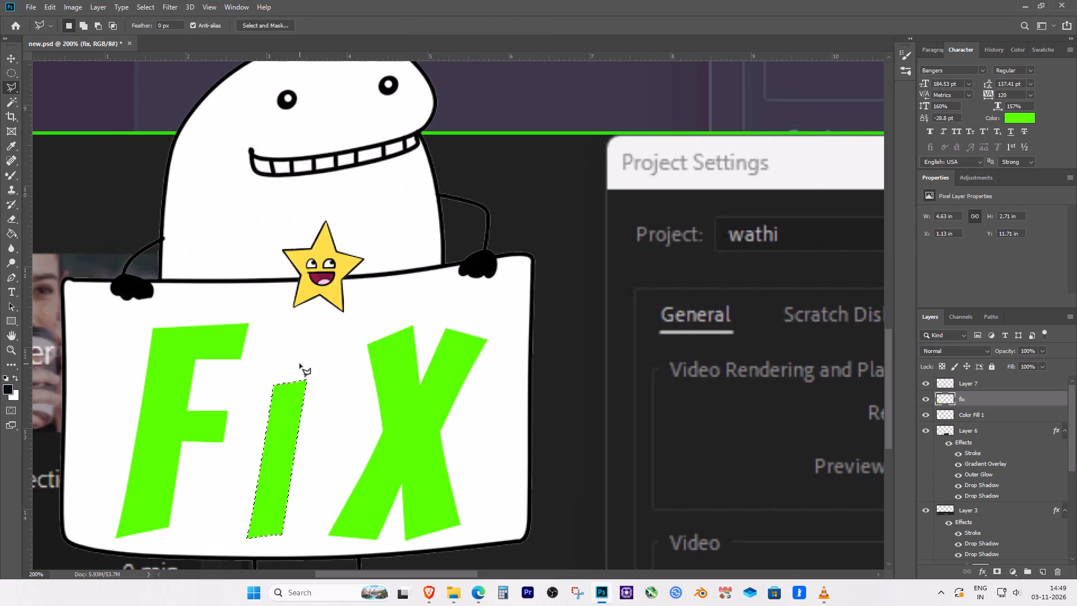
pyautogui.hotkey('ctrl', 'd')
# Move the star onto the sign directly above the shortened I and rotate it about 12° clockwise to match the letter's slant.
pyautogui.press('v')
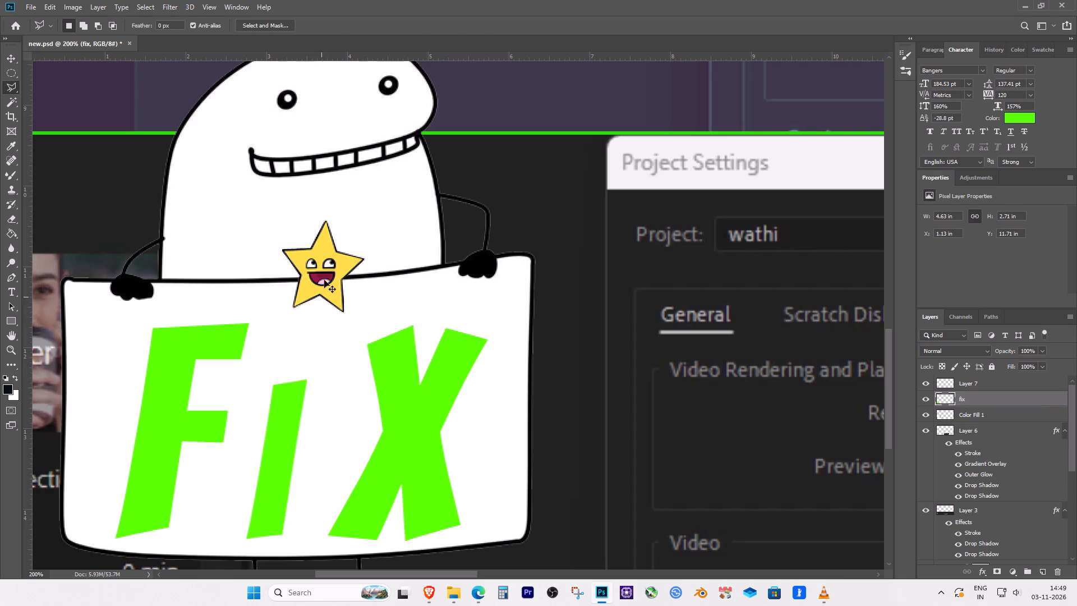
pyautogui.moveTo(328, 268); pyautogui.dragTo(300, 336)
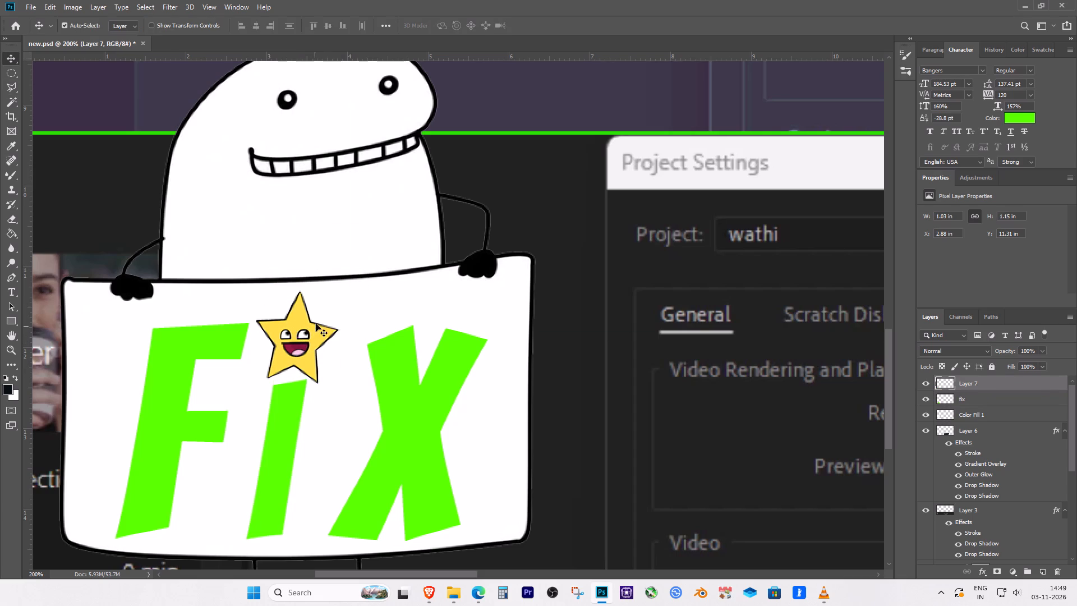
pyautogui.hotkey('ctrl', 't')
pyautogui.moveTo(347, 283); pyautogui.dragTo(354, 296)
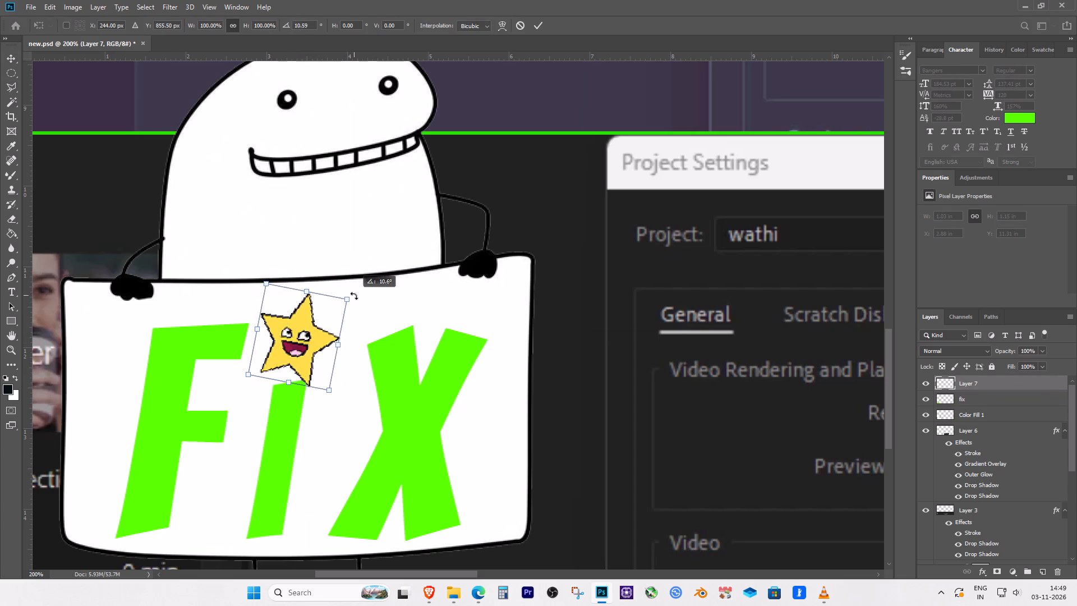
pyautogui.moveTo(354, 296); pyautogui.dragTo(355, 297)
pyautogui.moveTo(309, 326); pyautogui.dragTo(320, 332)
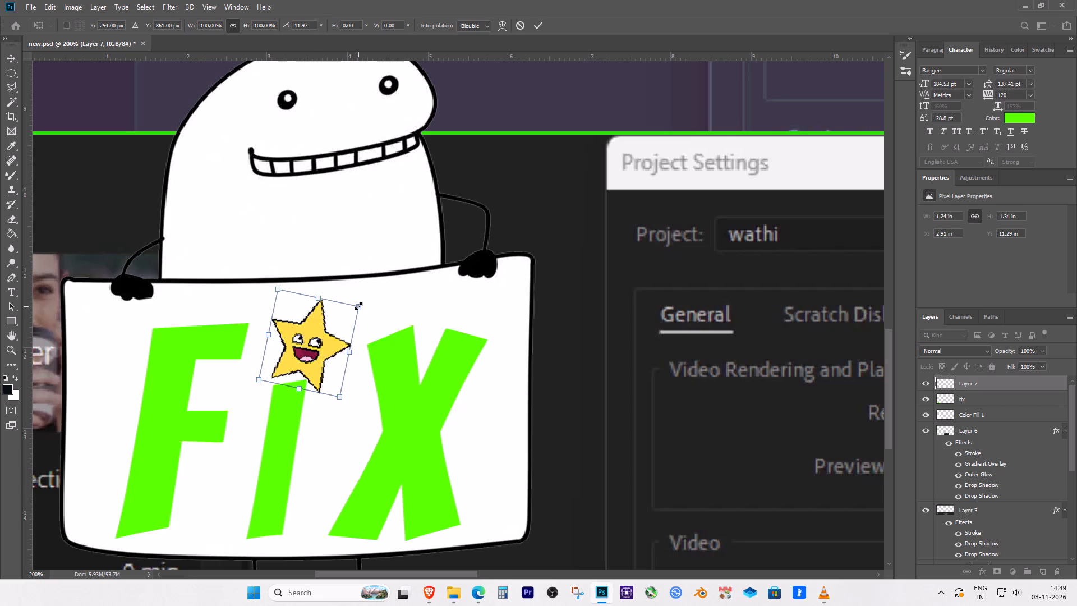
pyautogui.press('Return')
# Move Layer 1, the red arrow, up the layer stack to just above Layer 3.
pyautogui.hotkey('ctrl', '-')
pyautogui.hotkey('ctrl', '-')
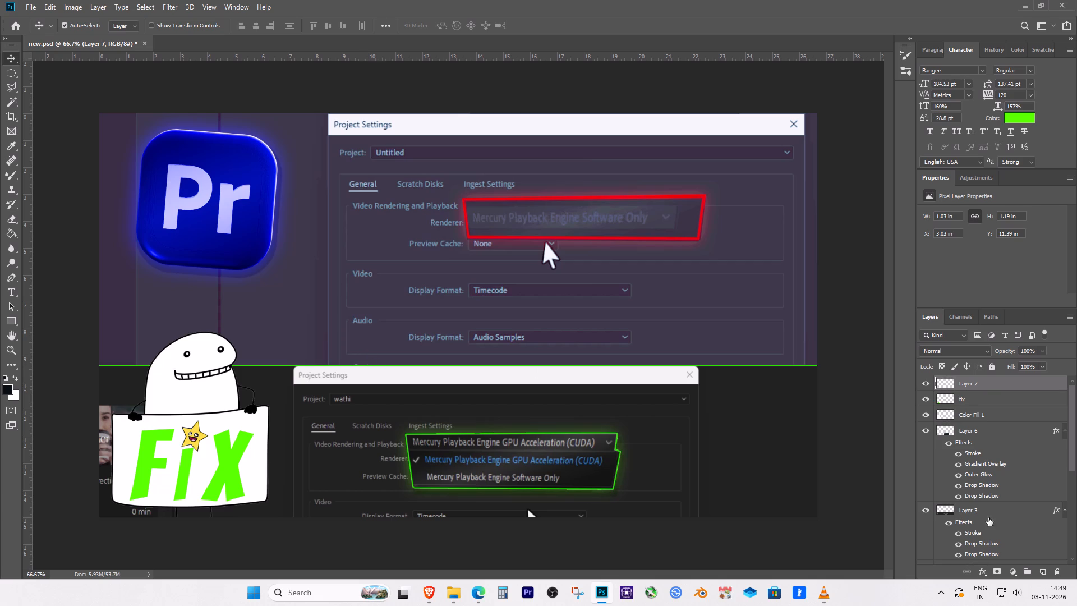
pyautogui.scroll(-17, 986, 498)
pyautogui.click(974, 556)
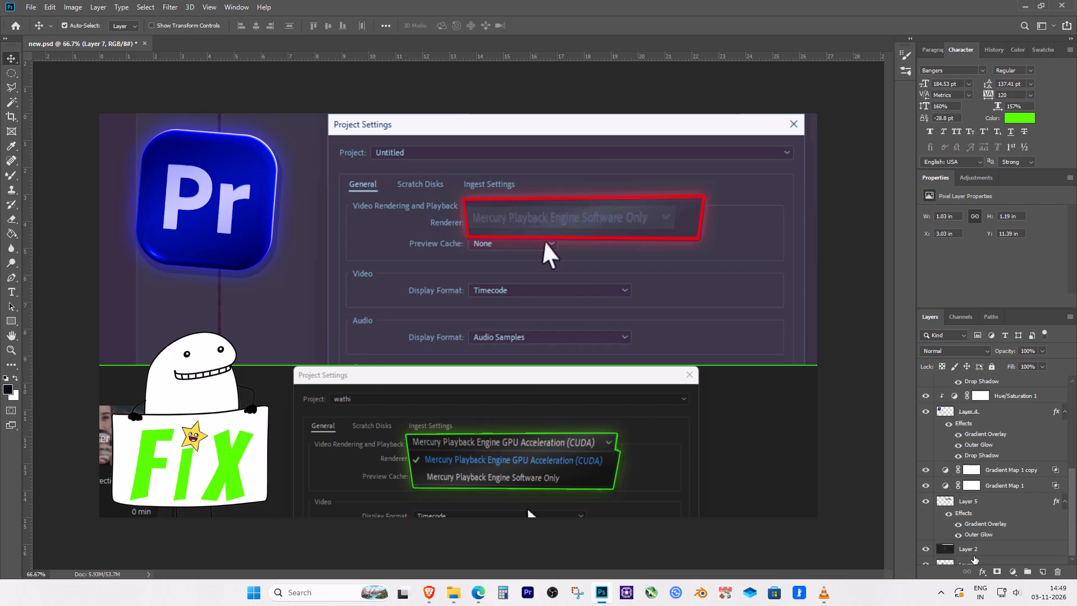
pyautogui.moveTo(969, 557); pyautogui.dragTo(1000, 396)
pyautogui.scroll(2, 985, 457)
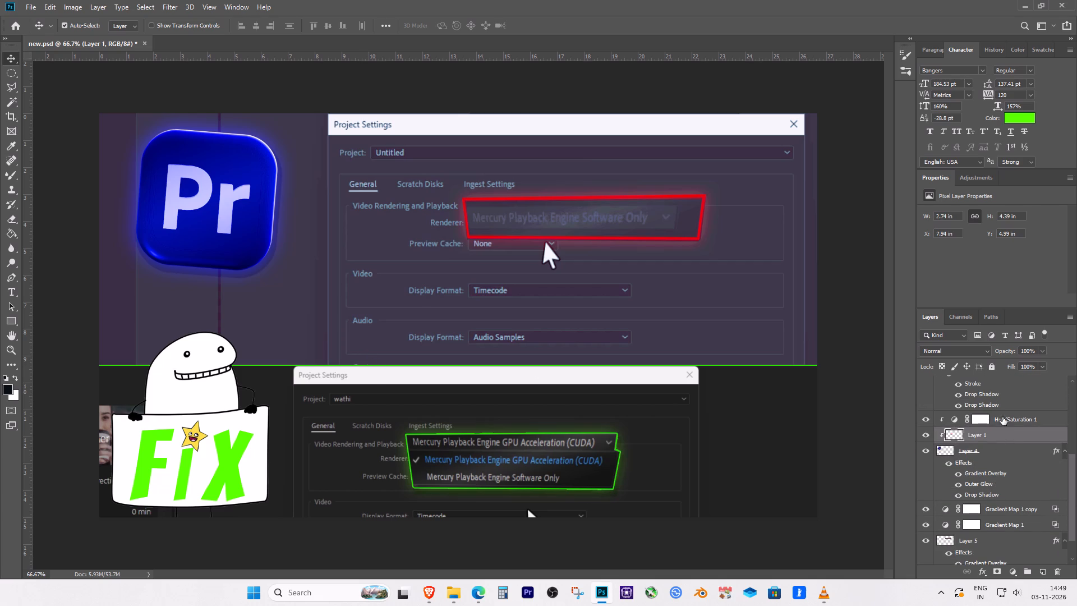
pyautogui.moveTo(1000, 435); pyautogui.dragTo(998, 400)
pyautogui.scroll(2, 993, 439)
pyautogui.moveTo(987, 452); pyautogui.dragTo(987, 398)
pyautogui.scroll(3, 979, 450)
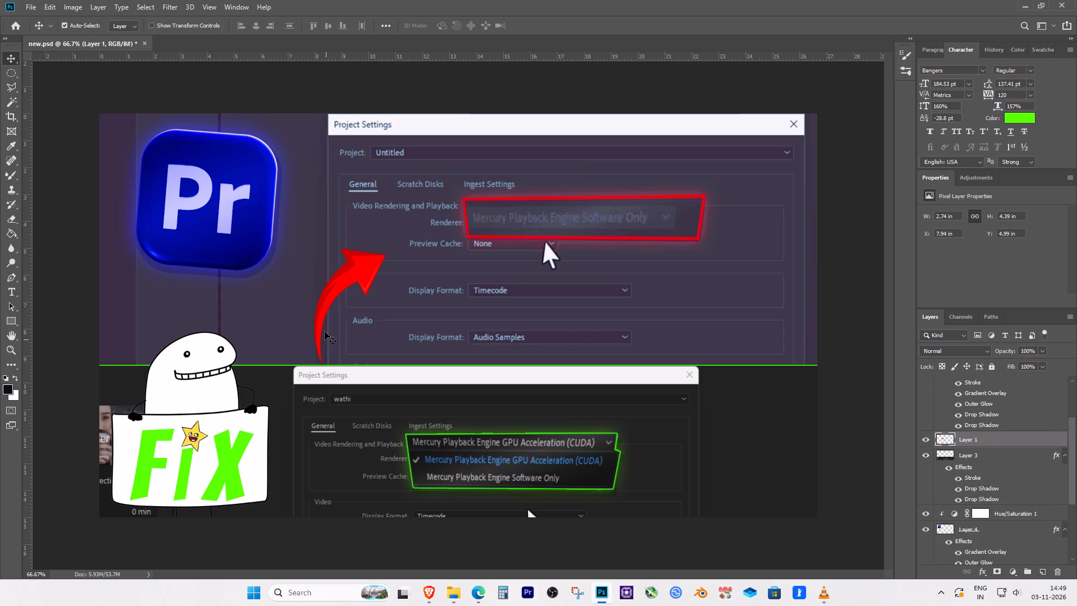
# Place the red arrow's tail at the cartoon's raised hand, enlarge it to about 163%, and rotate it about 10.7° toward the red Renderer box.
pyautogui.moveTo(317, 312); pyautogui.dragTo(243, 360)
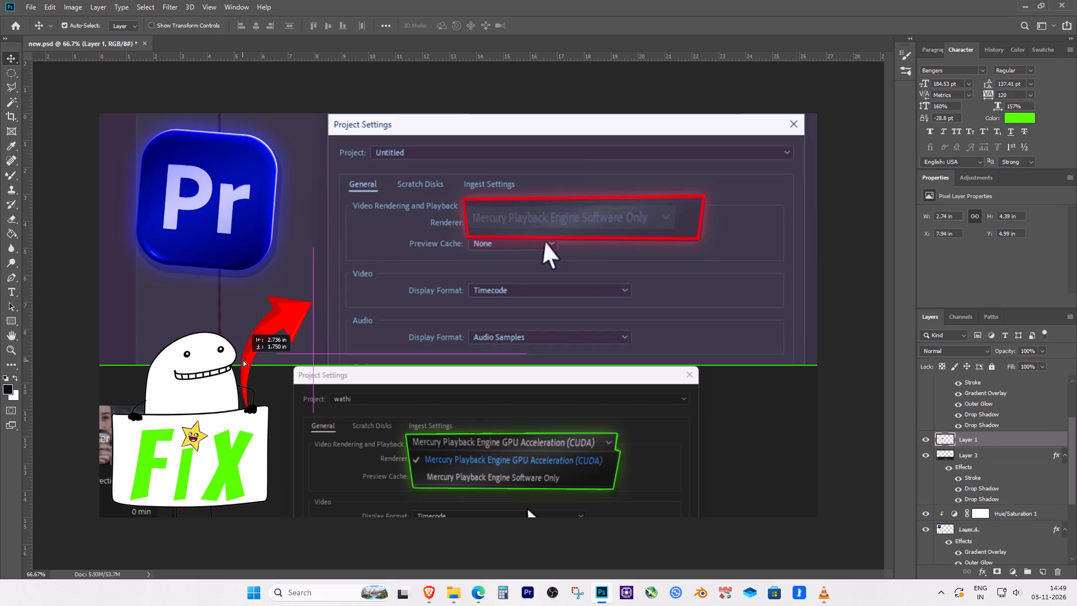
pyautogui.moveTo(243, 360); pyautogui.dragTo(243, 358)
pyautogui.hotkey('ctrl', 't')
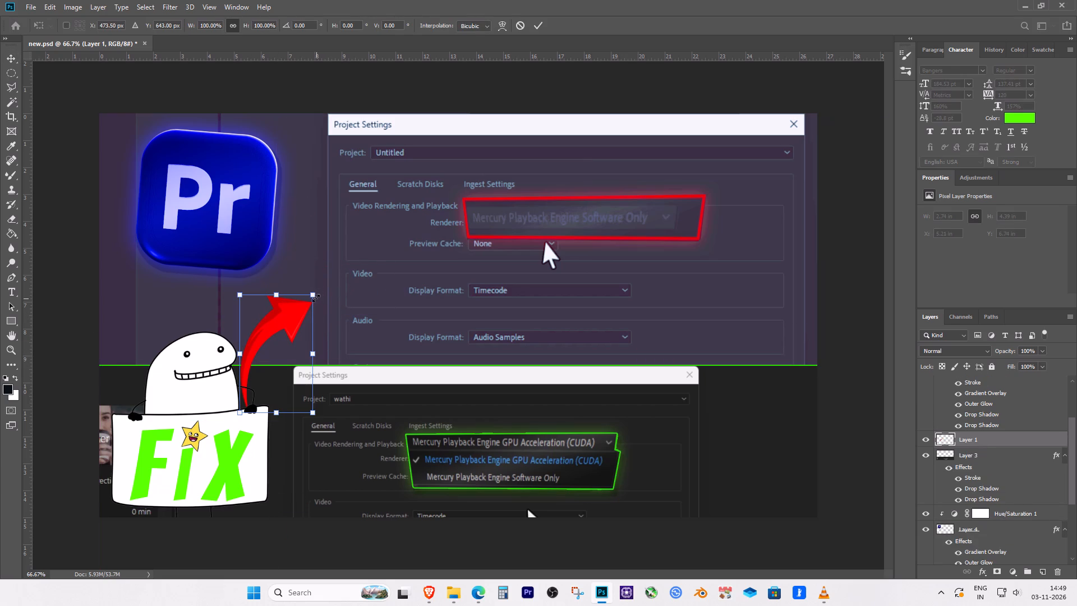
pyautogui.moveTo(315, 298); pyautogui.dragTo(406, 251)
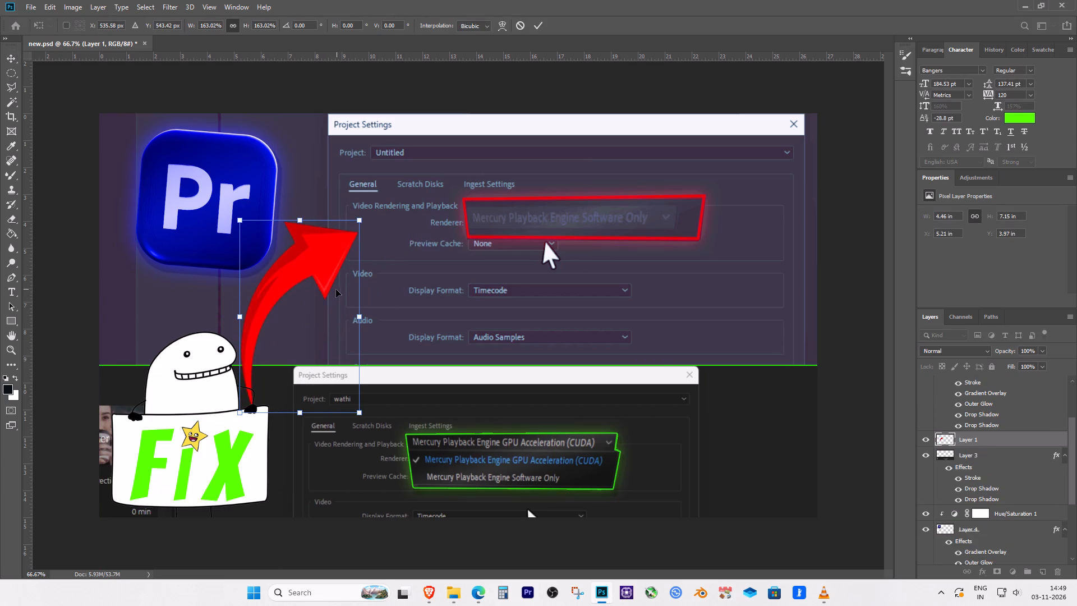
pyautogui.moveTo(324, 268); pyautogui.dragTo(332, 268)
pyautogui.moveTo(378, 222); pyautogui.dragTo(388, 241)
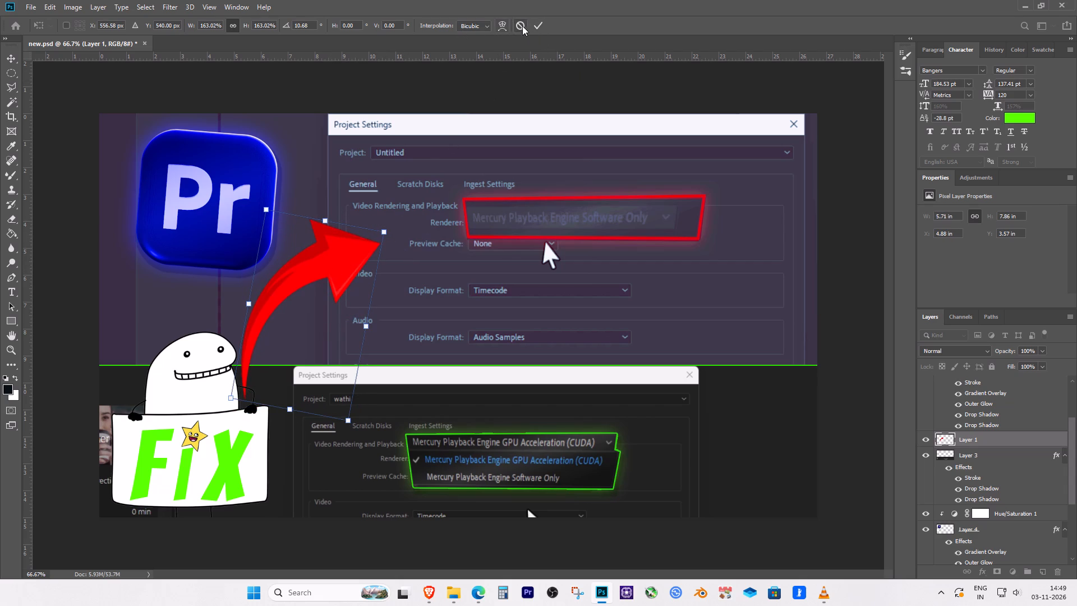
pyautogui.click(537, 24)
# Move Layer 1, the red arrow, to the top of the layer stack, above Layer 7.
pyautogui.moveTo(1009, 441); pyautogui.dragTo(1002, 393)
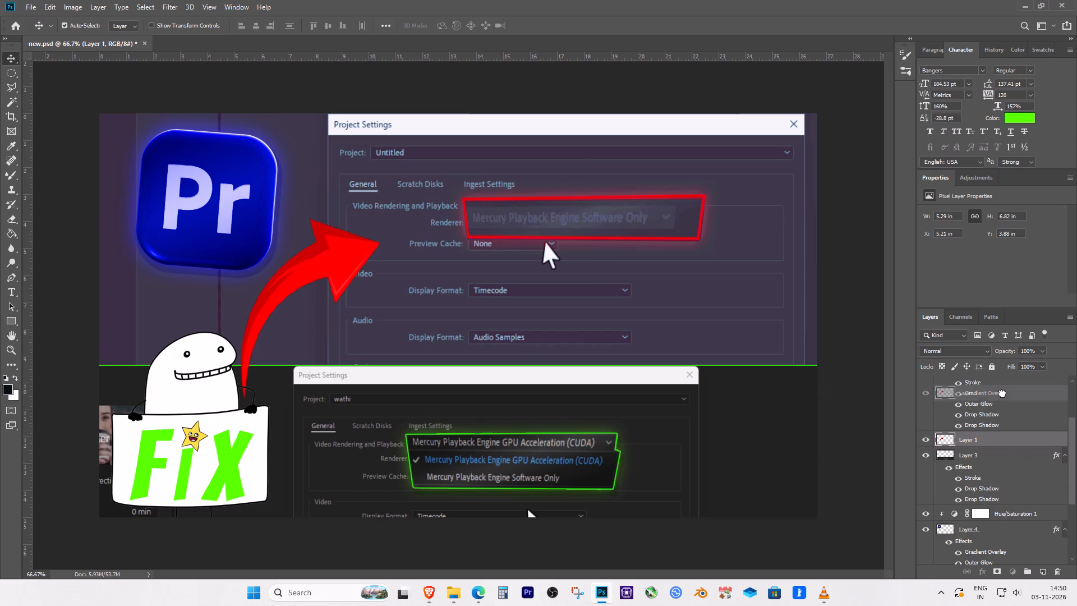
pyautogui.moveTo(1002, 393); pyautogui.dragTo(1001, 384)
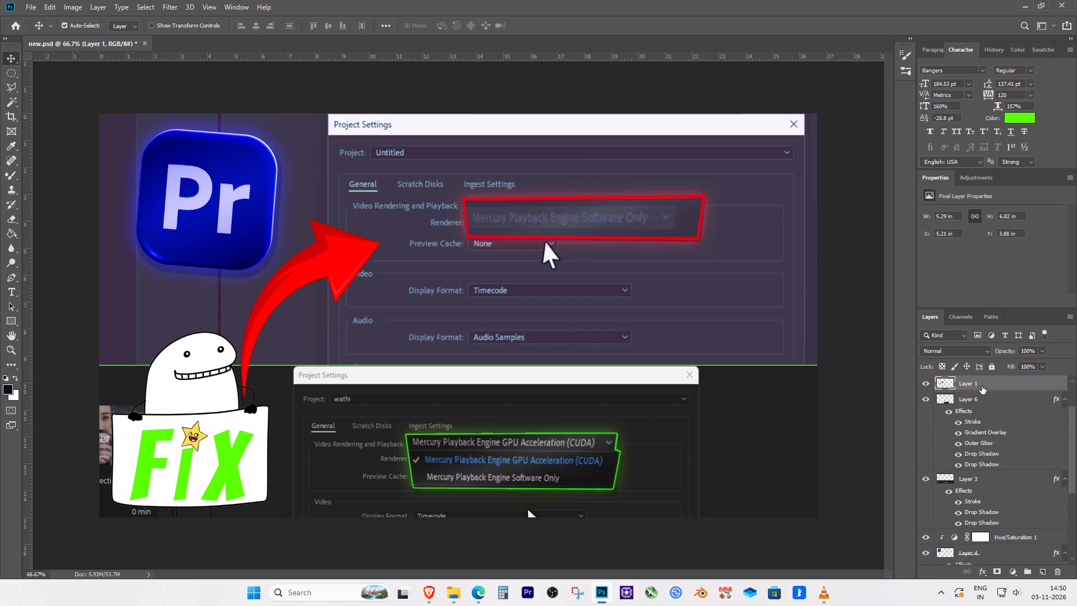
pyautogui.scroll(3, 1020, 448)
pyautogui.scroll(1, 975, 446)
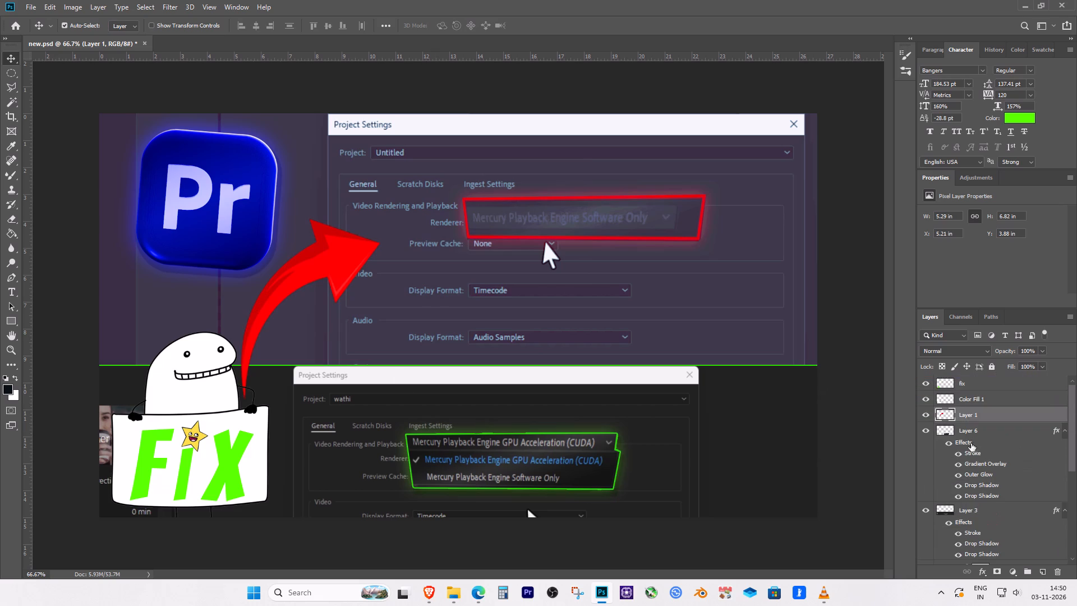
pyautogui.moveTo(973, 431); pyautogui.dragTo(970, 388)
pyautogui.scroll(2, 972, 413)
pyautogui.moveTo(974, 398); pyautogui.dragTo(974, 377)
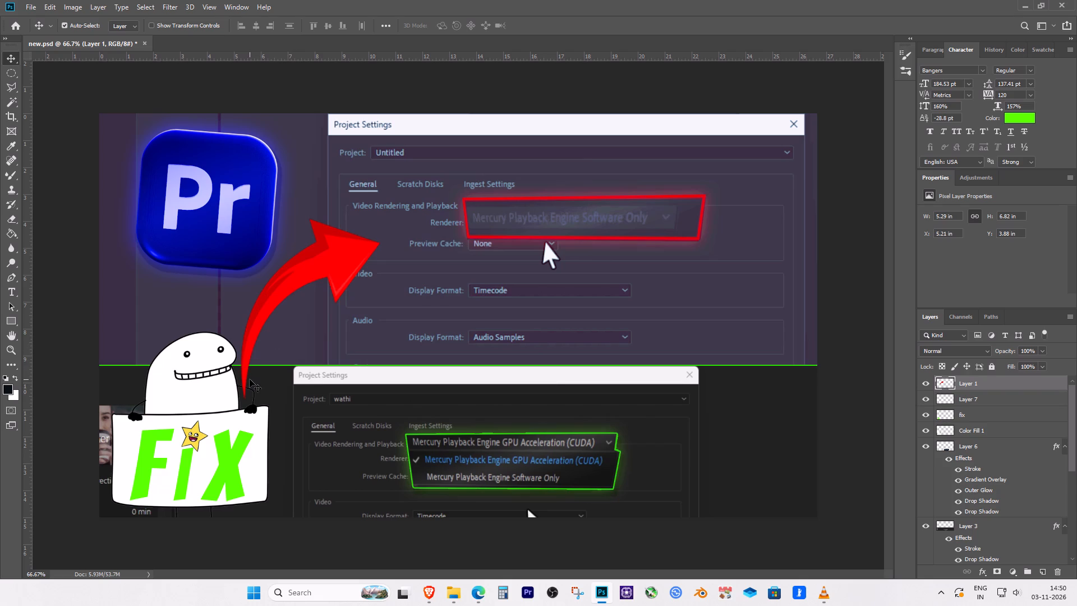
# Duplicate the red arrow, rotate the copy about 54°, and scale it to about 71% so it runs from the cartoon's hand toward the green box.
pyautogui.hotkey('ctrl', 'j')
pyautogui.moveTo(250, 339); pyautogui.dragTo(291, 380)
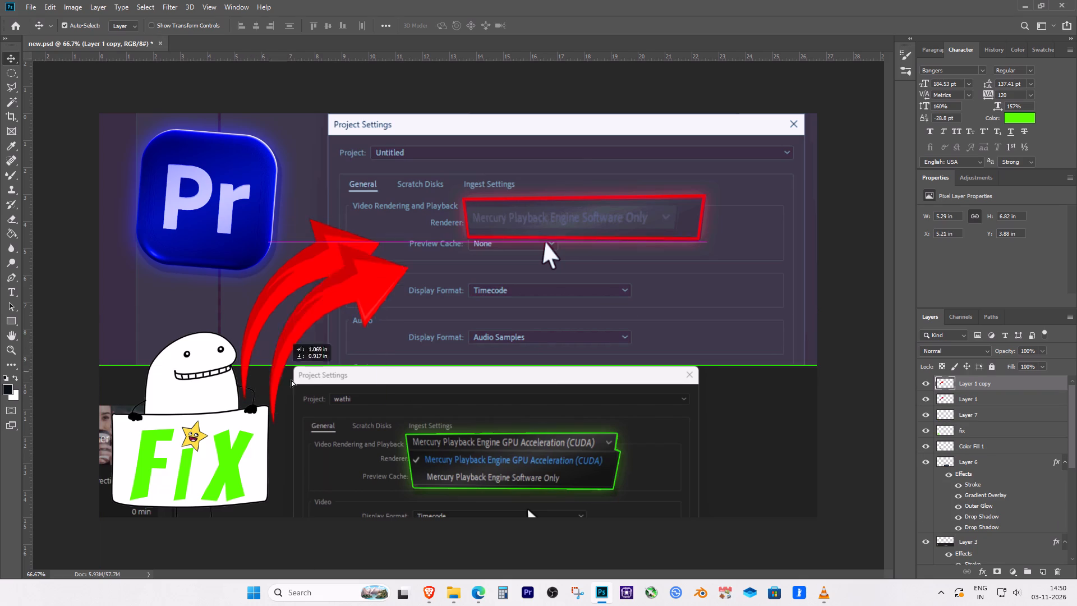
pyautogui.moveTo(291, 380); pyautogui.dragTo(299, 393)
pyautogui.hotkey('ctrl', 't')
pyautogui.moveTo(445, 267); pyautogui.dragTo(452, 278)
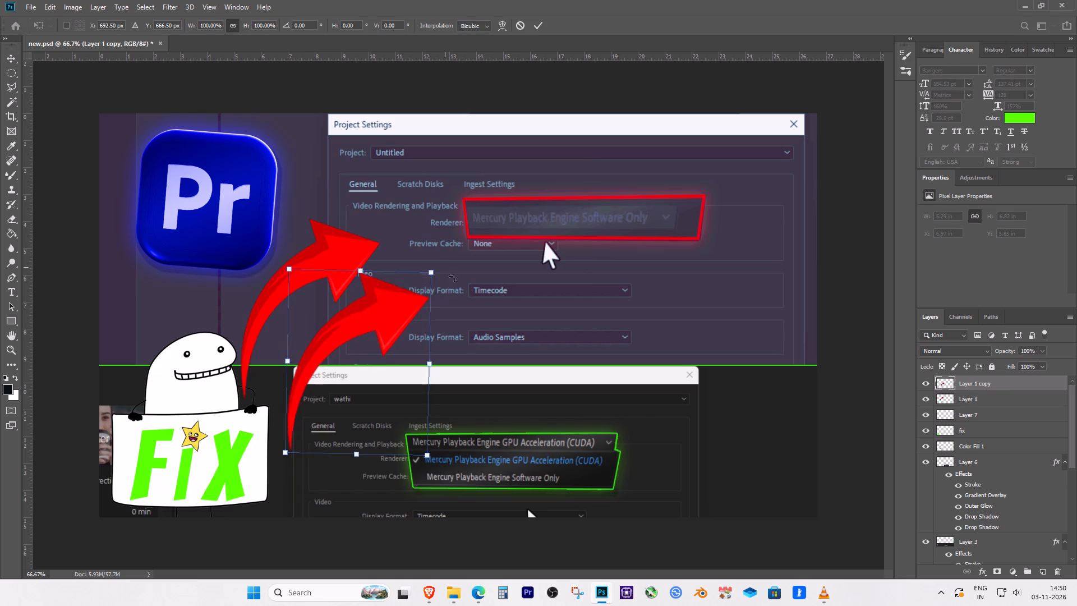
pyautogui.moveTo(452, 278); pyautogui.dragTo(458, 373)
pyautogui.moveTo(416, 349); pyautogui.dragTo(413, 386)
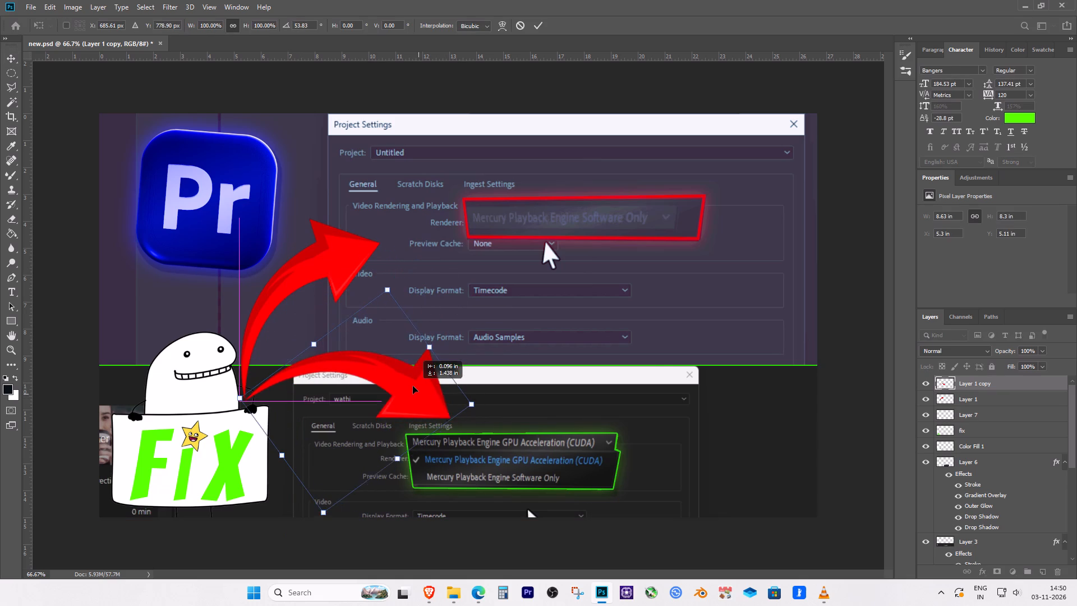
pyautogui.moveTo(413, 386); pyautogui.dragTo(413, 384)
pyautogui.moveTo(473, 400); pyautogui.dragTo(450, 388)
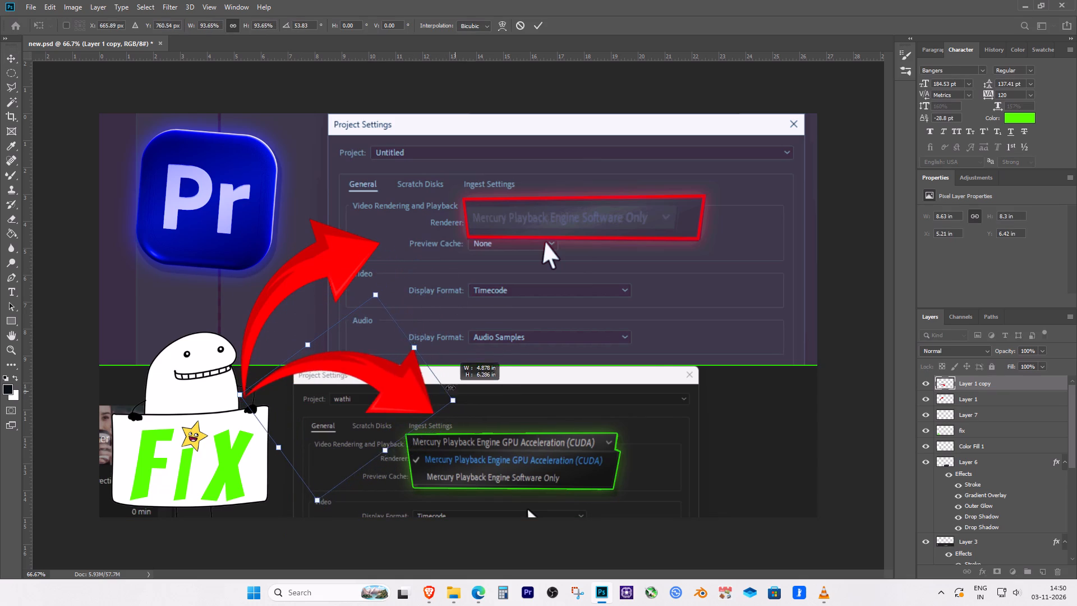
pyautogui.moveTo(450, 388); pyautogui.dragTo(406, 373)
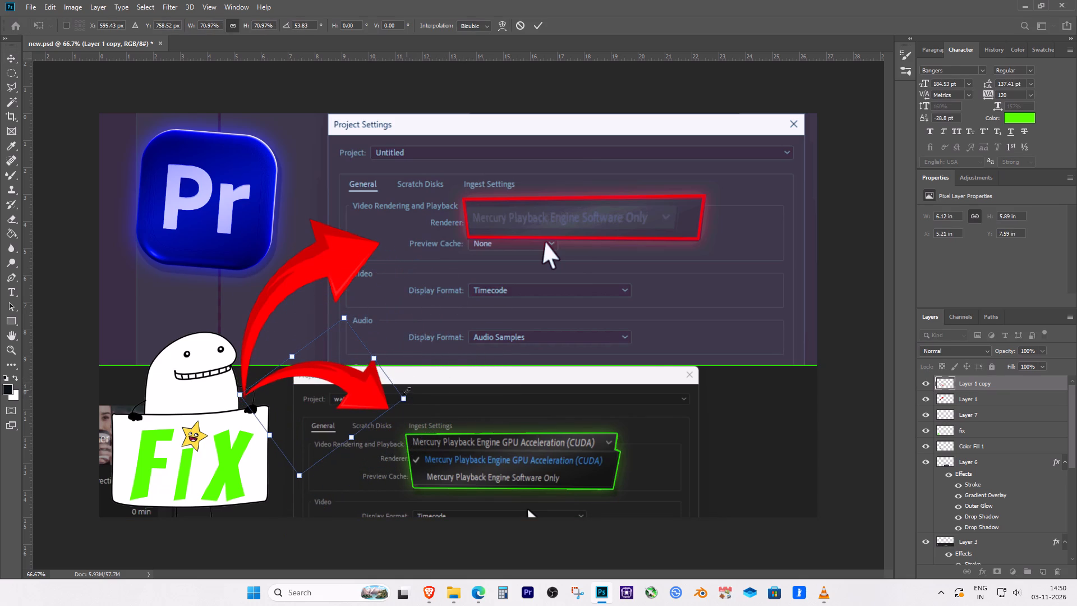
pyautogui.click(360, 392)
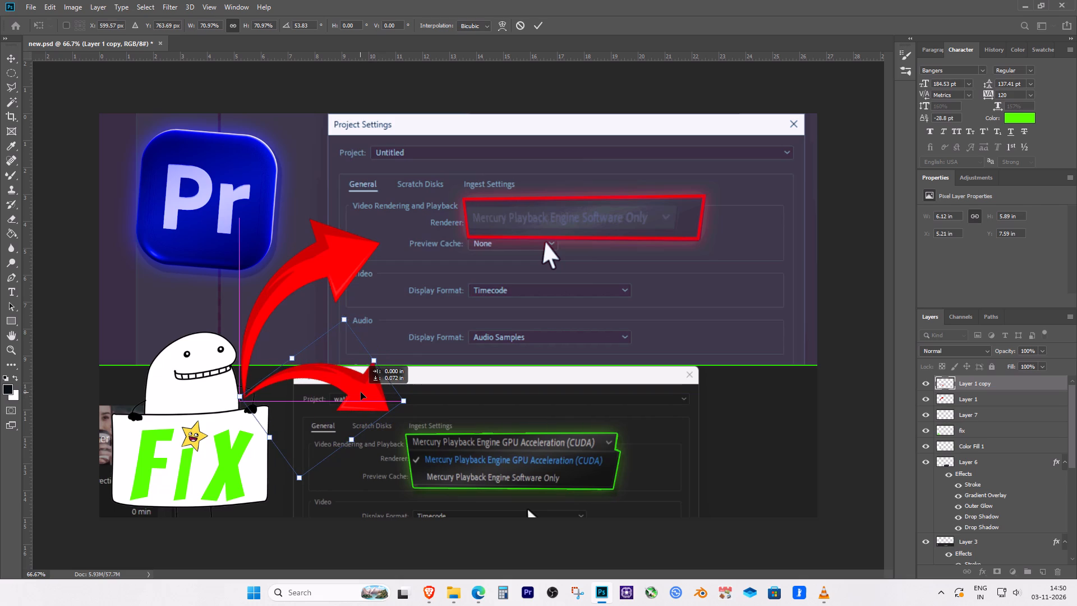
pyautogui.press('Return')
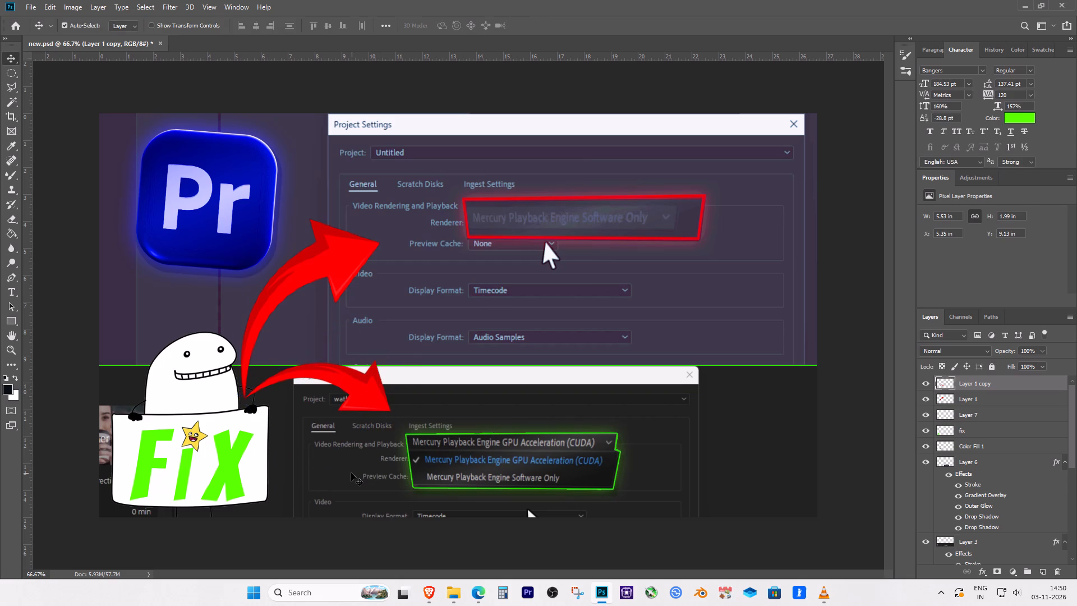
# Add a Gradient Overlay to Layer 1 copy, the lower arrow, and change the gradient's black end stop to green #06ff00.
pyautogui.rightClick(977, 383)
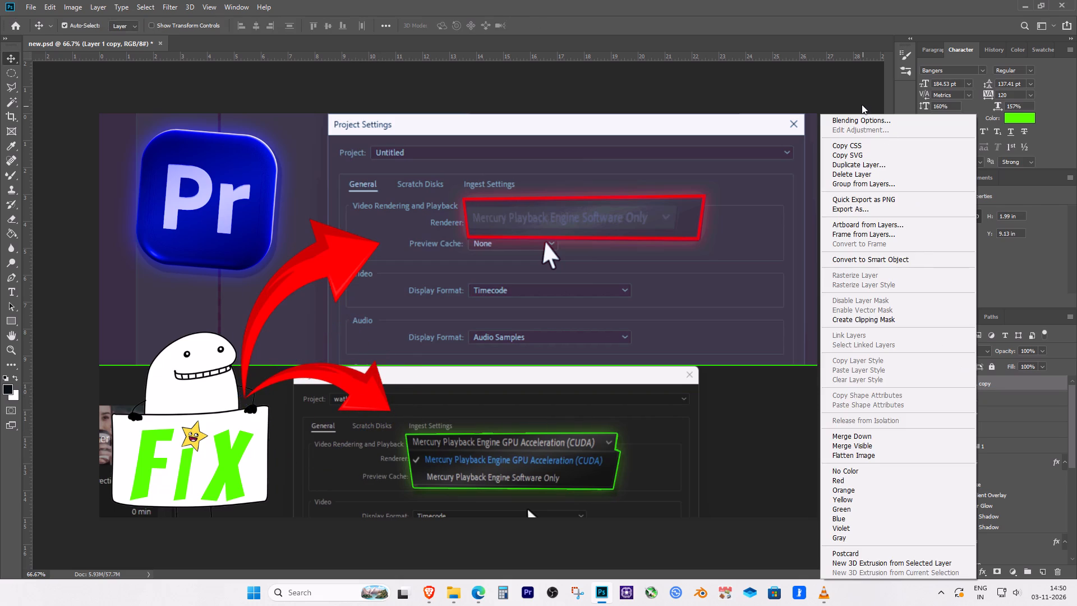
pyautogui.click(867, 118)
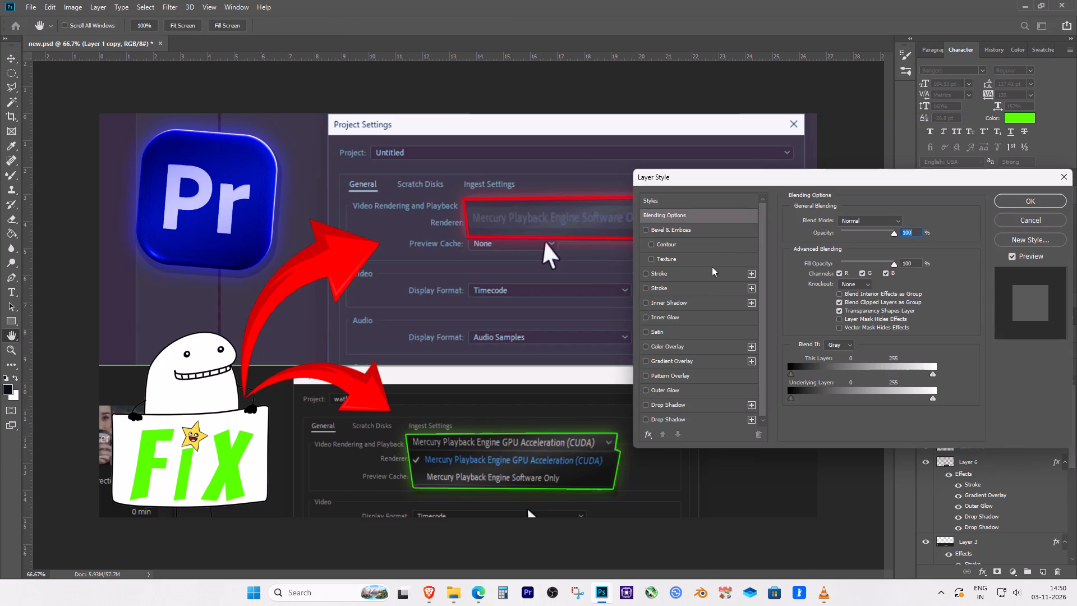
pyautogui.click(657, 362)
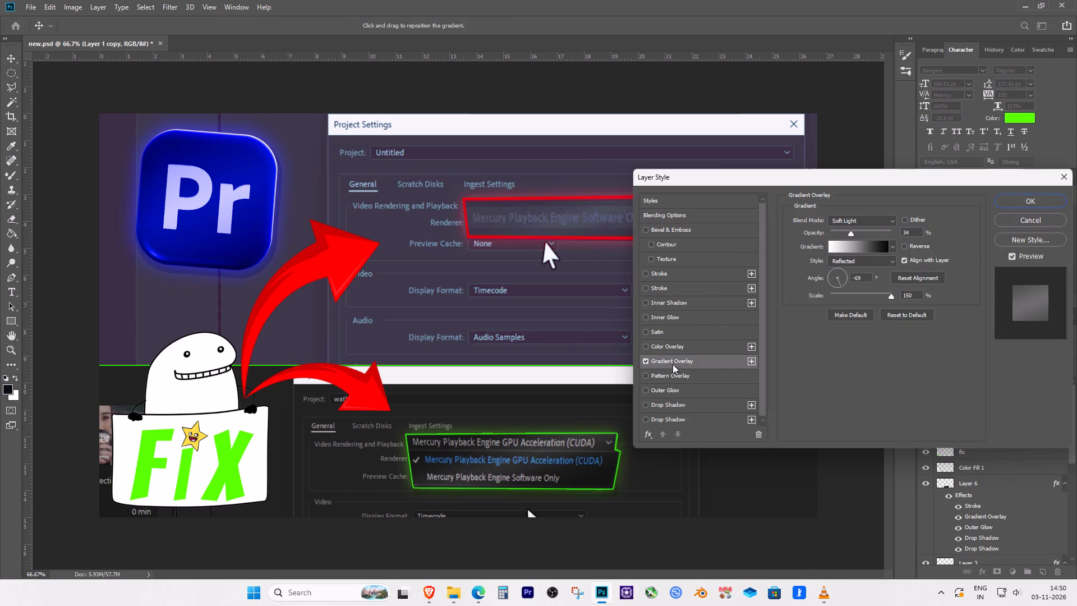
pyautogui.click(868, 249)
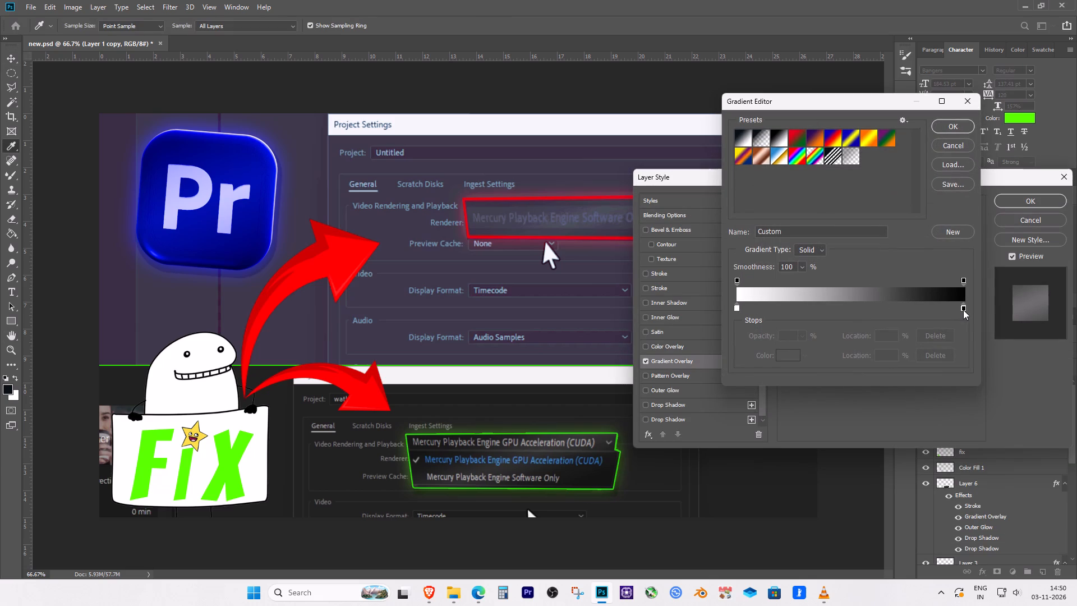
pyautogui.click(963, 310)
pyautogui.click(793, 355)
pyautogui.moveTo(826, 311); pyautogui.dragTo(862, 280)
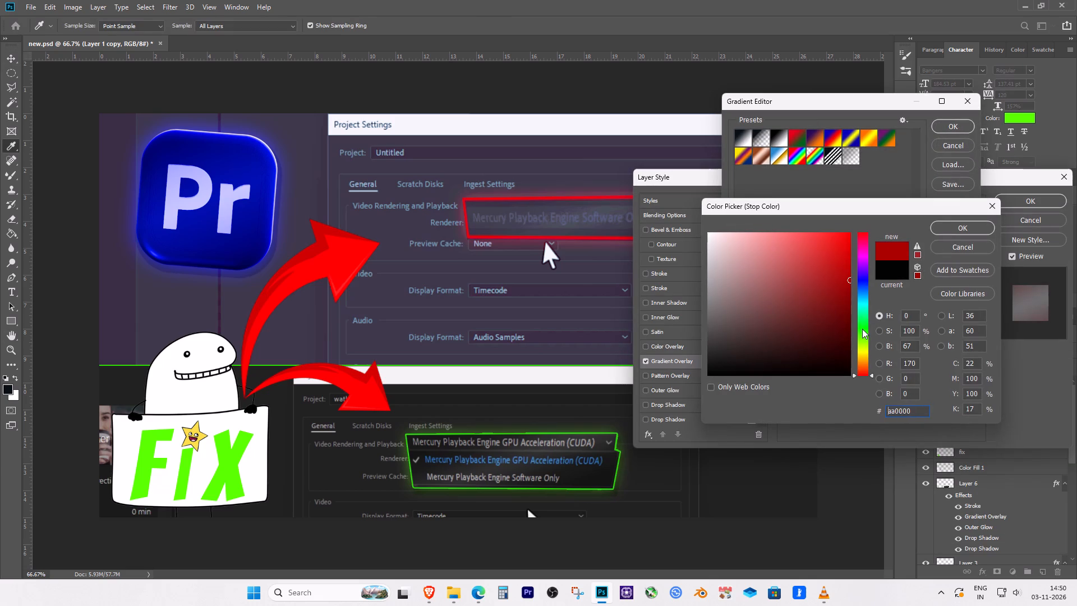
pyautogui.click(862, 328)
pyautogui.moveTo(837, 306); pyautogui.dragTo(840, 215)
pyautogui.moveTo(842, 259); pyautogui.dragTo(863, 214)
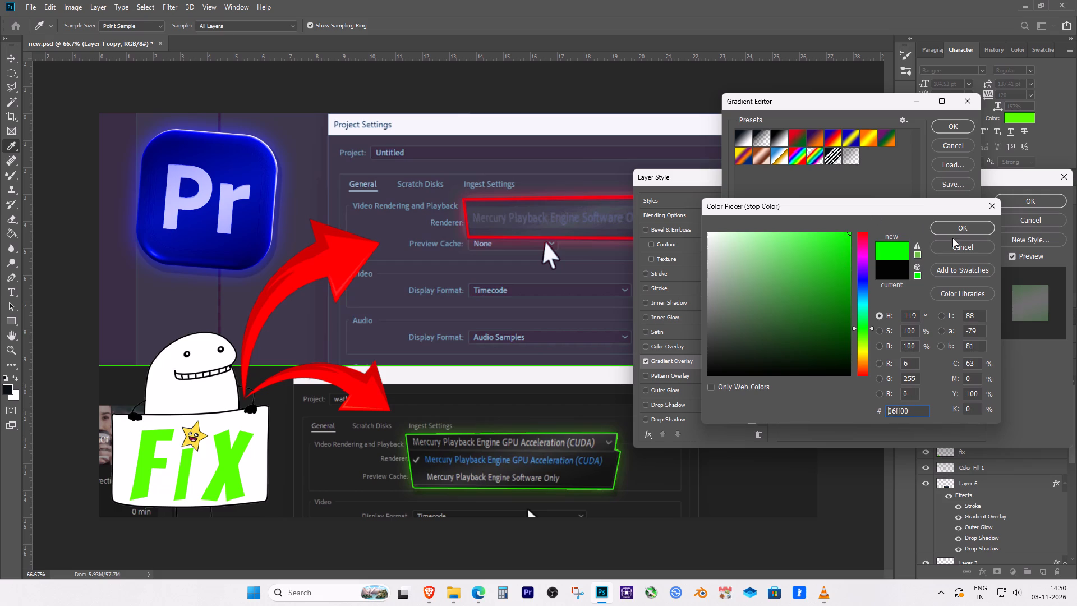
pyautogui.click(968, 231)
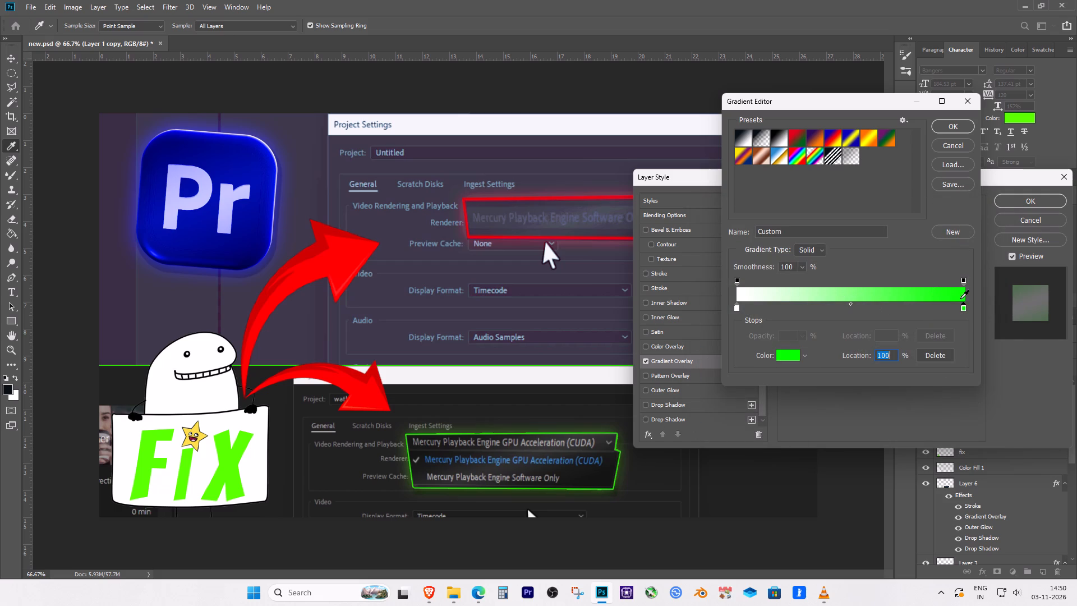
pyautogui.click(963, 130)
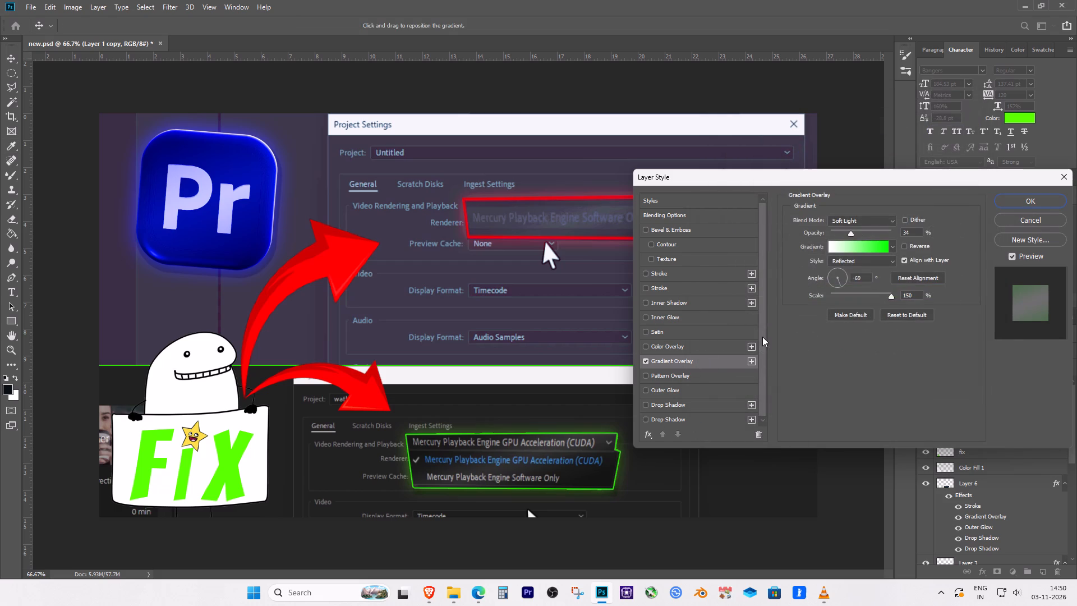
# Set the lower arrow's Gradient Overlay to Normal blend mode at 100% opacity.
pyautogui.click(862, 220)
pyautogui.click(856, 229)
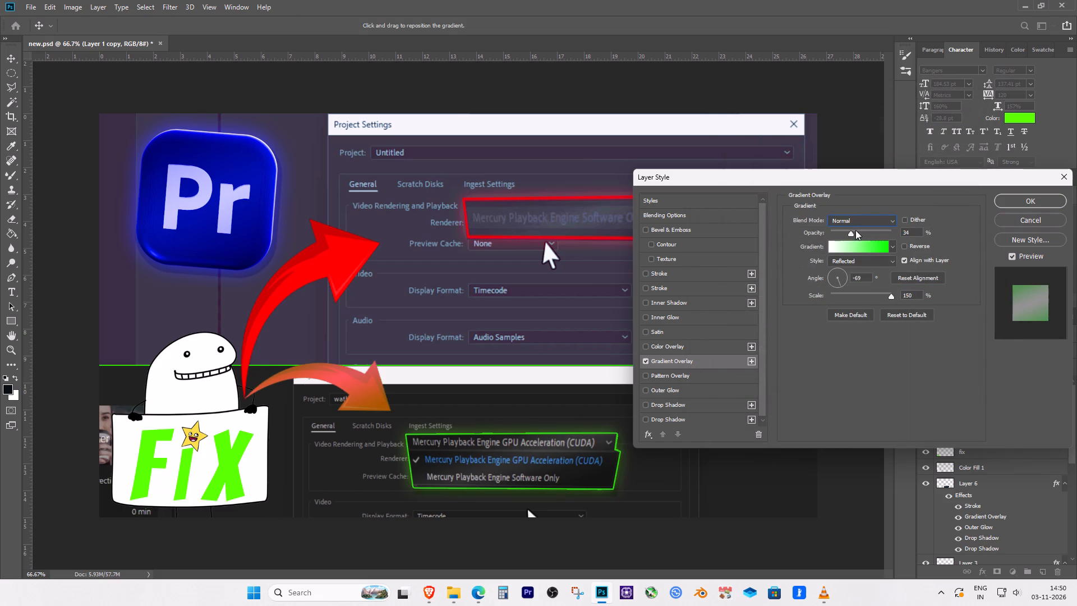
pyautogui.moveTo(854, 236); pyautogui.dragTo(898, 235)
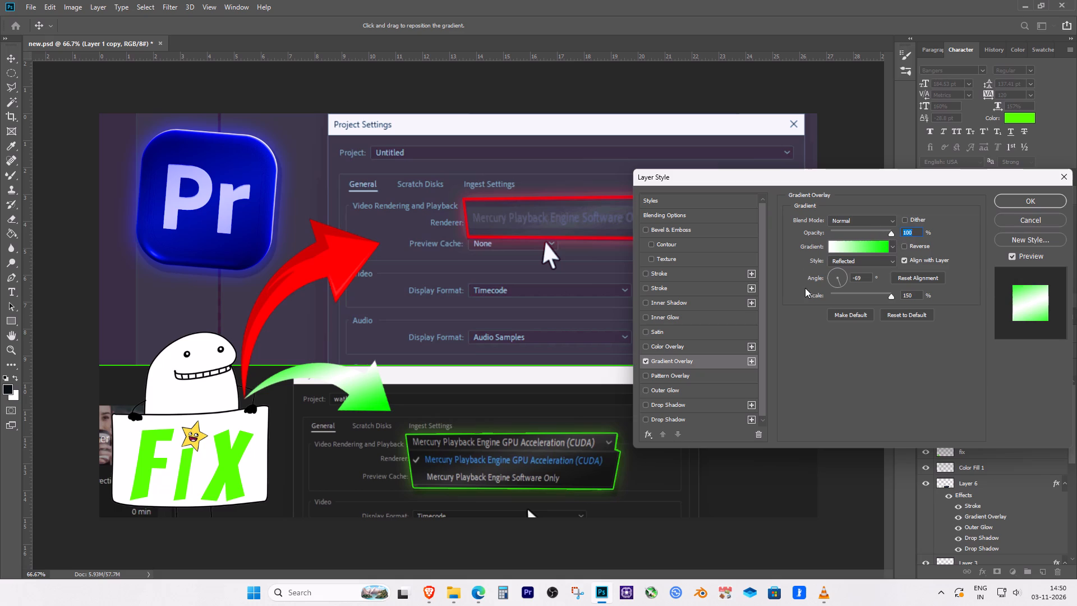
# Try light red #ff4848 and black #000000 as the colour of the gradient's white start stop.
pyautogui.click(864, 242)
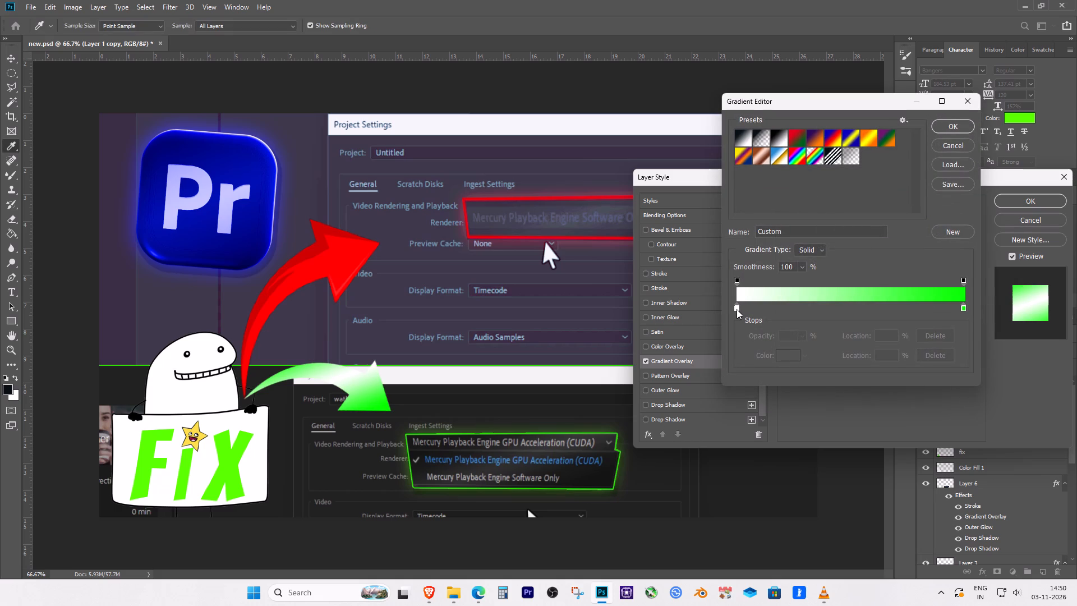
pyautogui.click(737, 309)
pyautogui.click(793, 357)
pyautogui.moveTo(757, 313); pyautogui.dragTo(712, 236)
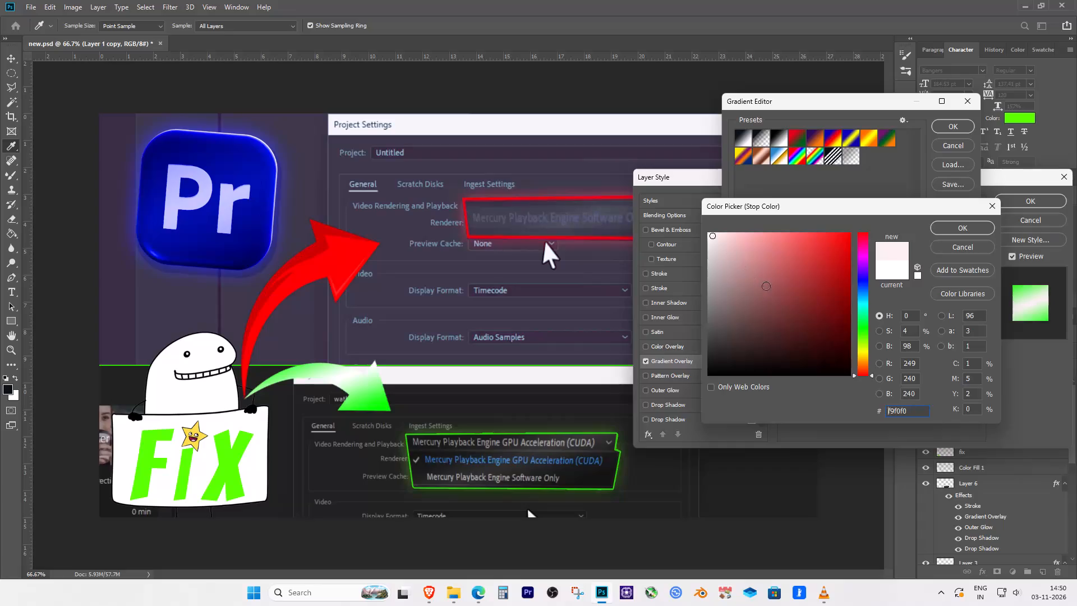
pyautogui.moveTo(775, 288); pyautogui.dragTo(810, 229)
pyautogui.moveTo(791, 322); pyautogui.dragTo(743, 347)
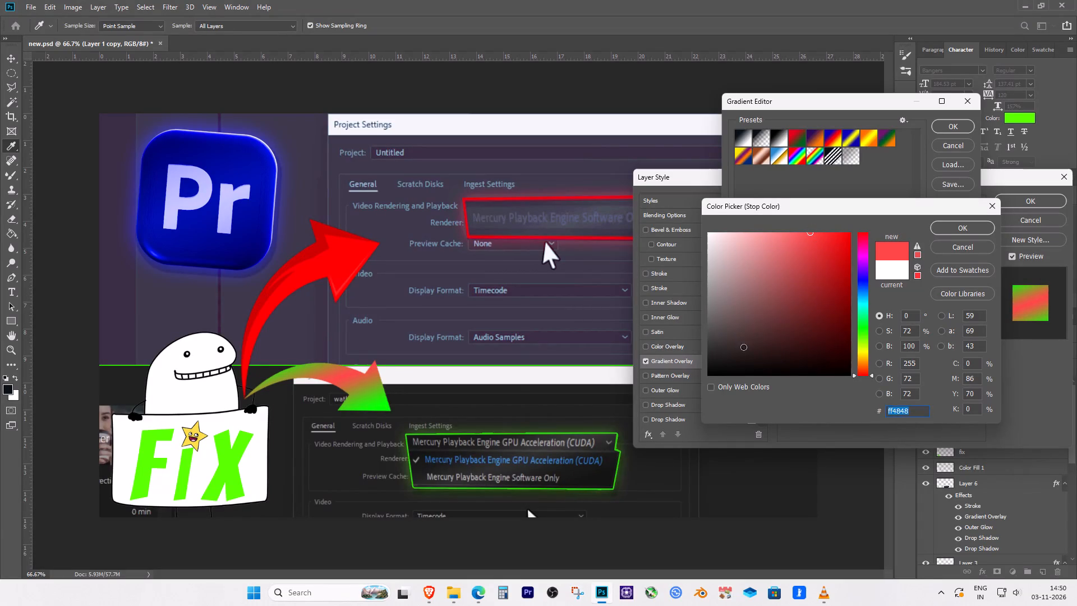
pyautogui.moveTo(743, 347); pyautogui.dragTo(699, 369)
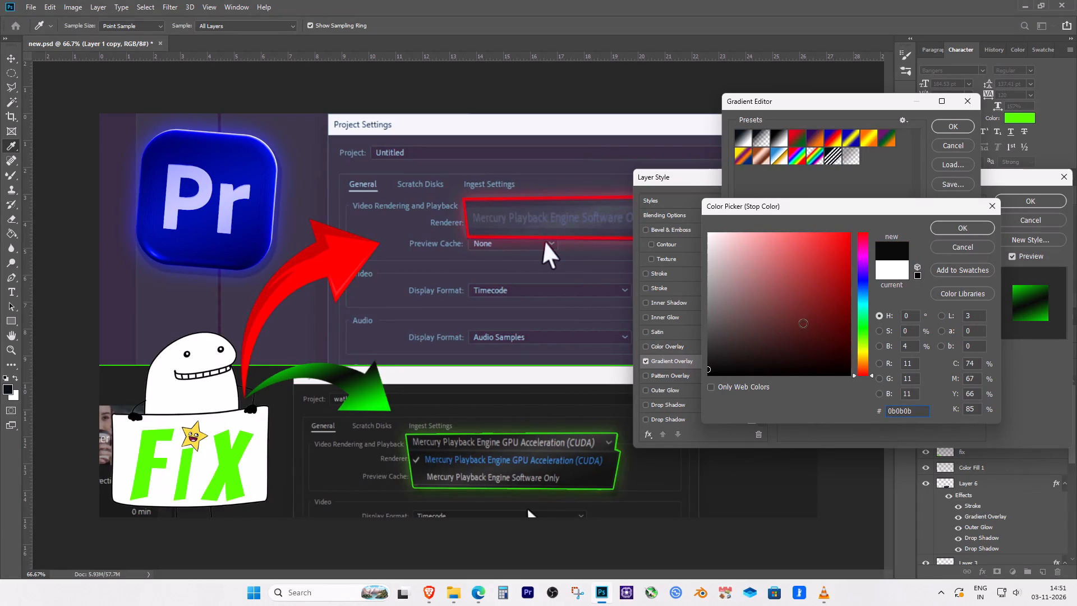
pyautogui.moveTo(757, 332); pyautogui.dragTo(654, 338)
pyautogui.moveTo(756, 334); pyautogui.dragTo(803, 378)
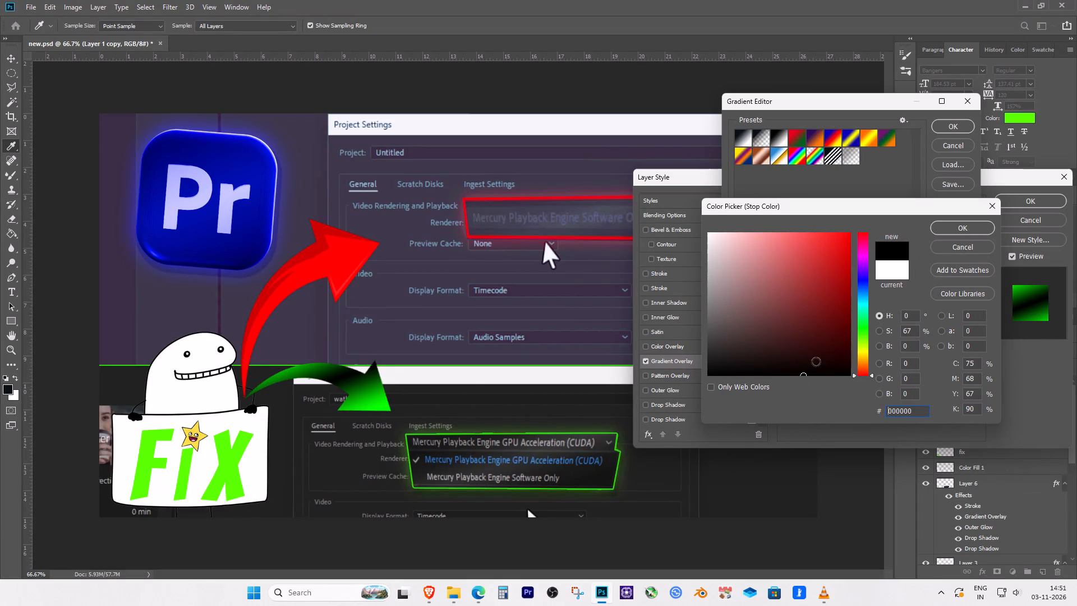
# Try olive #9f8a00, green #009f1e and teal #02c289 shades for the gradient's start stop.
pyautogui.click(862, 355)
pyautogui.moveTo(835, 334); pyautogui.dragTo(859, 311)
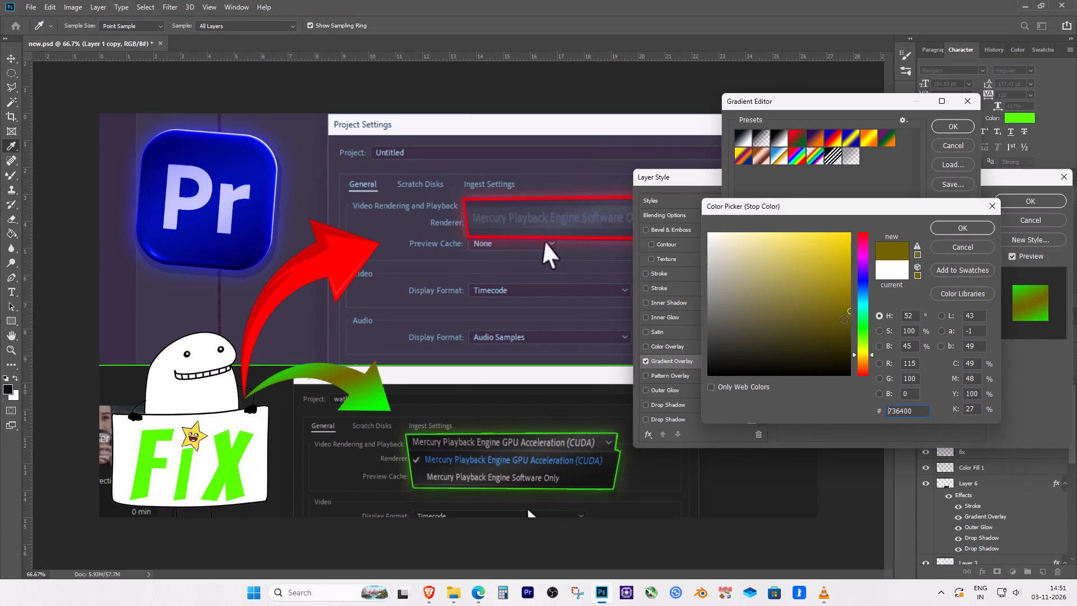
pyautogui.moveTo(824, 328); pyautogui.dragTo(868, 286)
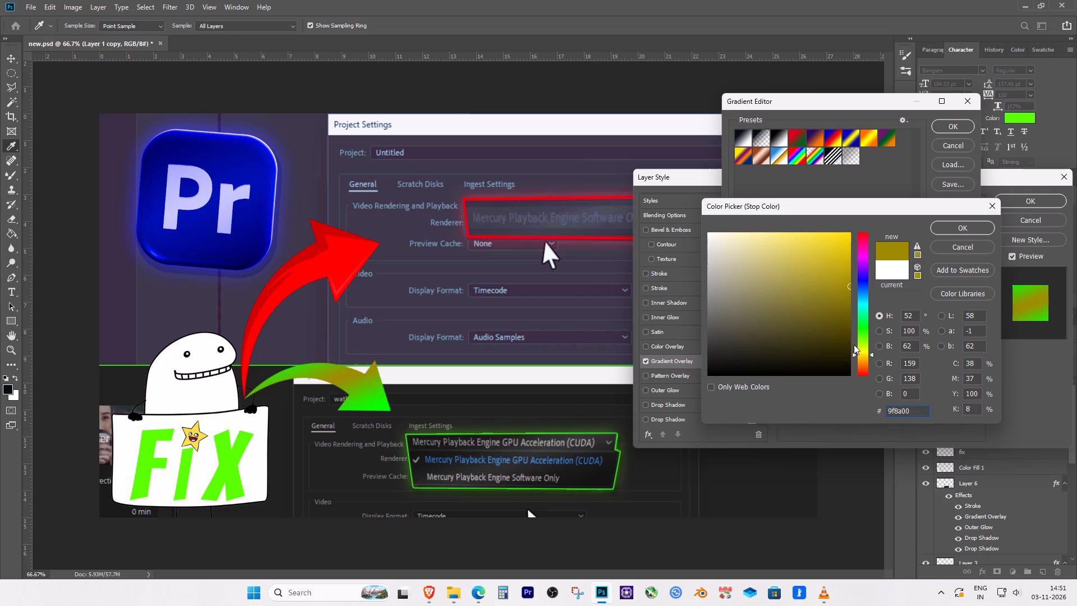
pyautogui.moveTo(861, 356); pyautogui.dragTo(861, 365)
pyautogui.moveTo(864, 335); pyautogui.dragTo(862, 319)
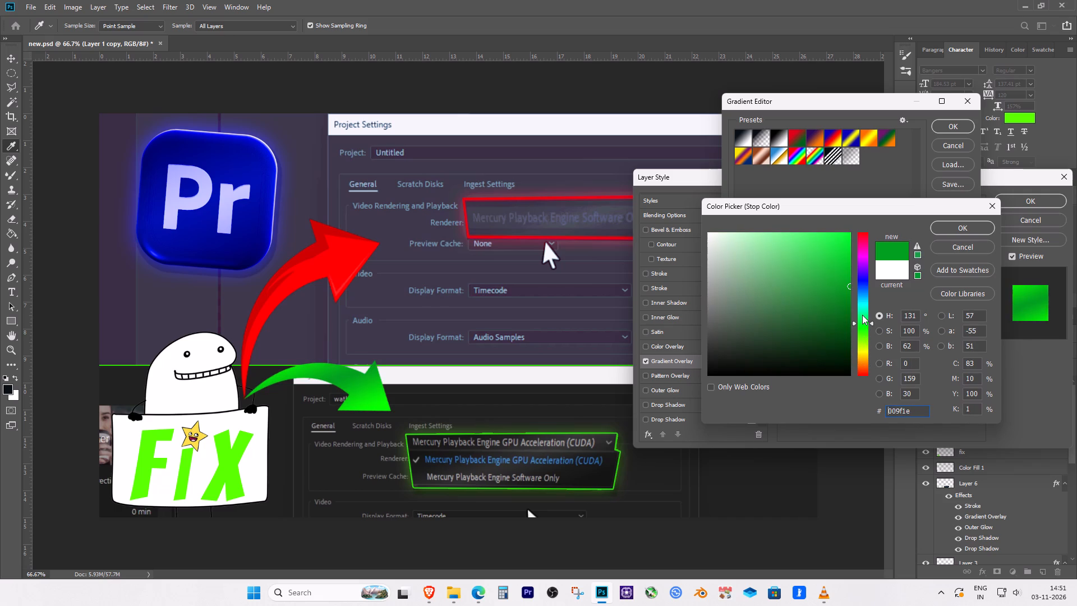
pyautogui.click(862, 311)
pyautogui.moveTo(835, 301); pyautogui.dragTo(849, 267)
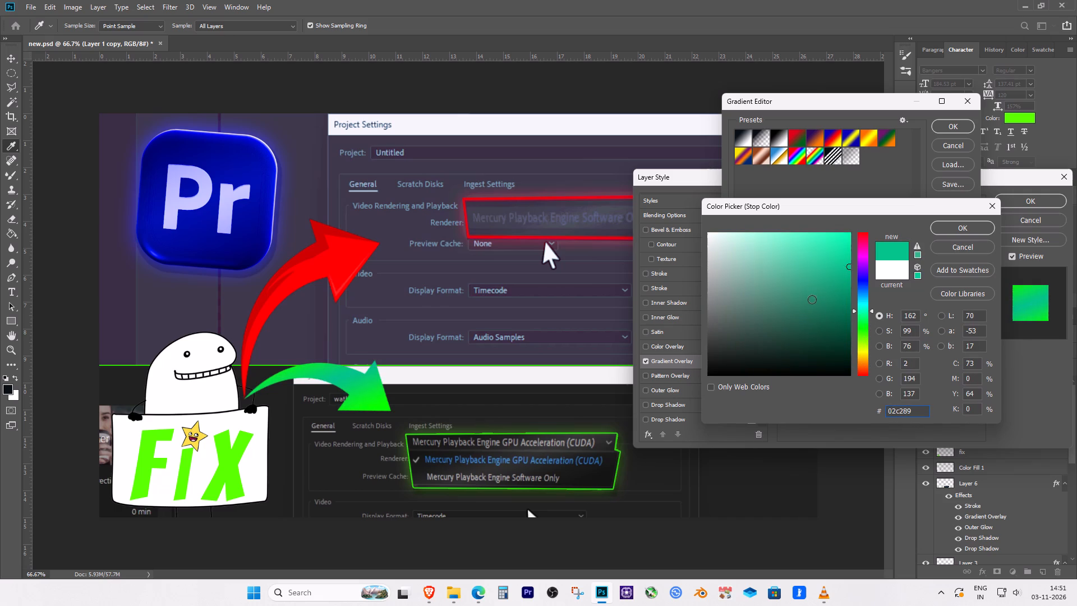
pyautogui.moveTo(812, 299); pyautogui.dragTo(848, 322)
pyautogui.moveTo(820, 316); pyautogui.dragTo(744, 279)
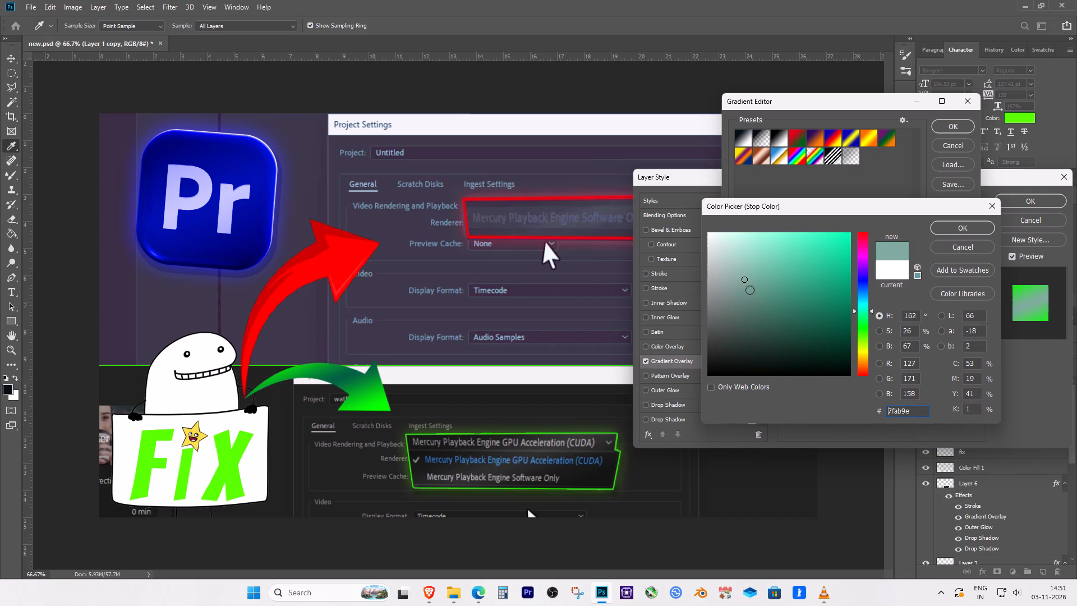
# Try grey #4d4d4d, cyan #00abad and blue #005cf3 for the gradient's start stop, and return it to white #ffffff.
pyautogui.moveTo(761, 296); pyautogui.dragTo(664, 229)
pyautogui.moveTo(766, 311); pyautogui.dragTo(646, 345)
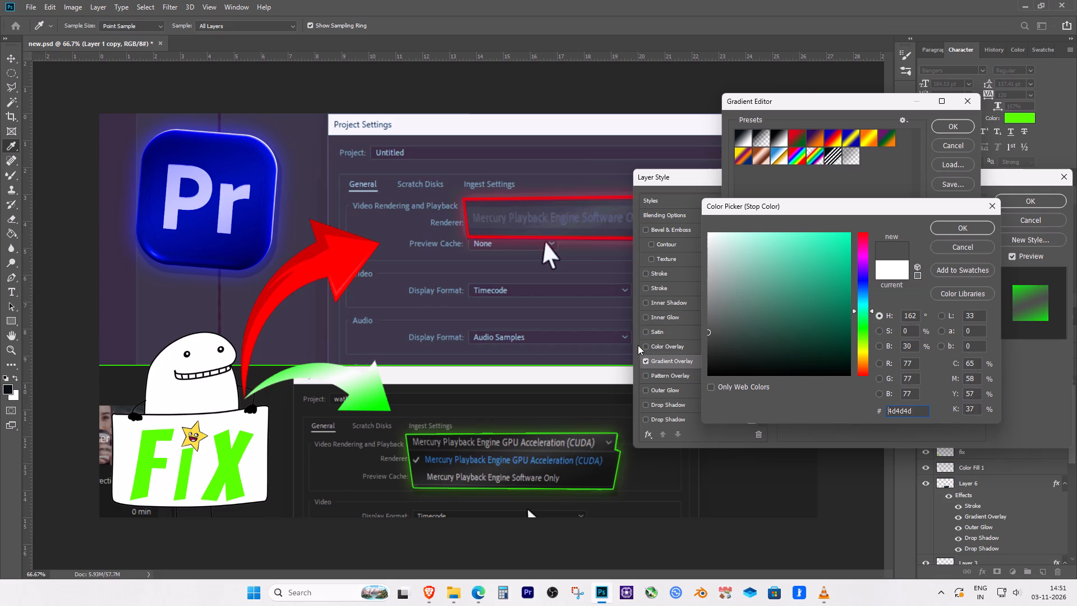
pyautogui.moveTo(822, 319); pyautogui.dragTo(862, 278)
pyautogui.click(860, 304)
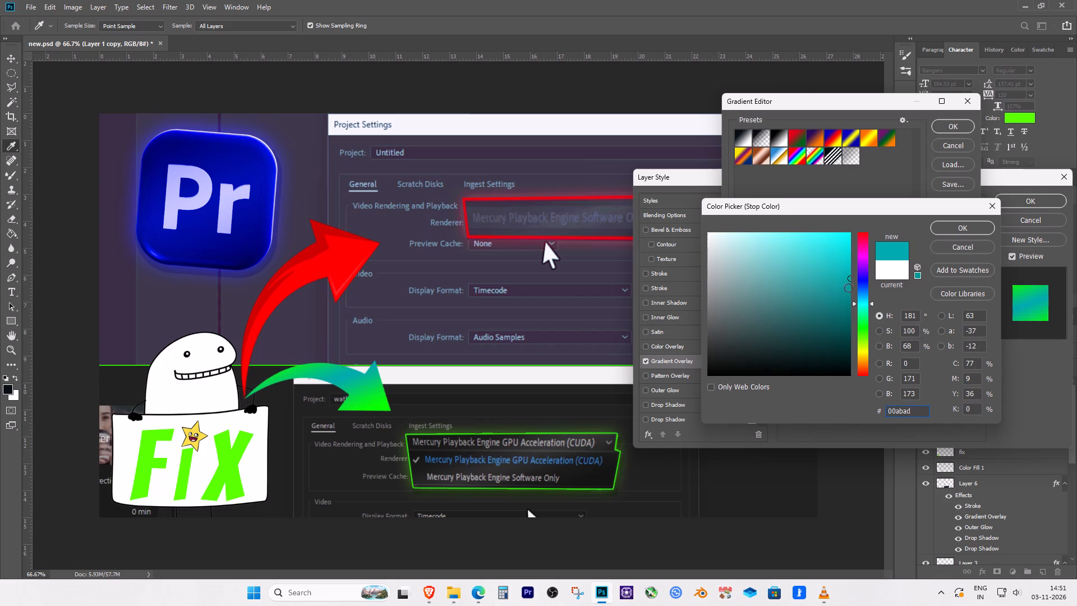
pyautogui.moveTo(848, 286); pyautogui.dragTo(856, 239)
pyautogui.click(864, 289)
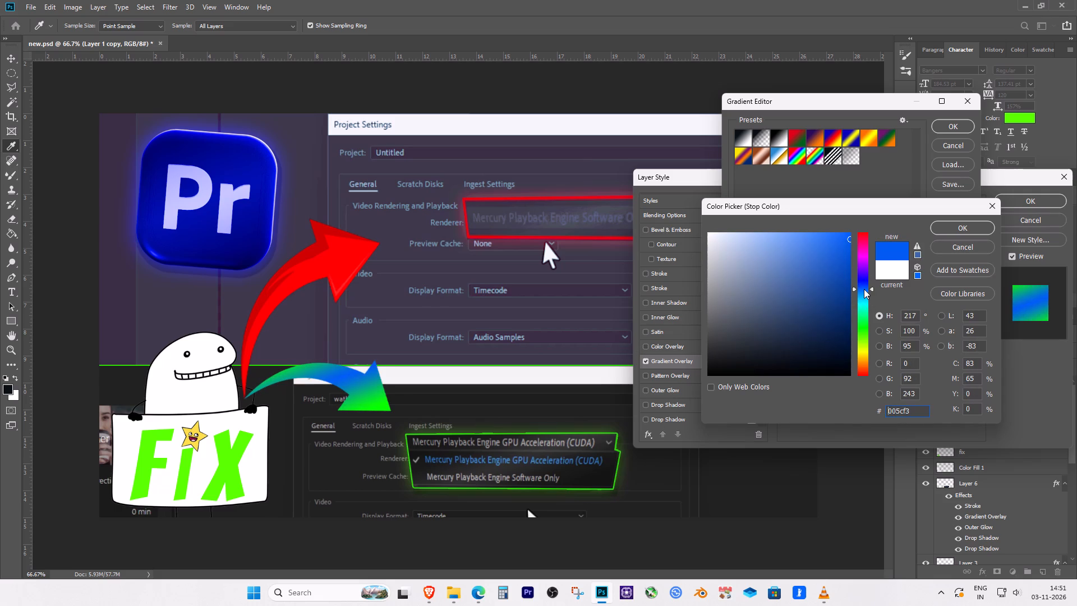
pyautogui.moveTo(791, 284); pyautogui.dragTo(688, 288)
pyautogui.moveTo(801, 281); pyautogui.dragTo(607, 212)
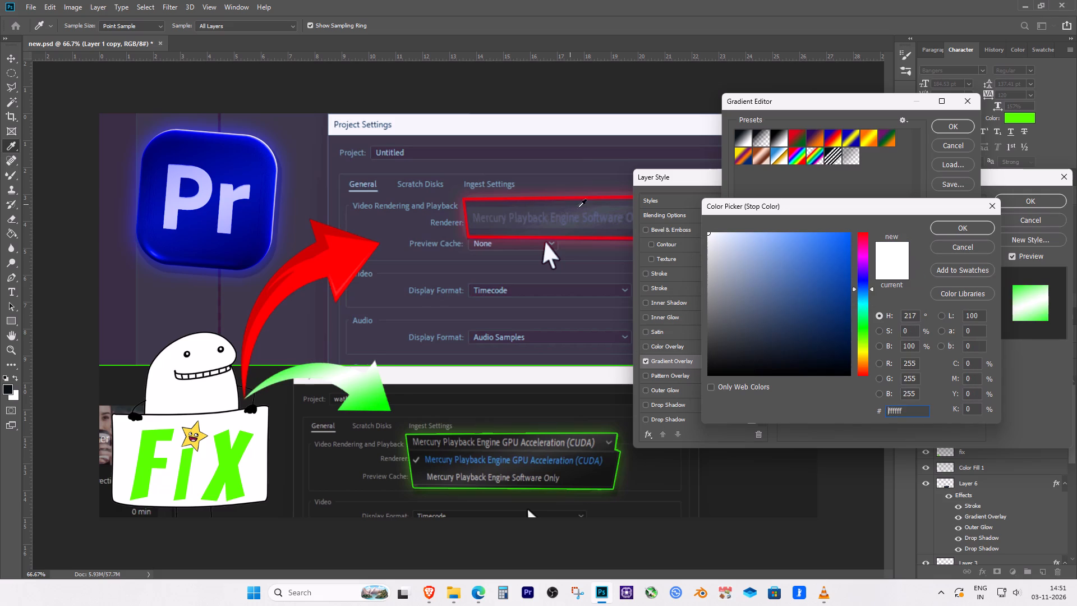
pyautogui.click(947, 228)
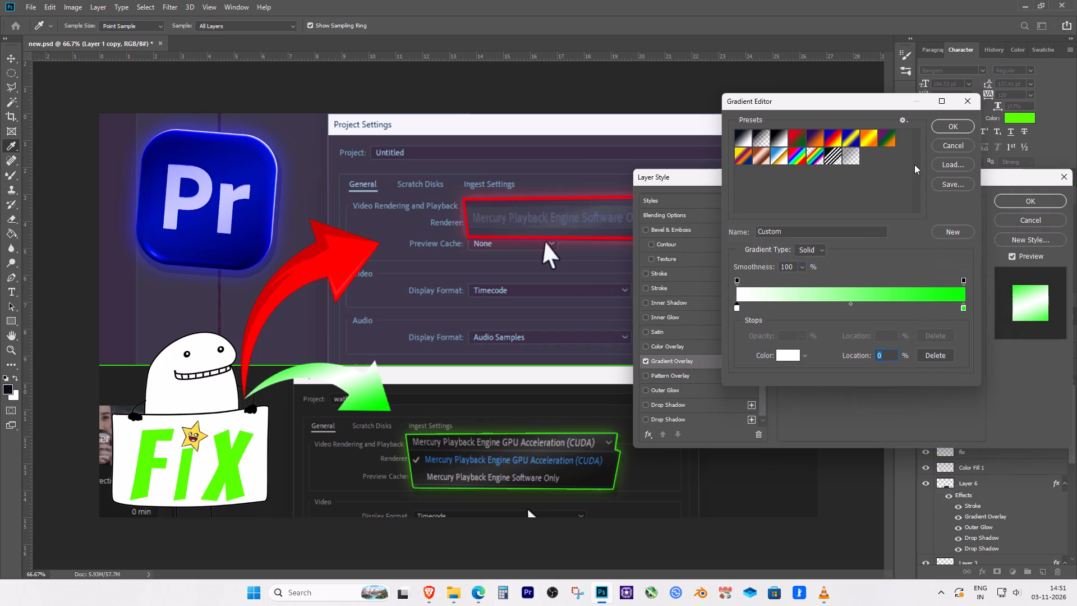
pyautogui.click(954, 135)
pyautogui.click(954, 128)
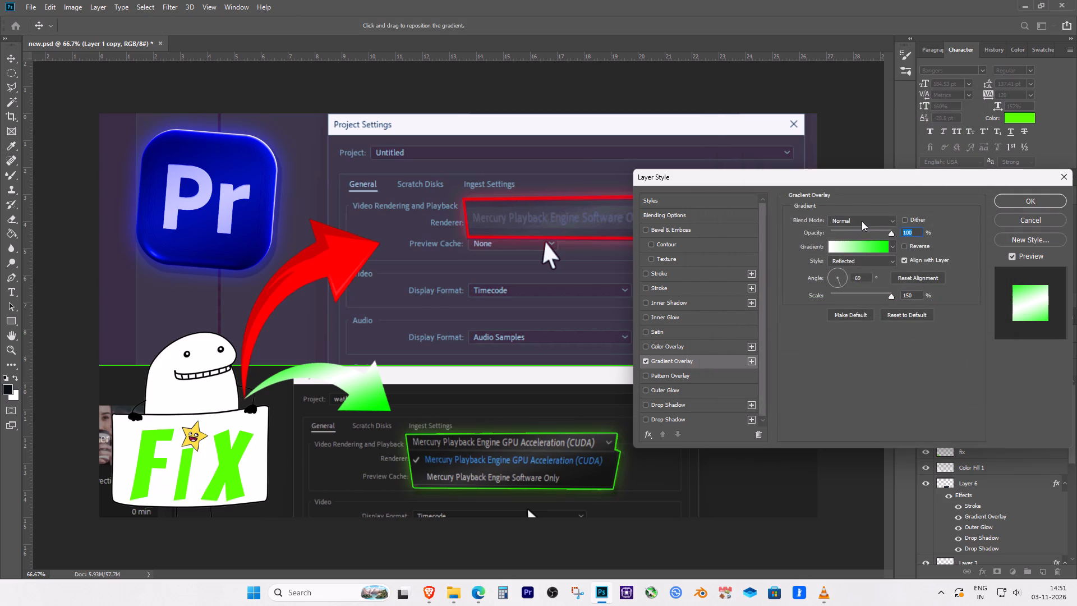
# Change the Gradient Overlay's blend mode to Color.
pyautogui.click(862, 221)
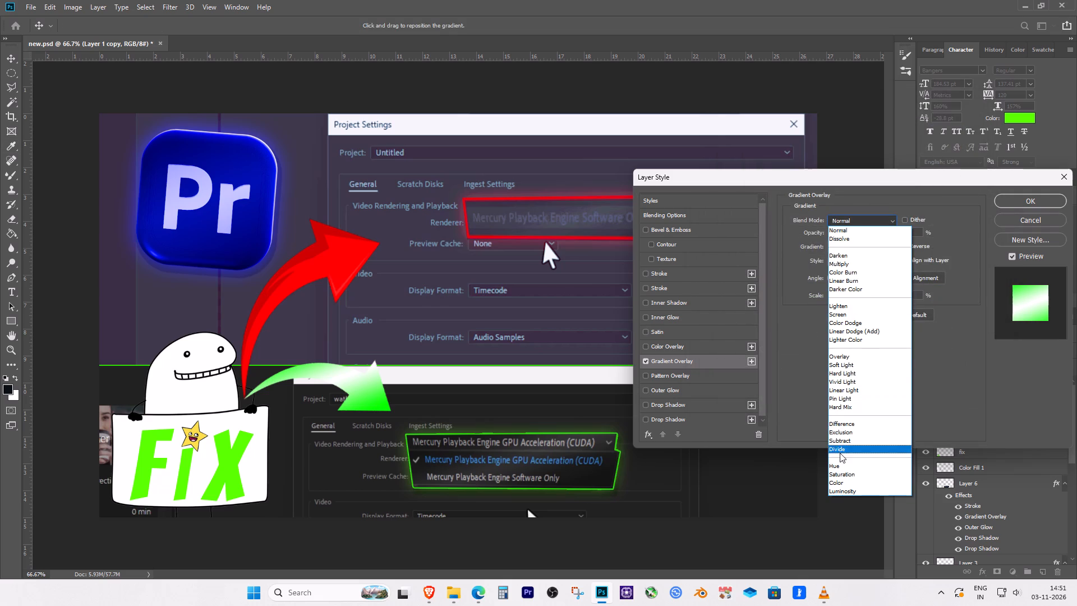
pyautogui.click(842, 480)
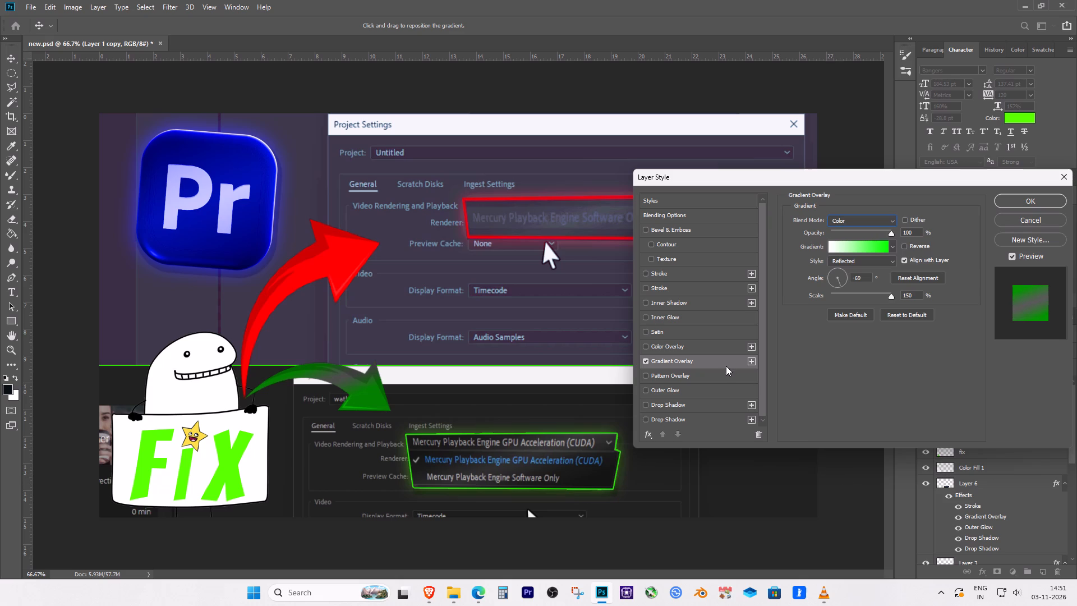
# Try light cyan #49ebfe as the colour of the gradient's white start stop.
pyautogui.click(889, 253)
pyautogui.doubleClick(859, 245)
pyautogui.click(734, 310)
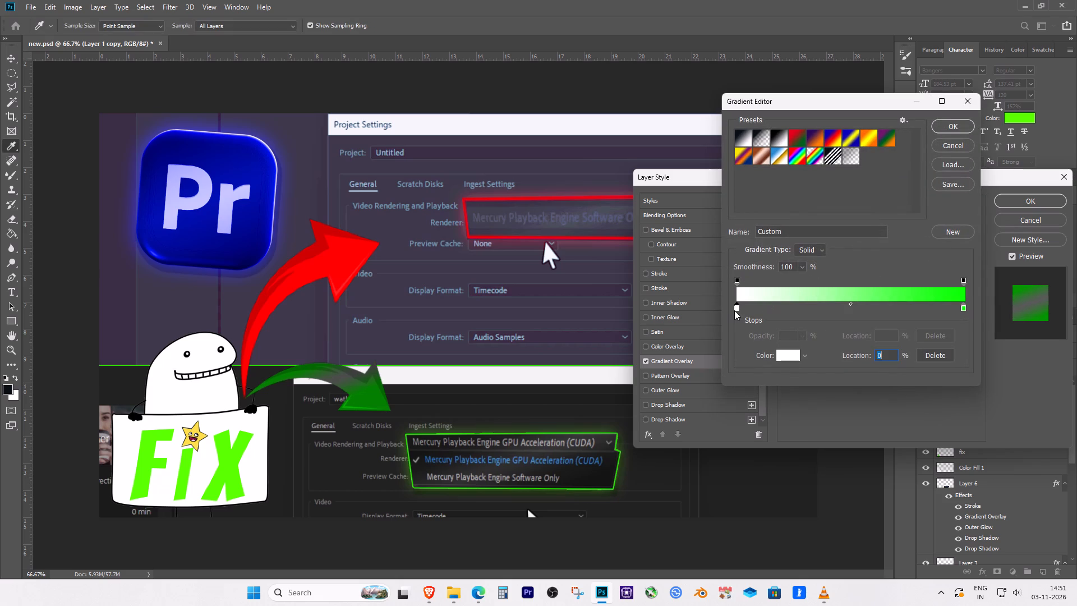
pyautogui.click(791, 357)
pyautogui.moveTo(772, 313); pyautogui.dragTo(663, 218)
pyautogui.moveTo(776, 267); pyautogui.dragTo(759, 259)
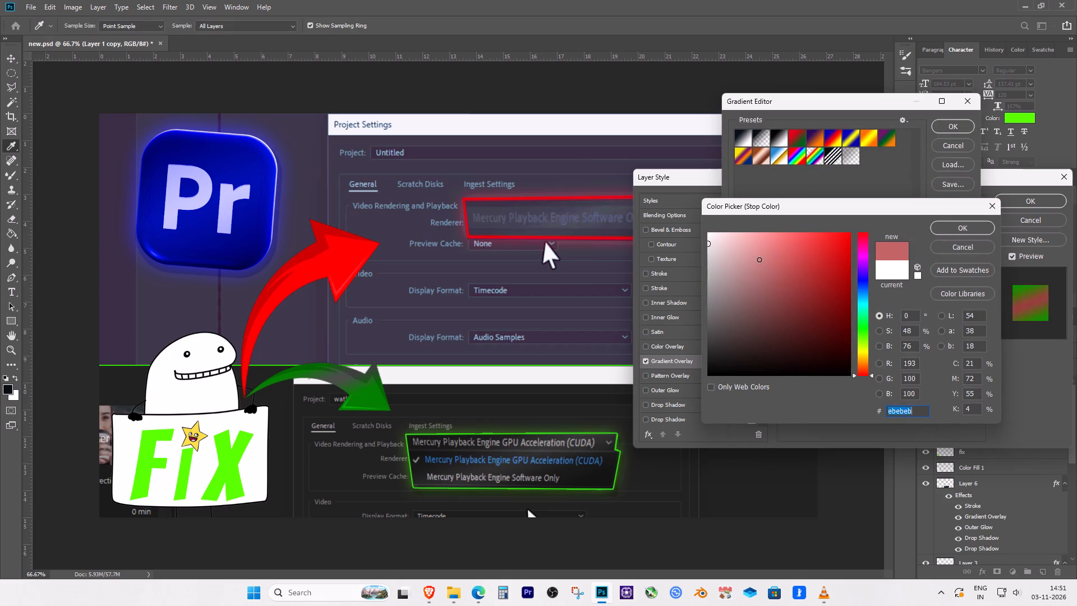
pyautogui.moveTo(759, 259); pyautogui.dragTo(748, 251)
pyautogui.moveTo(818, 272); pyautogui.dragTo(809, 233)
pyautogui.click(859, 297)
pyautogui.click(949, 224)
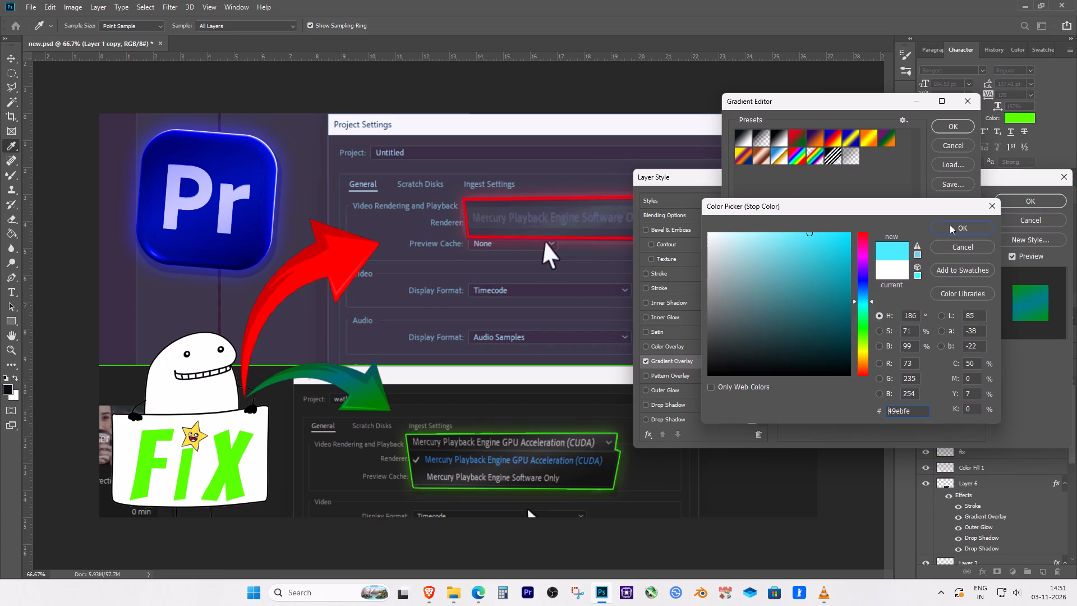
# Try black #000000 for the gradient's start stop, return it to white #ffffff, and apply the gradient.
pyautogui.click(790, 354)
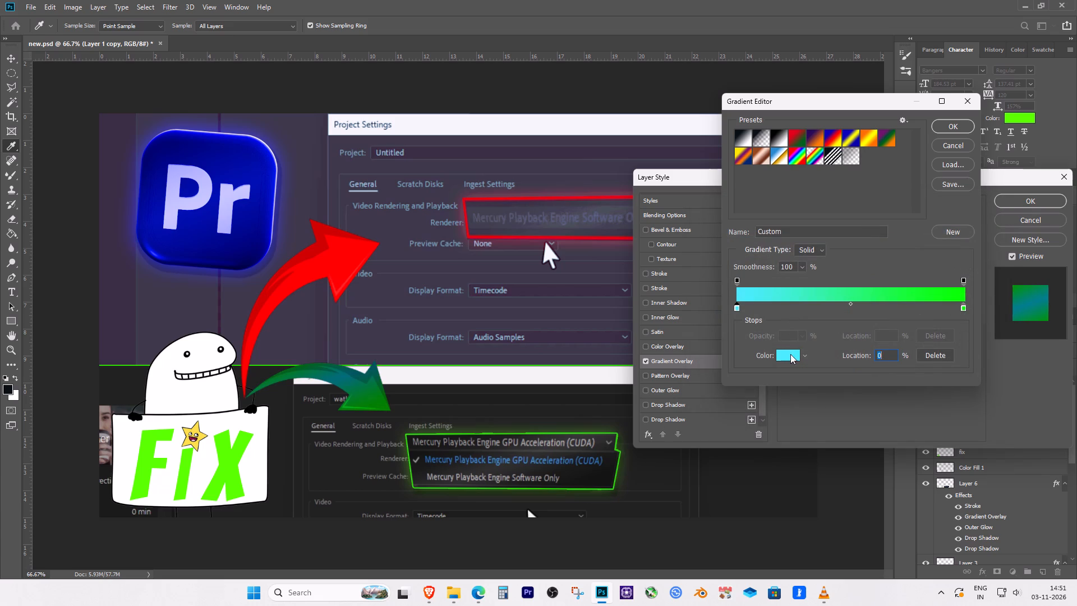
pyautogui.moveTo(719, 349); pyautogui.dragTo(685, 361)
pyautogui.moveTo(745, 359); pyautogui.dragTo(706, 380)
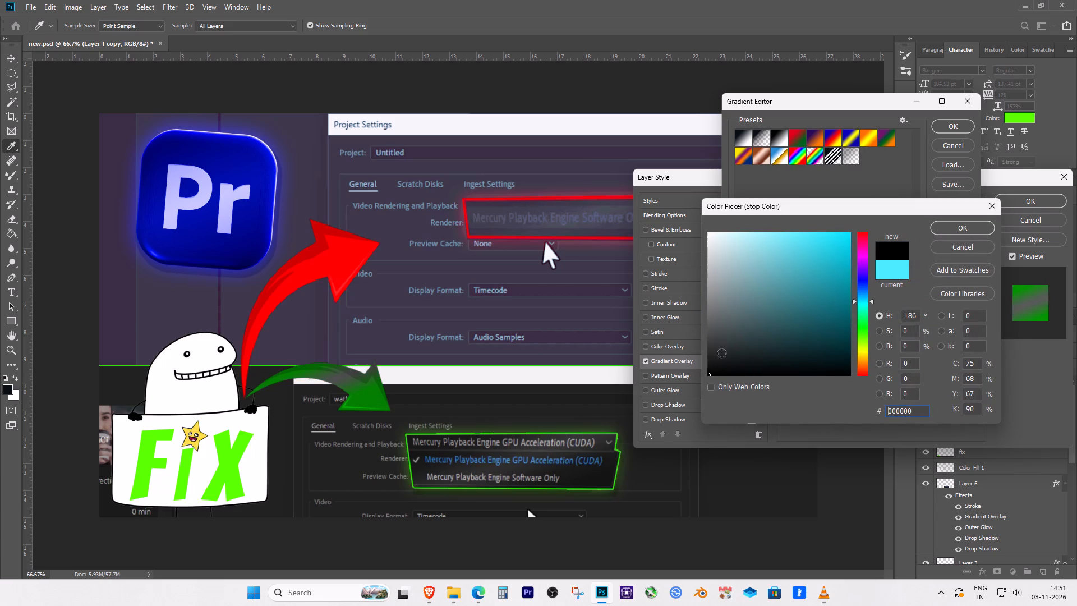
pyautogui.moveTo(767, 311); pyautogui.dragTo(628, 210)
pyautogui.click(945, 236)
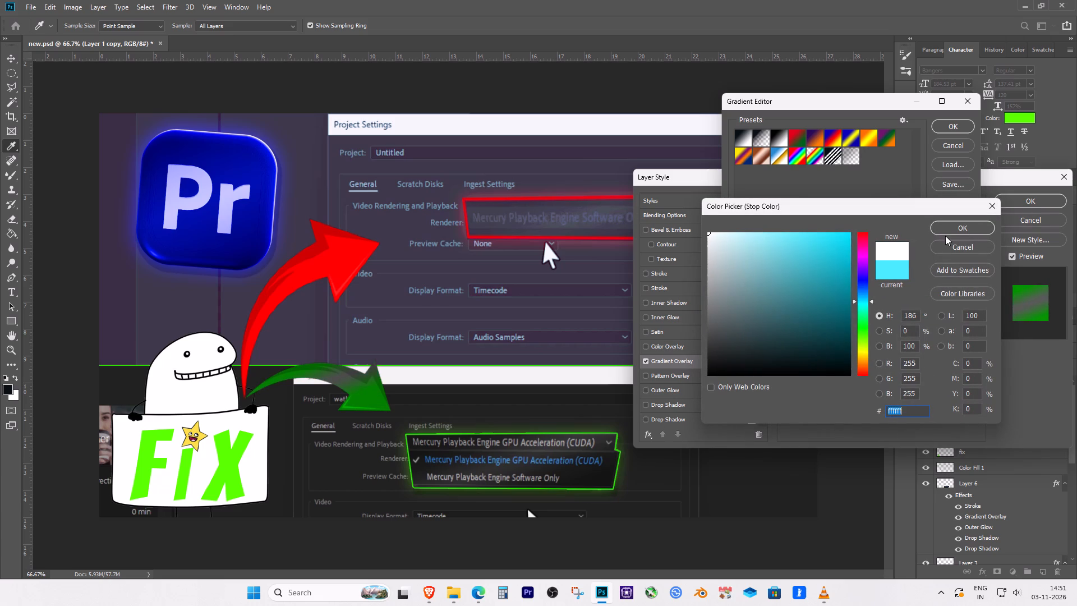
pyautogui.click(953, 227)
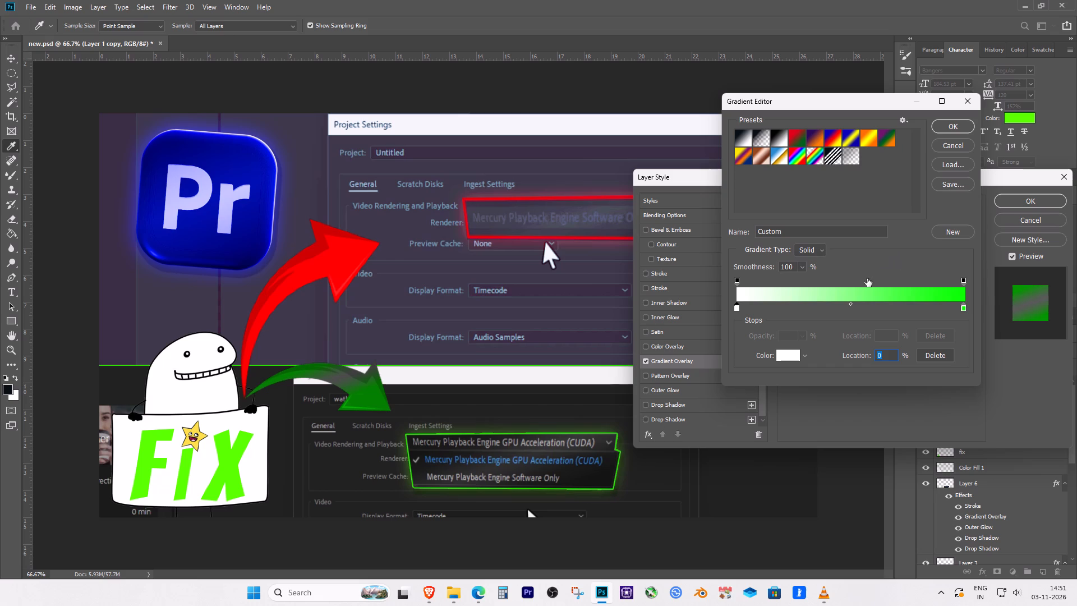
pyautogui.click(949, 130)
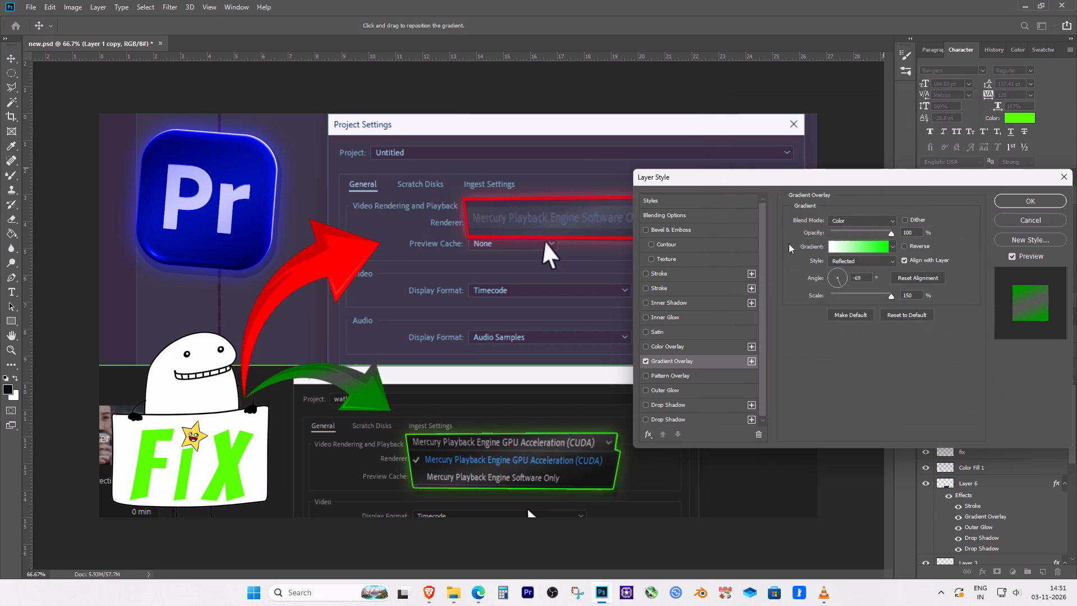
# Set the Gradient Overlay's angle to -6°, keeping the white-to-green gradient.
pyautogui.click(837, 281)
pyautogui.click(869, 243)
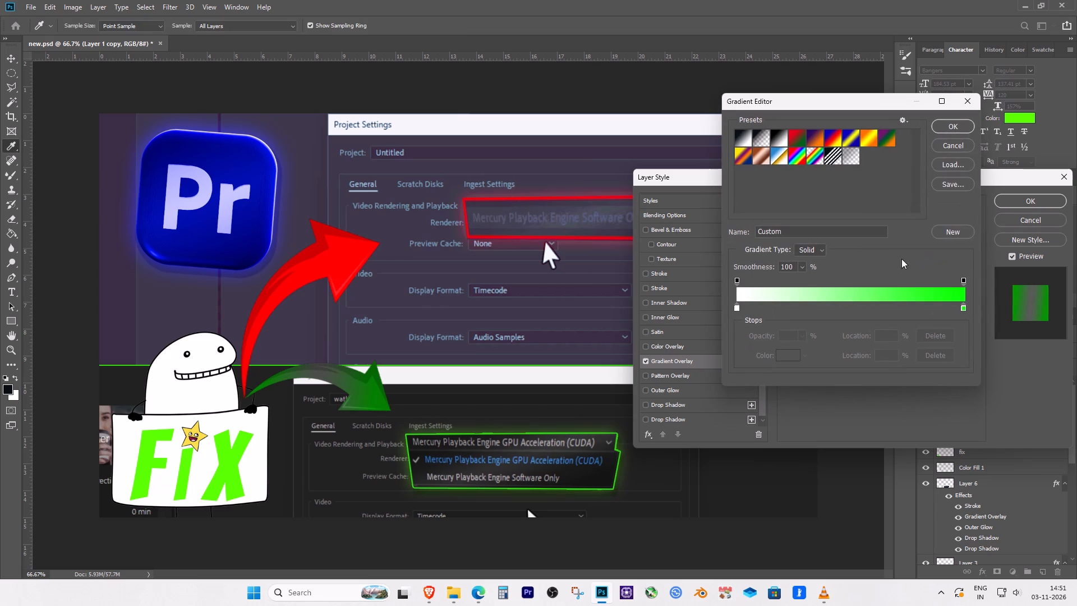
pyautogui.click(951, 132)
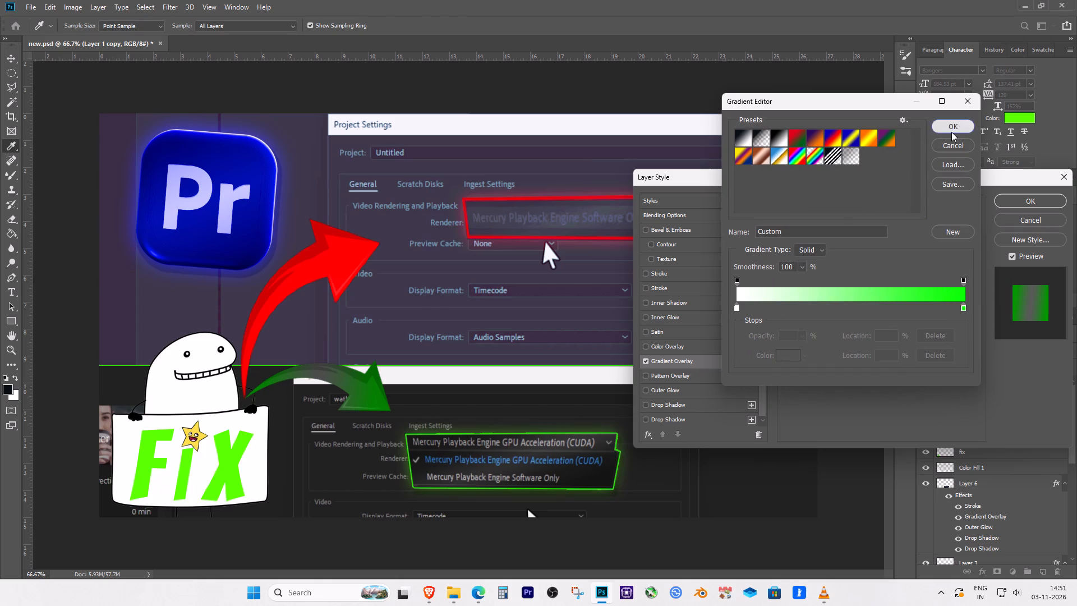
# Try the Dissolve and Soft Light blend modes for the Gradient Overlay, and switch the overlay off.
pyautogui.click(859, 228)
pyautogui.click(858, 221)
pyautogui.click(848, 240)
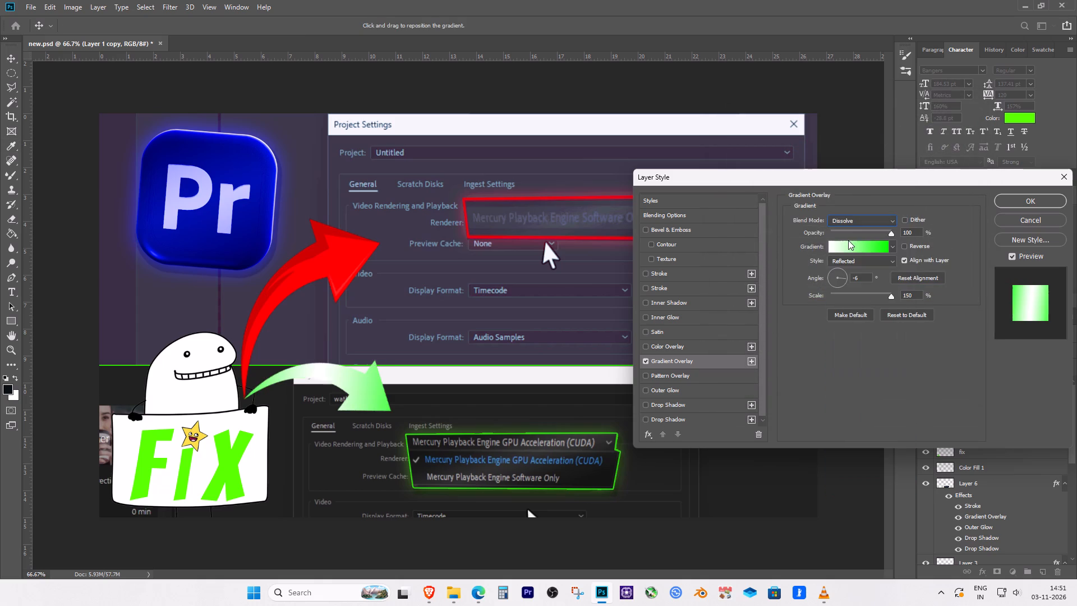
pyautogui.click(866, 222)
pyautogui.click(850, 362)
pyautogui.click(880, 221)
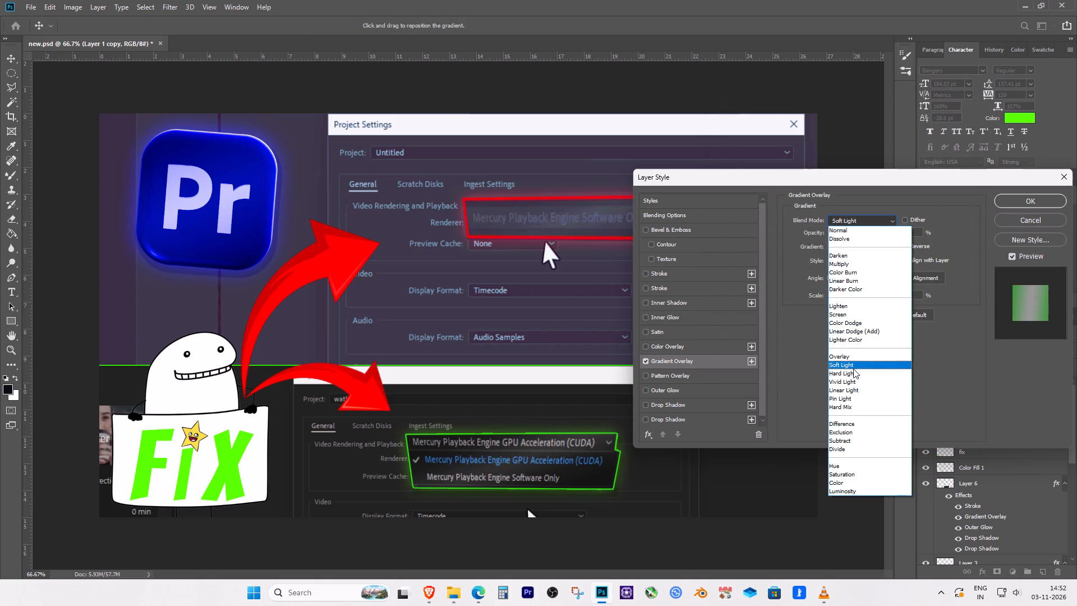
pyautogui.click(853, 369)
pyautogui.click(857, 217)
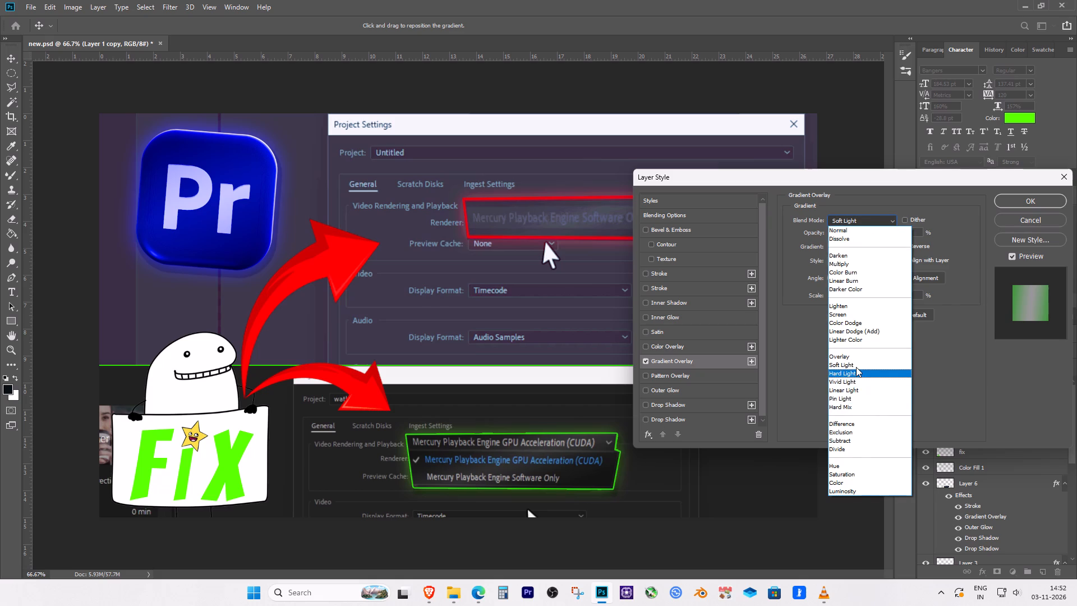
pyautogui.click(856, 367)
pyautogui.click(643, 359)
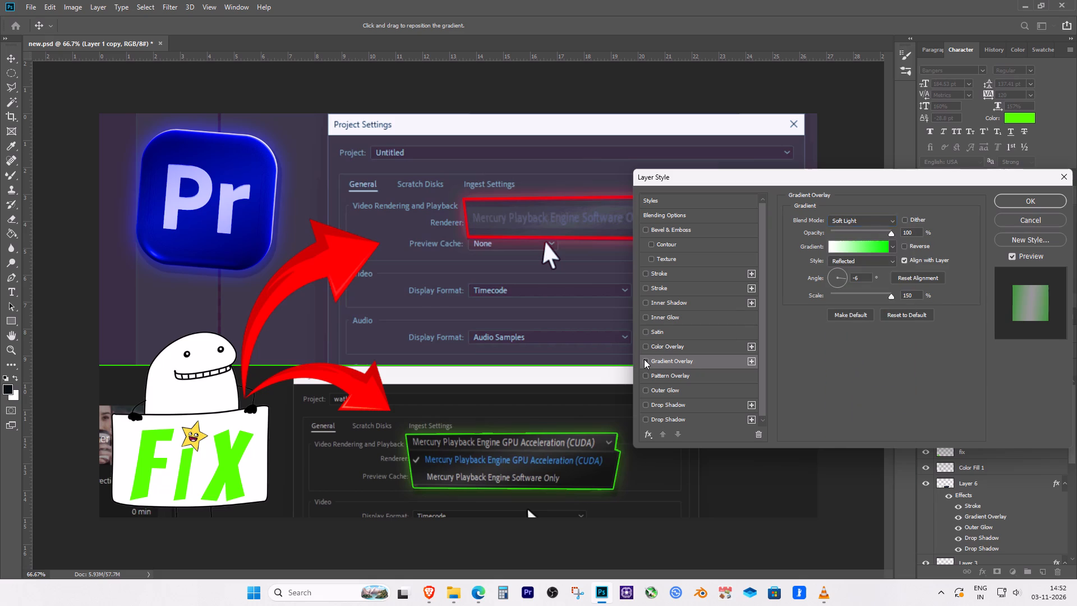
# Add a Color Overlay in bright green #18e735 to the lower arrow.
pyautogui.click(668, 348)
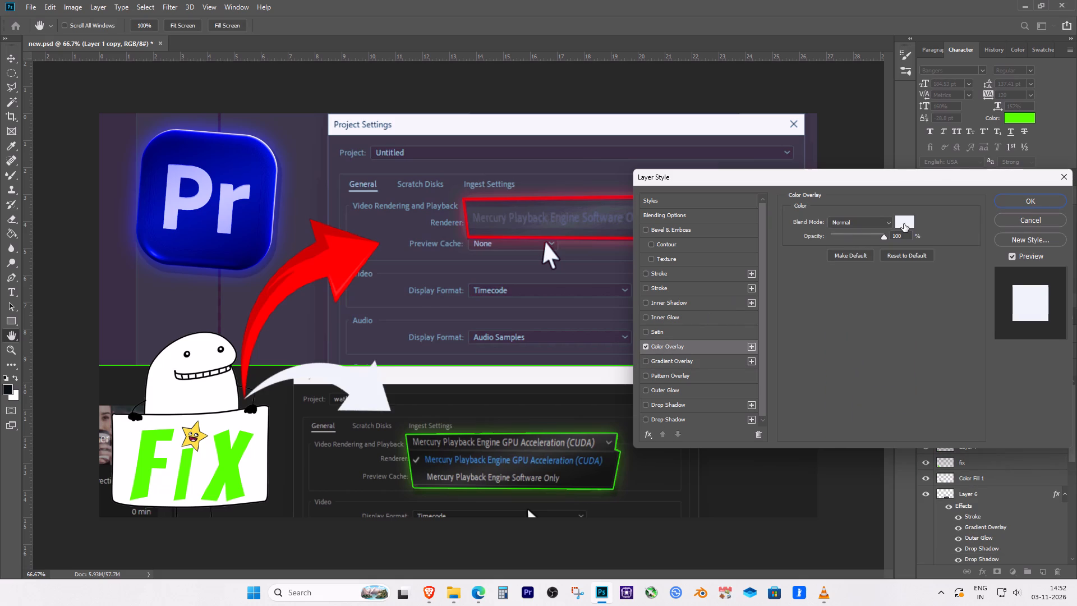
pyautogui.click(904, 224)
pyautogui.moveTo(823, 278); pyautogui.dragTo(836, 246)
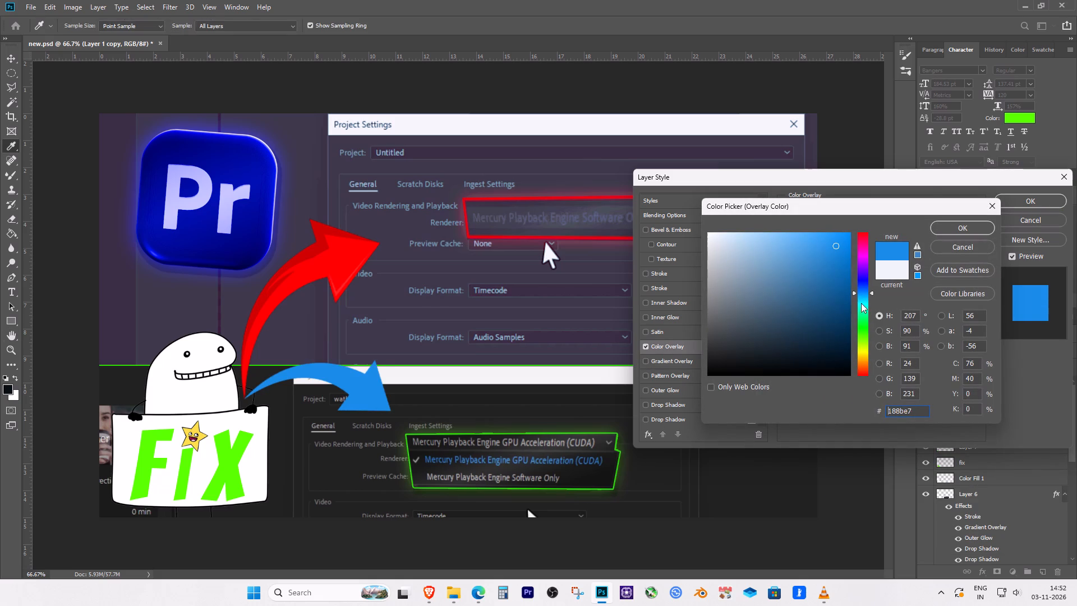
pyautogui.moveTo(864, 307); pyautogui.dragTo(867, 332)
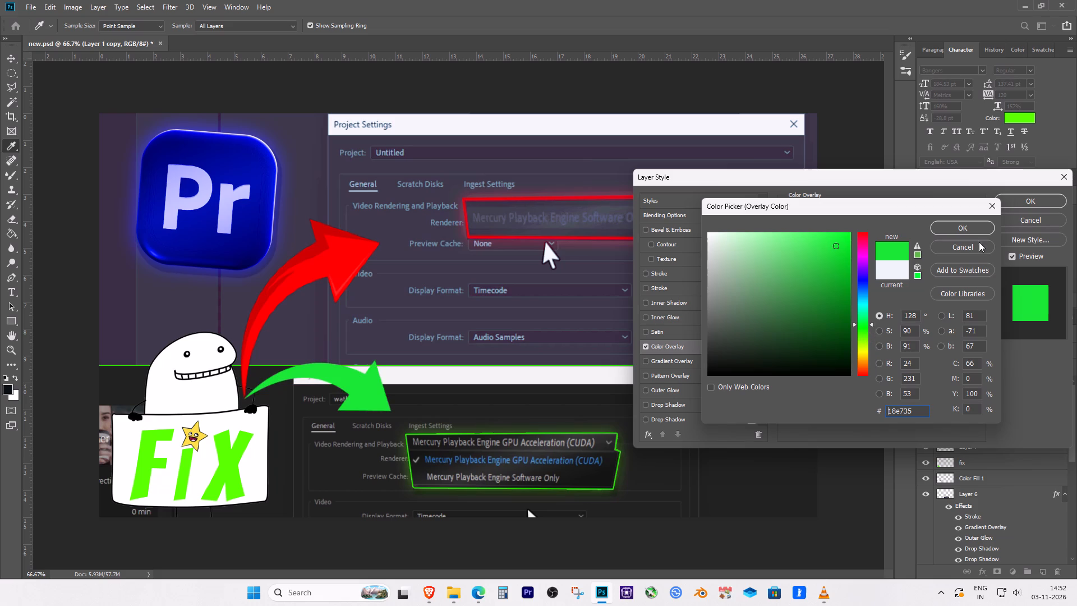
pyautogui.click(975, 224)
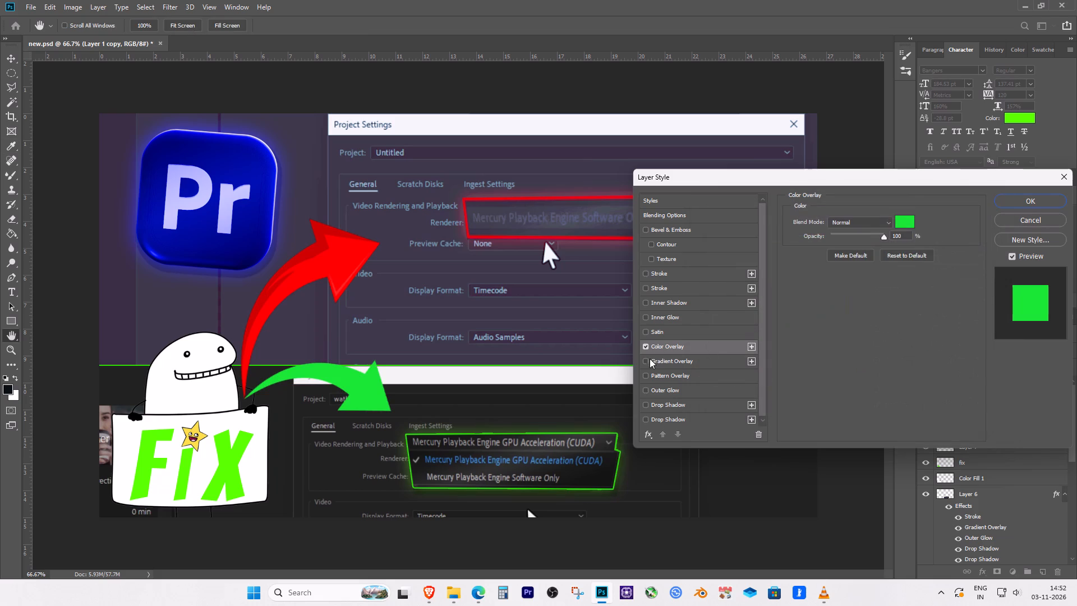
# Re-enable the lower arrow's Gradient Overlay with the Normal blend mode at 100% opacity.
pyautogui.click(647, 362)
pyautogui.click(674, 356)
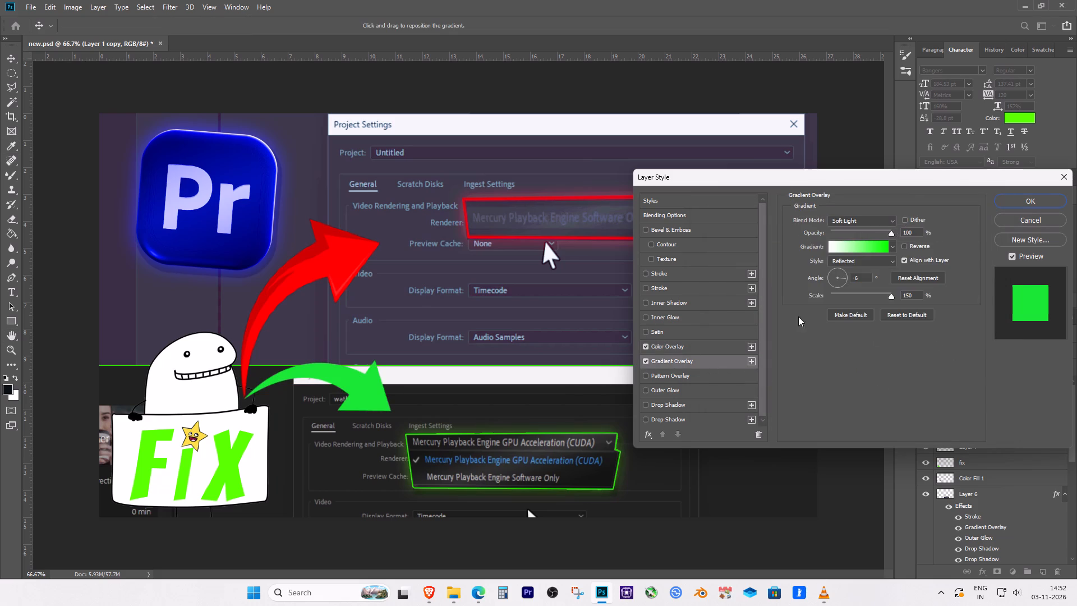
pyautogui.click(874, 222)
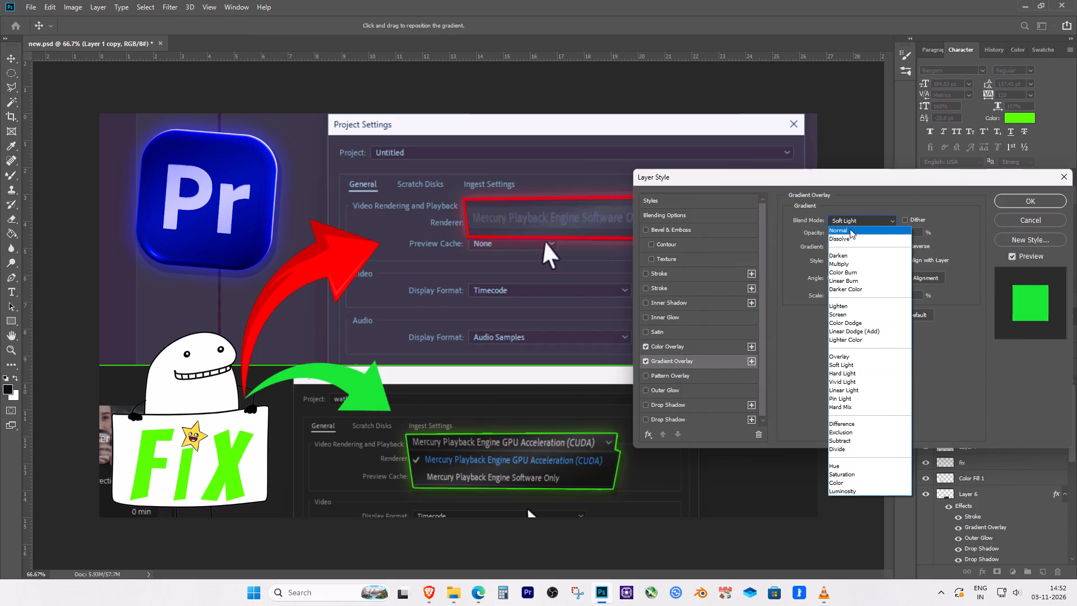
pyautogui.click(850, 229)
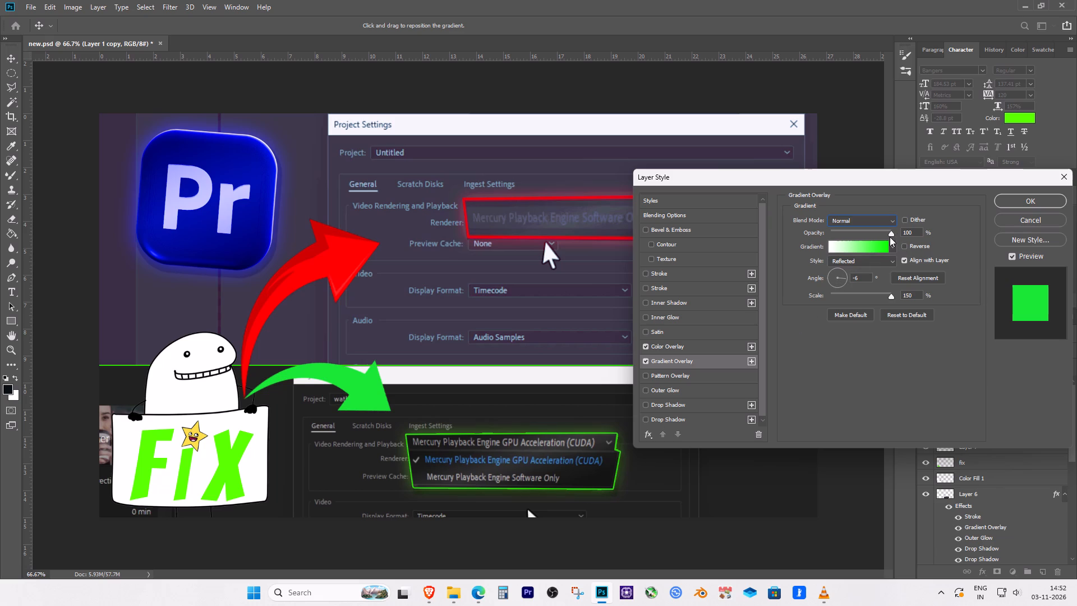
pyautogui.moveTo(889, 236); pyautogui.dragTo(918, 238)
# Enable Pattern Overlay, Outer Glow, one Drop Shadow and Bevel & Emboss on the lower arrow, and apply the layer style.
pyautogui.scroll(-1, 662, 406)
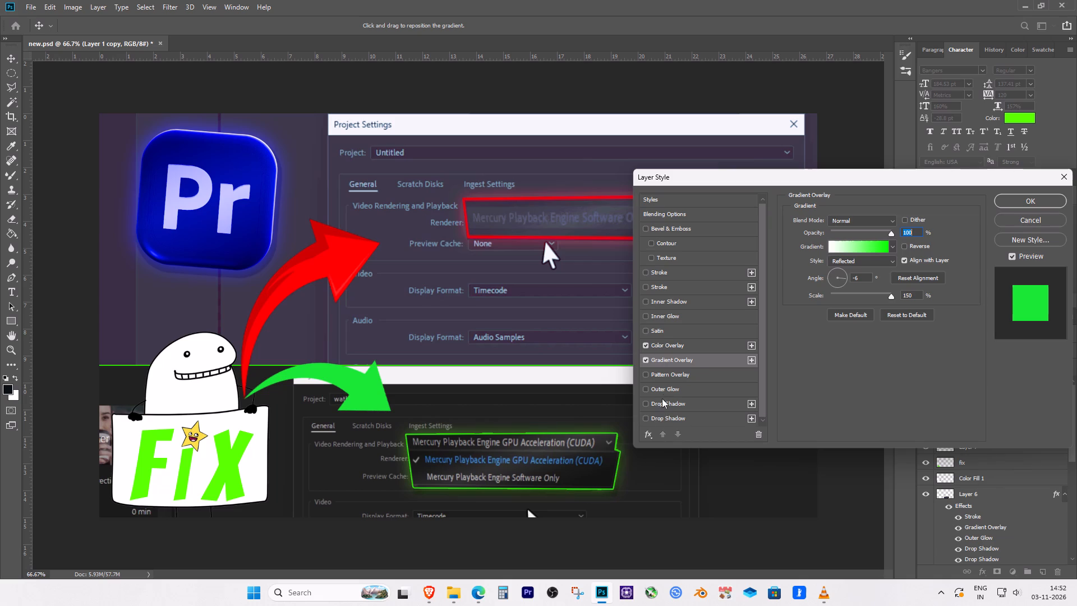
pyautogui.click(660, 382)
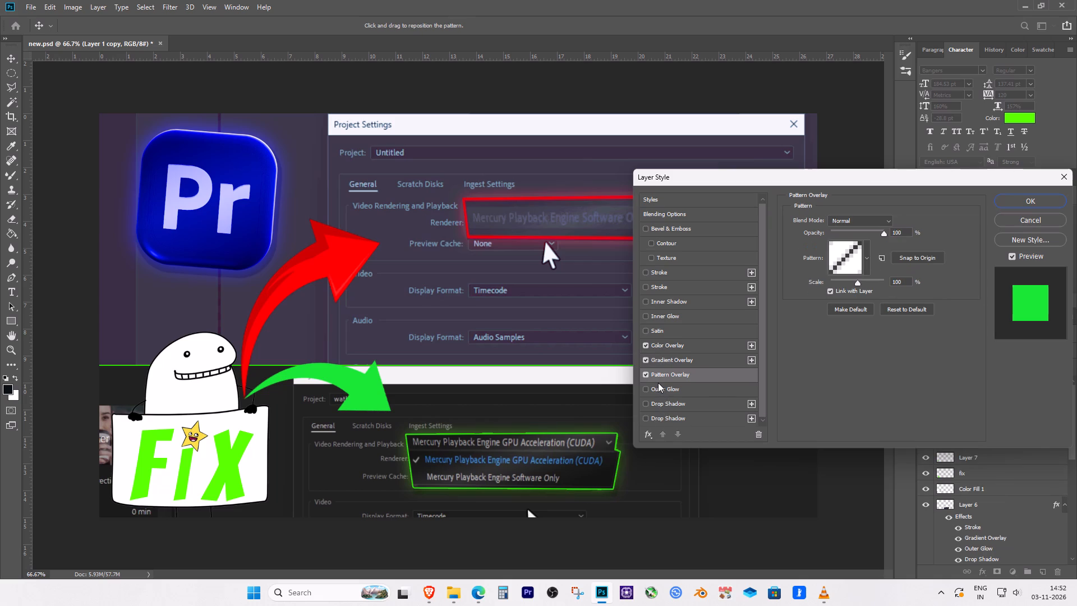
pyautogui.click(658, 391)
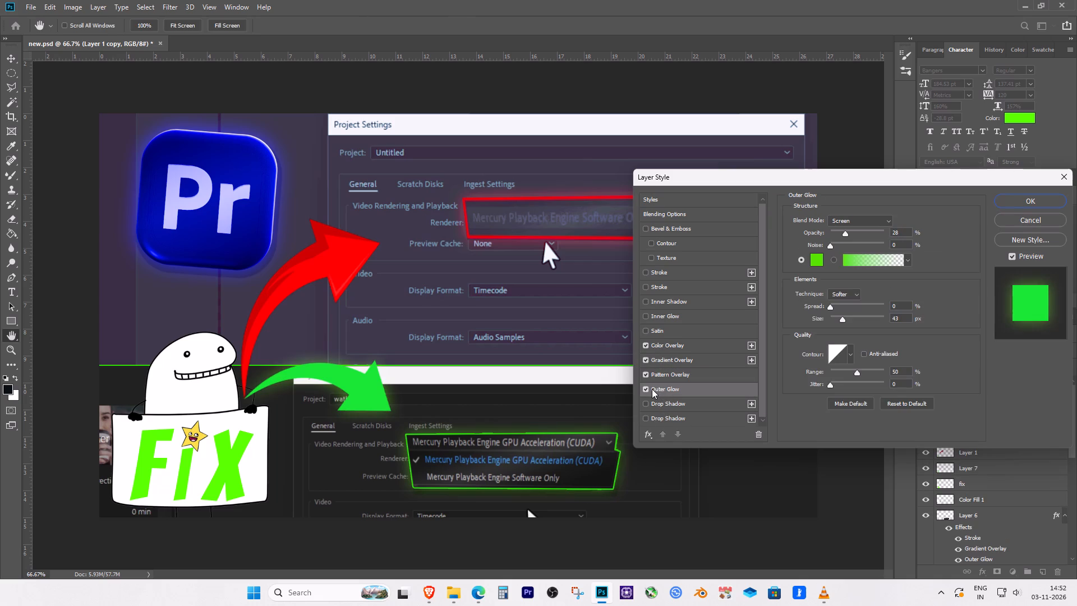
pyautogui.click(669, 403)
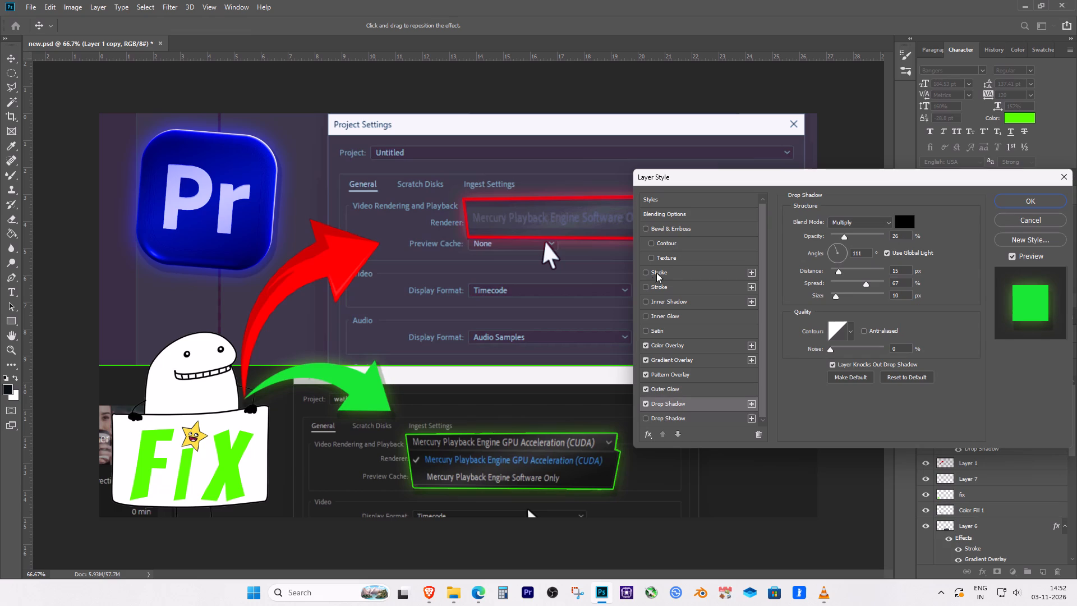
pyautogui.click(657, 230)
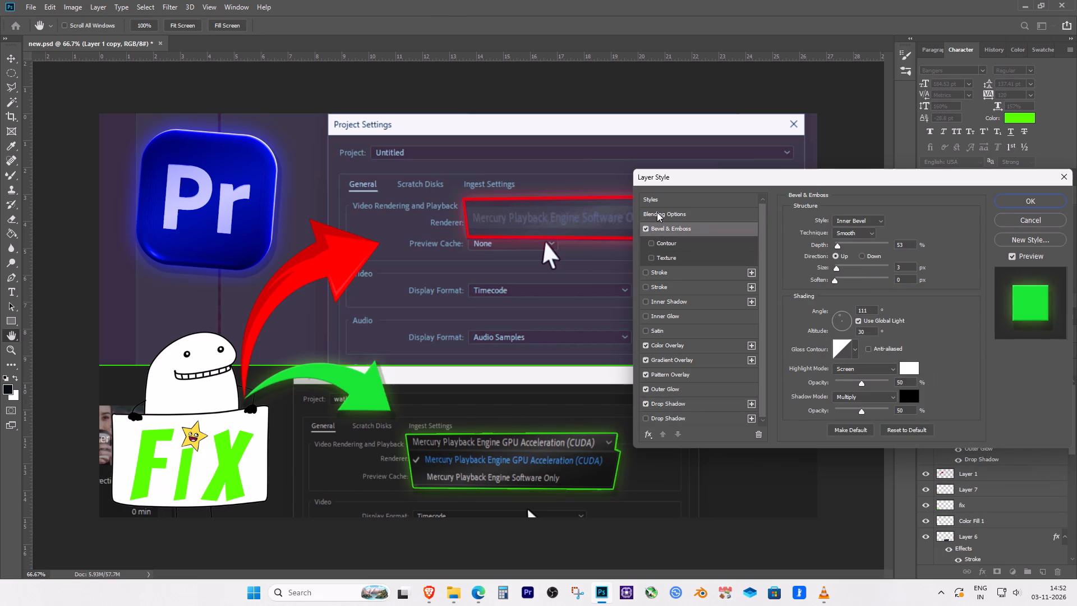
pyautogui.click(1023, 204)
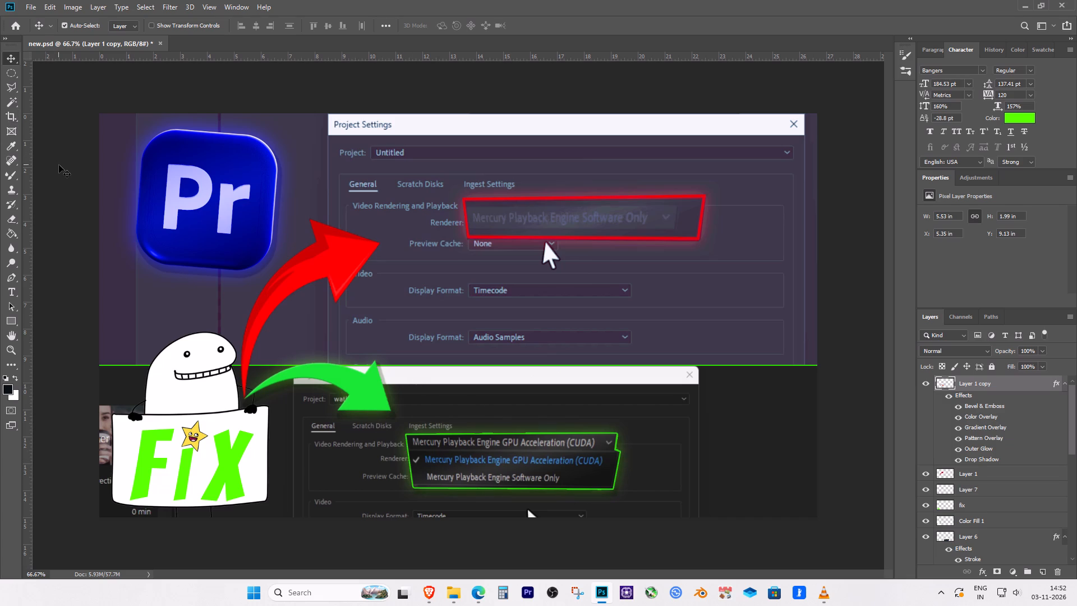
# Save a JPEG copy of the thumbnail in Downloads as "video rendering and playback error.jpg" at Maximum quality 12.
pyautogui.click(36, 1)
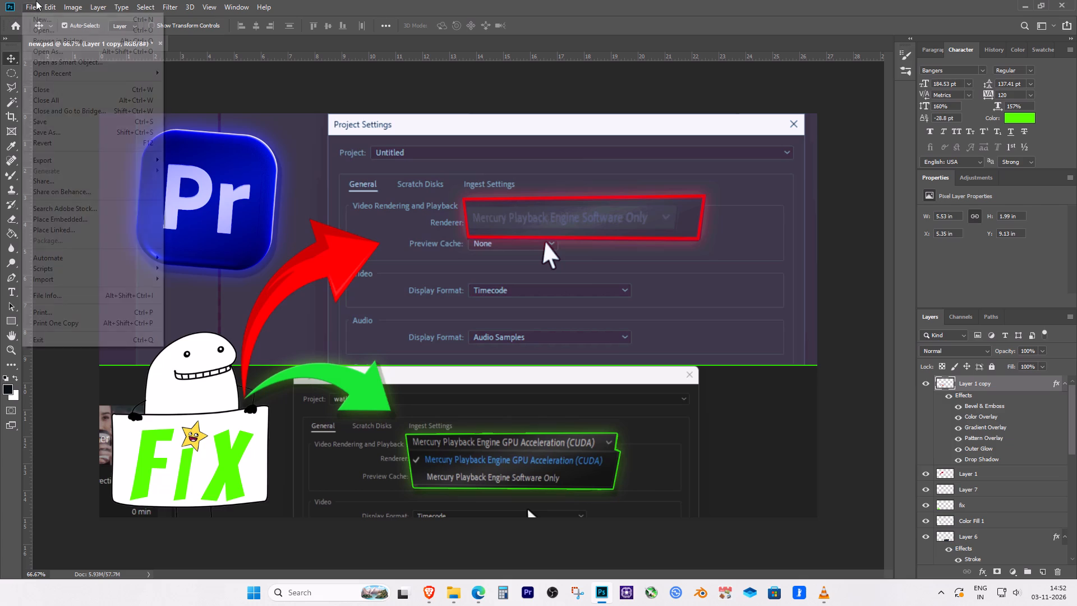
pyautogui.click(56, 134)
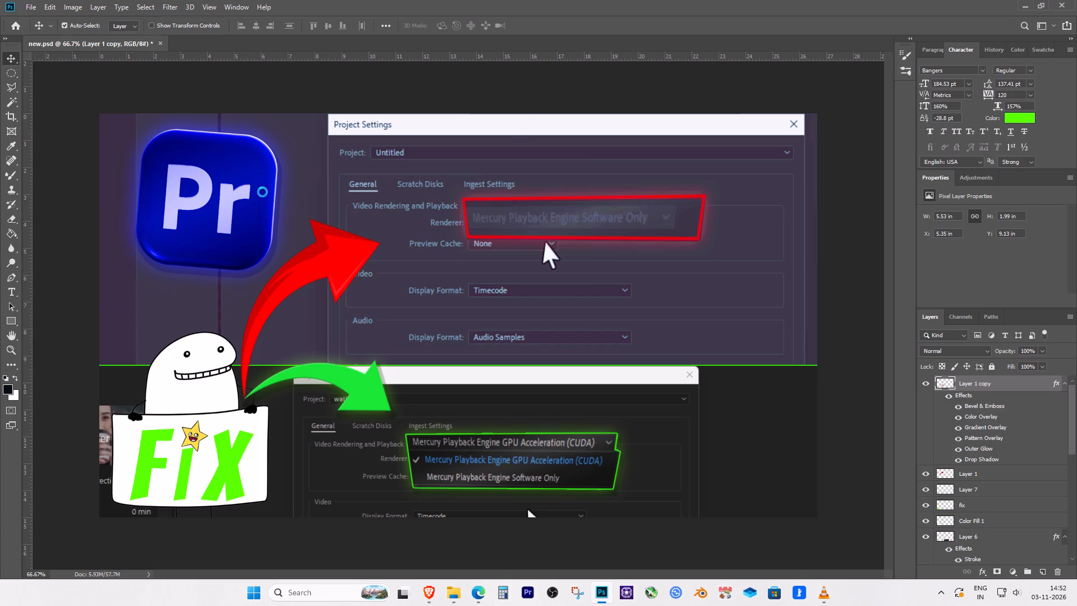
pyautogui.click(247, 238)
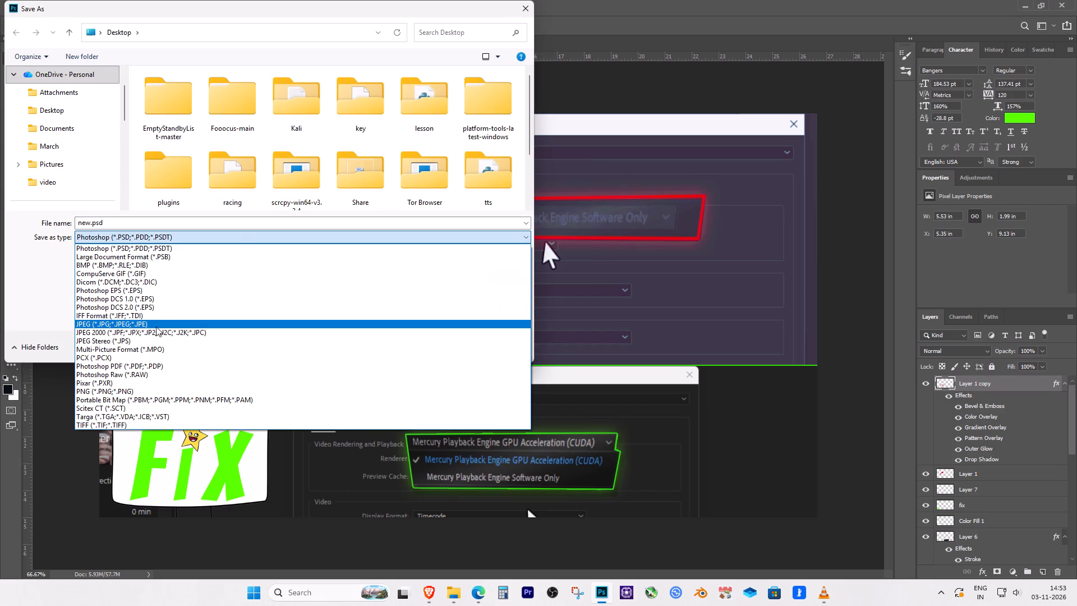
pyautogui.click(155, 323)
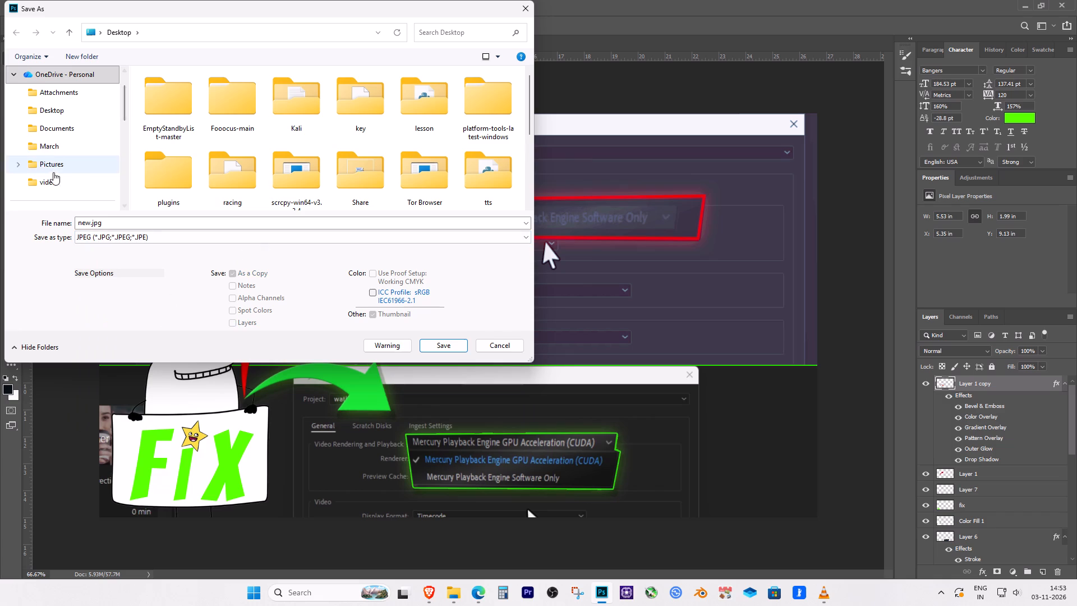
pyautogui.scroll(-2, 53, 176)
pyautogui.click(55, 127)
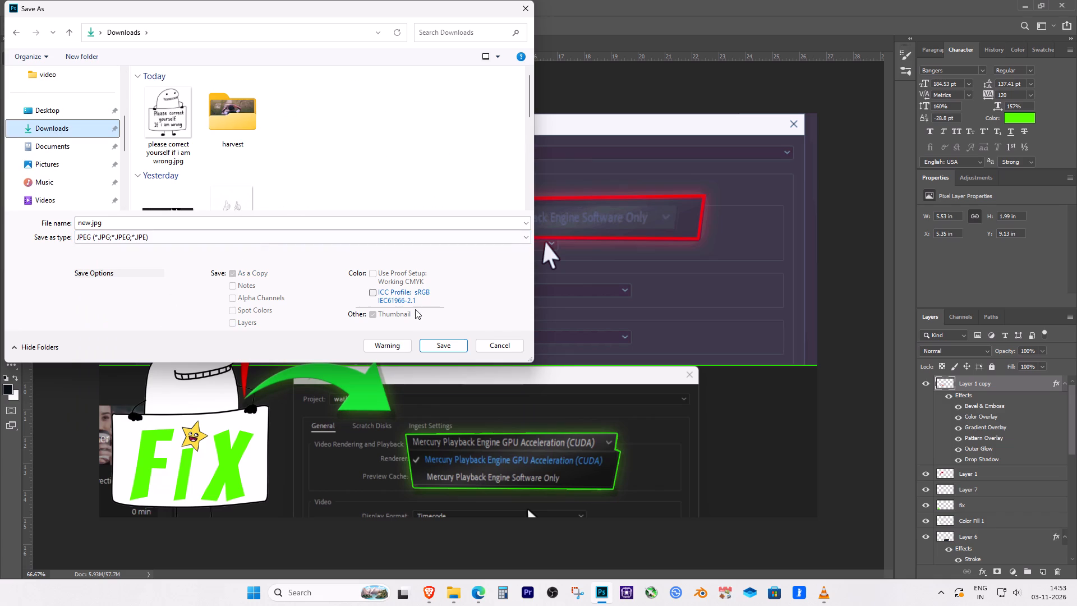
pyautogui.click(440, 346)
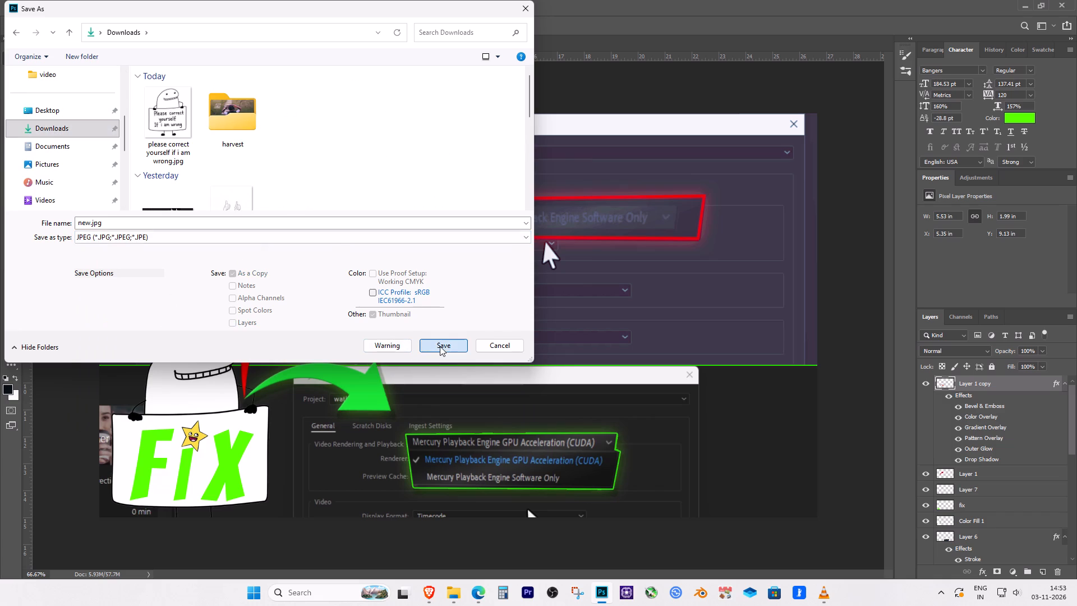
pyautogui.click(602, 293)
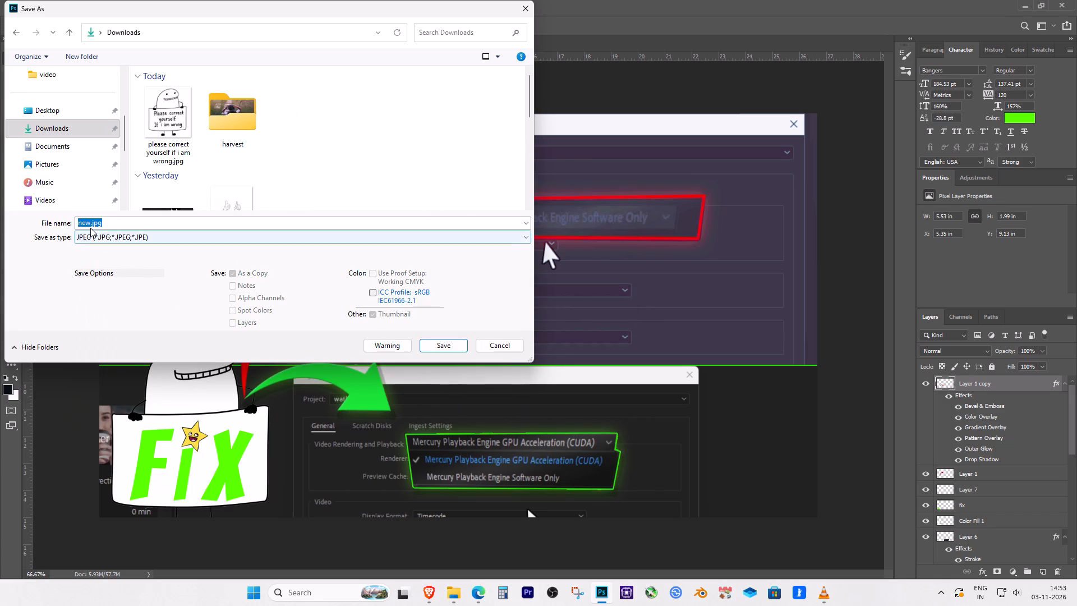
pyautogui.click(90, 228)
pyautogui.click(90, 223)
pyautogui.moveTo(90, 223); pyautogui.dragTo(56, 220)
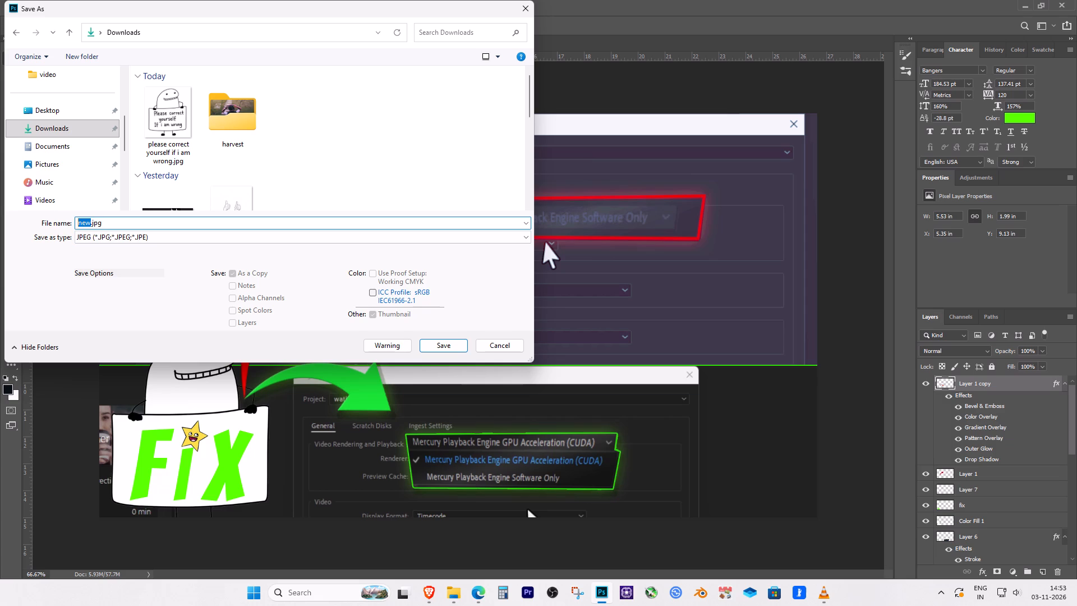
pyautogui.write('video rendering and playback error')
pyautogui.press('Return')
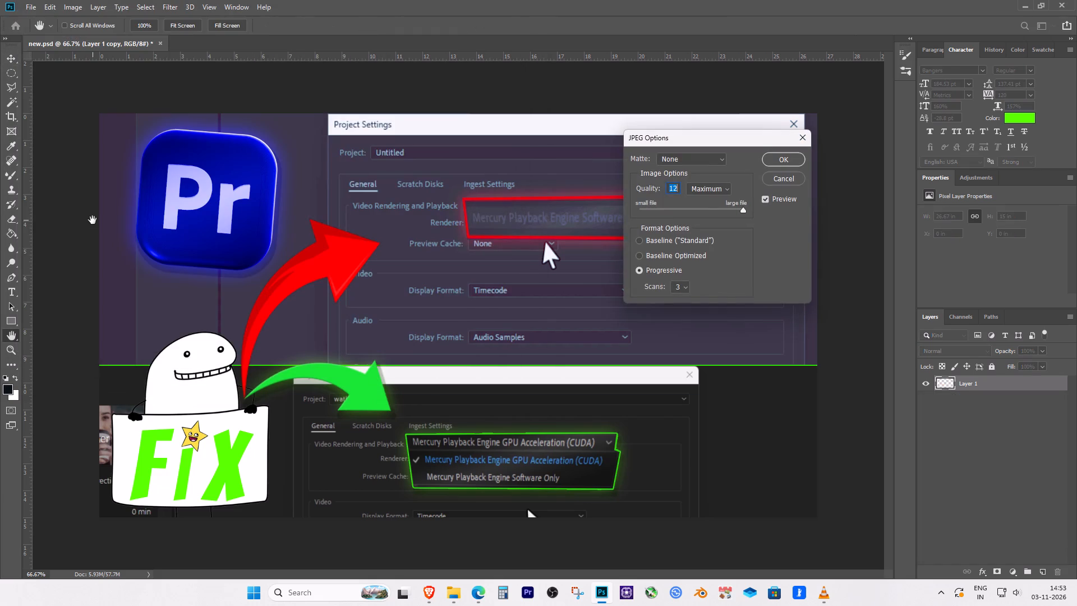
pyautogui.click(789, 159)
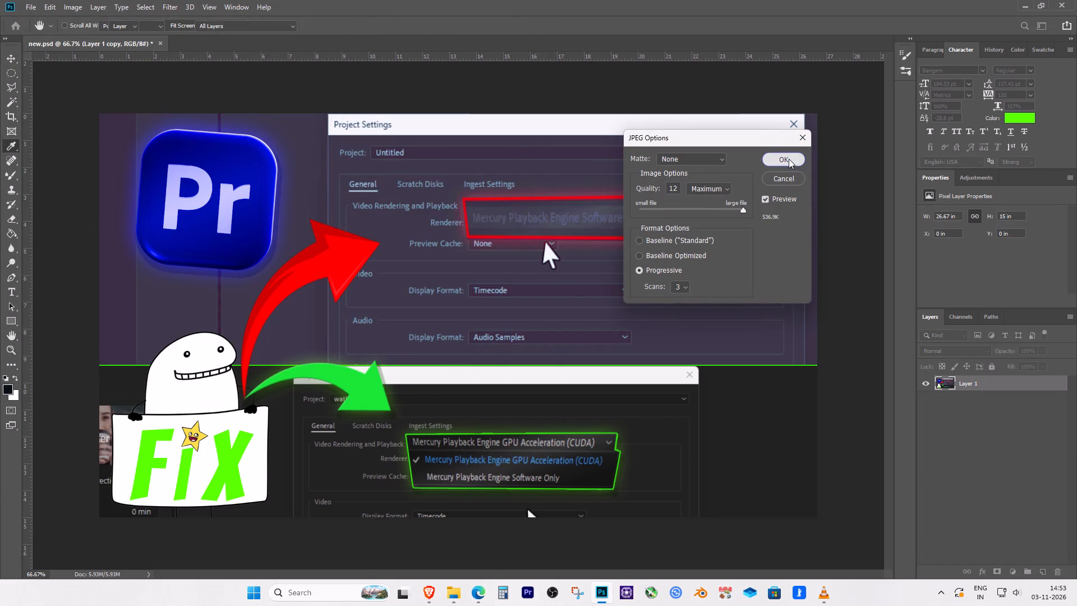
# Show the hidden system tray icons.
pyautogui.click(941, 595)
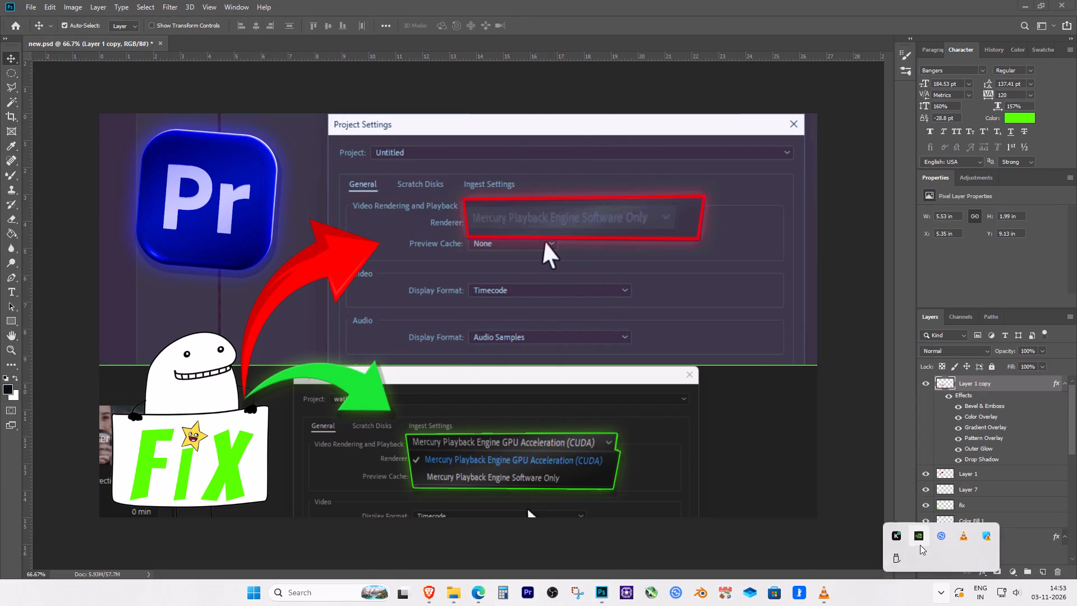
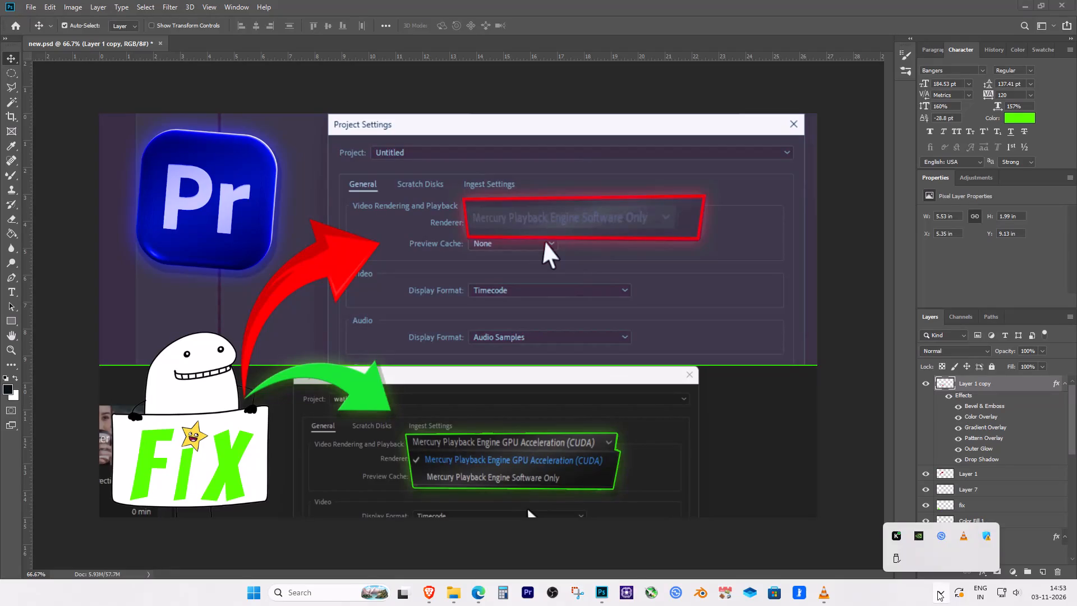
# Dismiss the hidden tray icons and close Photoshop together with the new.psd document.
pyautogui.click(937, 591)
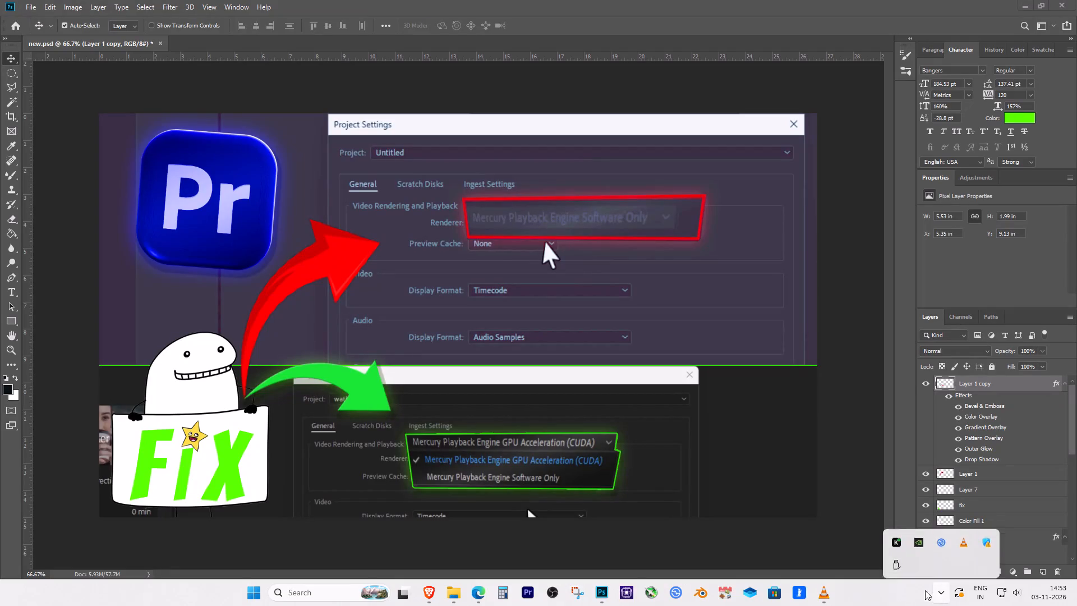
pyautogui.click(1076, 2)
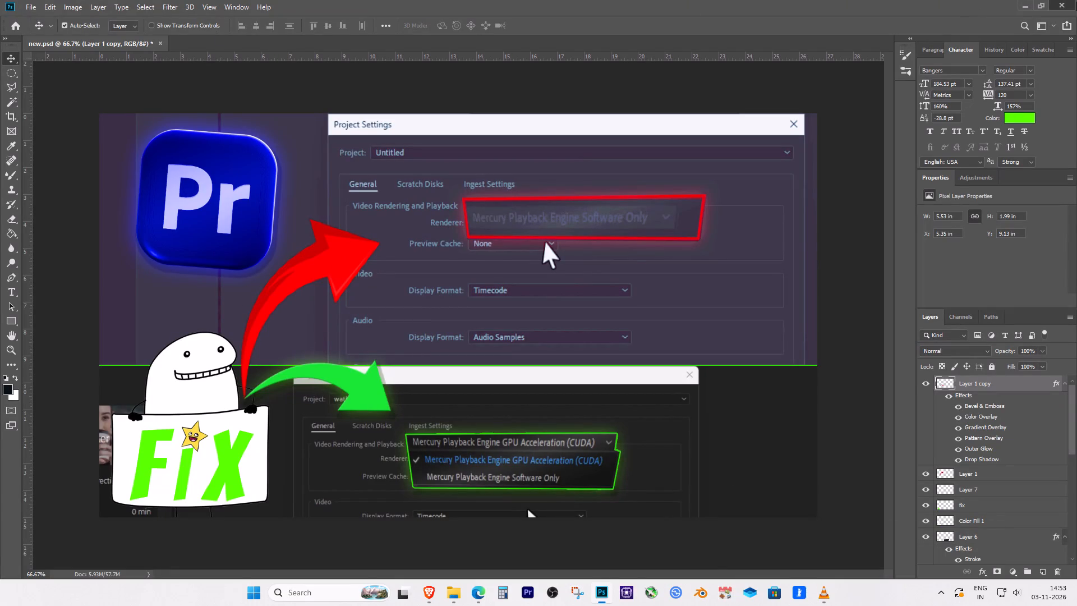
pyautogui.click(489, 223)
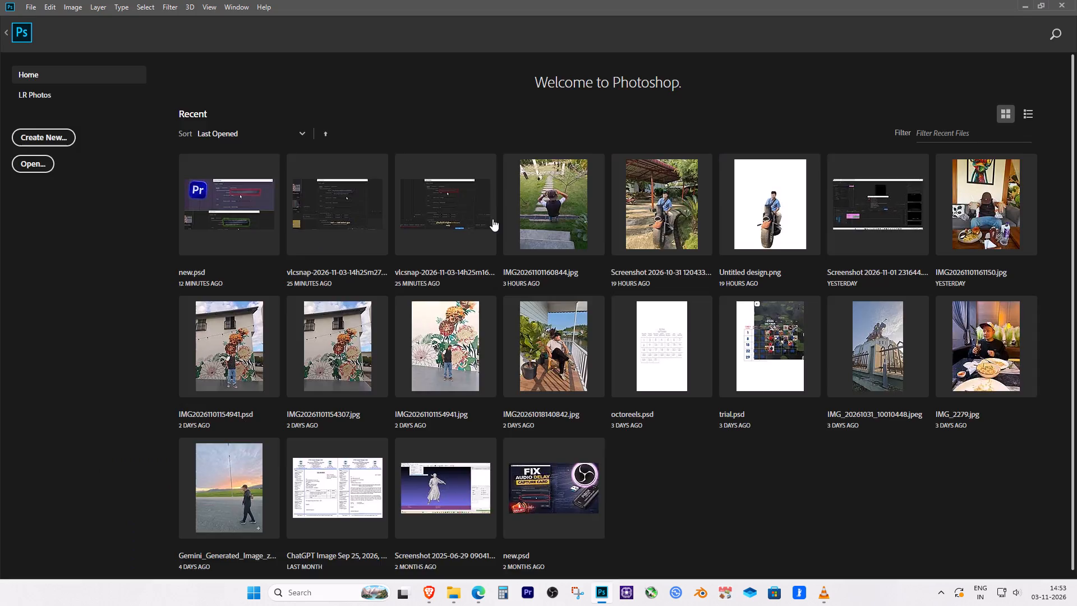
# In the YouTube Studio upload in Brave, upload "video rendering and playback error.jpg" from Downloads as the video's thumbnail.
pyautogui.click(404, 11)
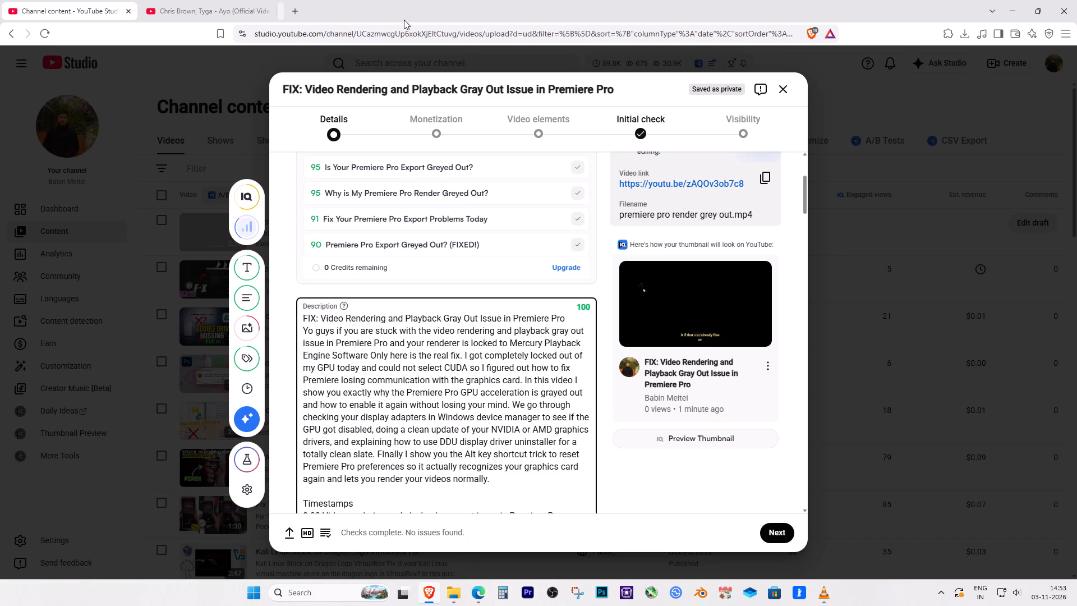
pyautogui.scroll(-13, 507, 366)
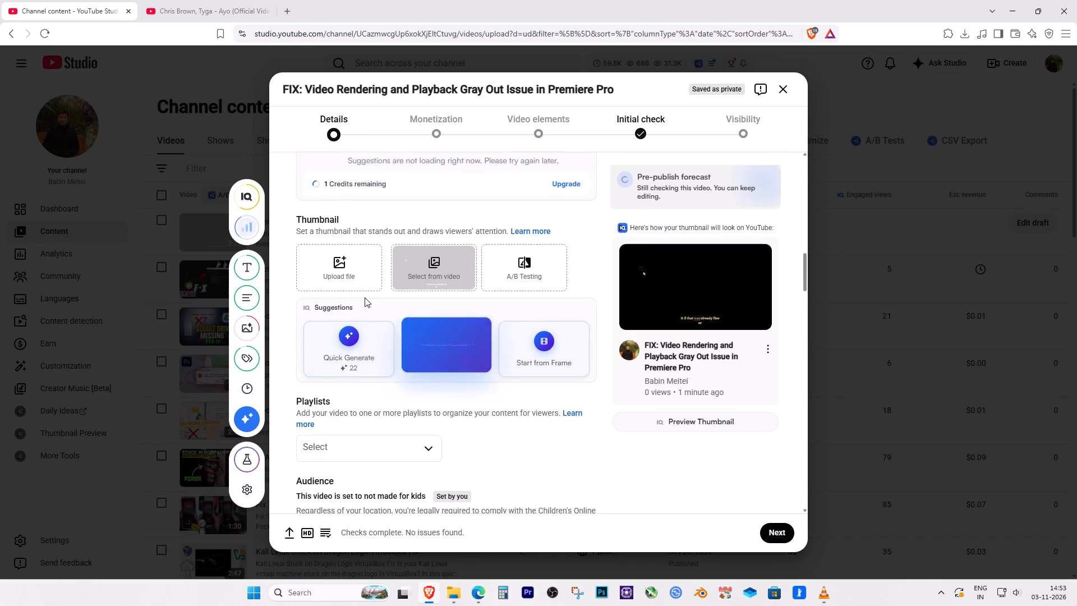
pyautogui.click(359, 275)
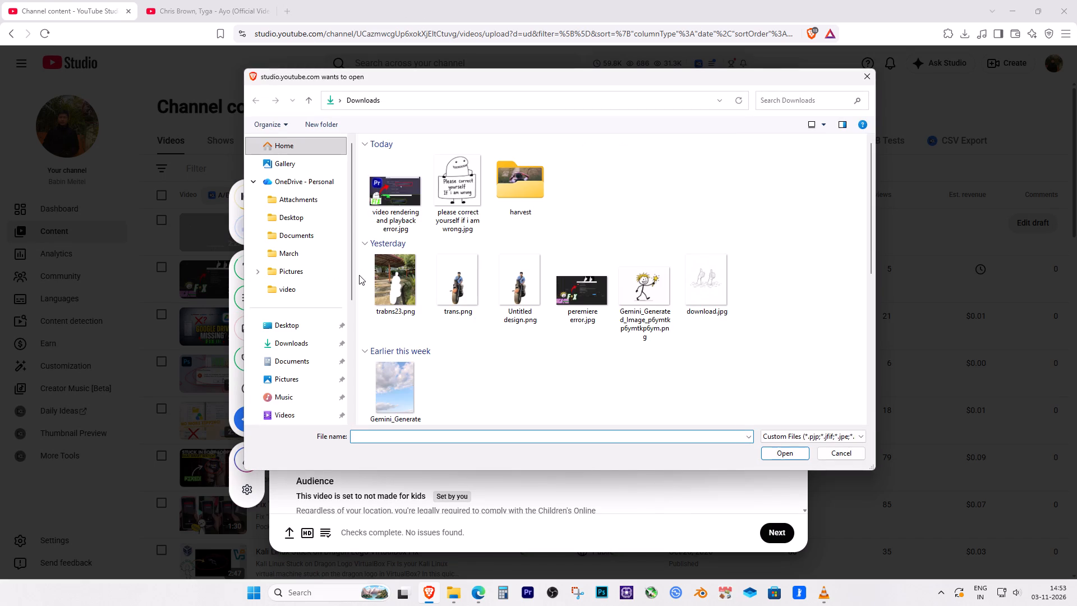
pyautogui.doubleClick(408, 203)
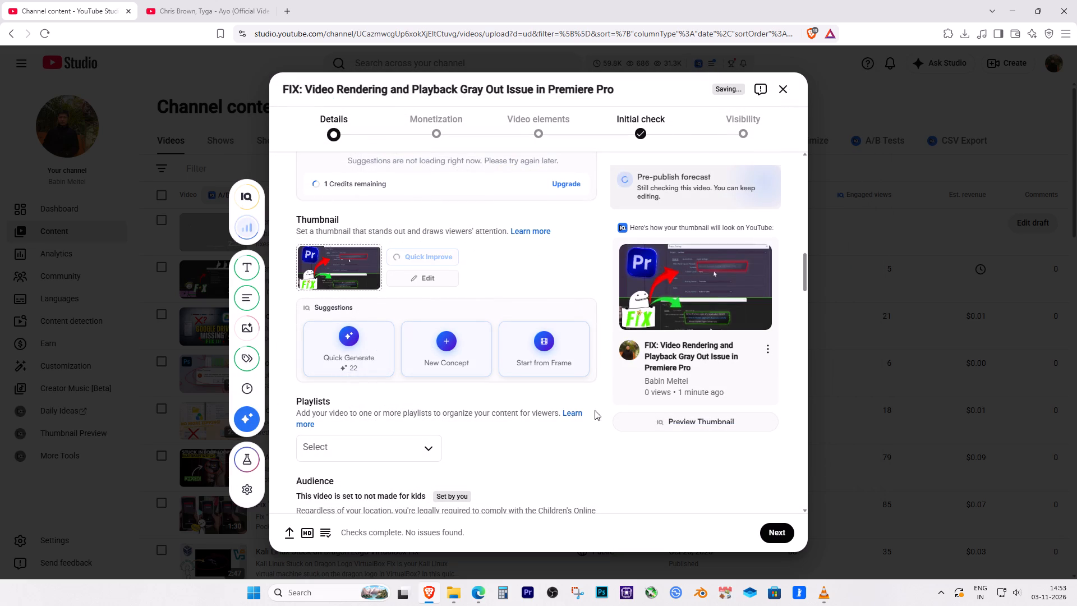
# Go through the remaining video details, turn Watch Page ads & YouTube Premium monetization on, and proceed to Ad suitability.
pyautogui.scroll(-7, 563, 482)
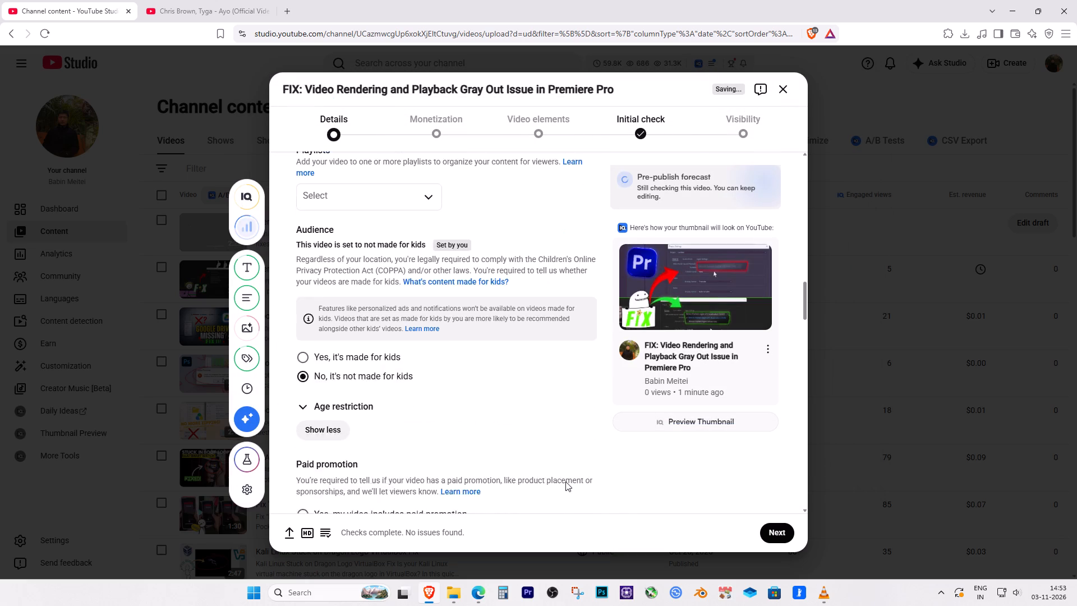
pyautogui.scroll(-19, 565, 481)
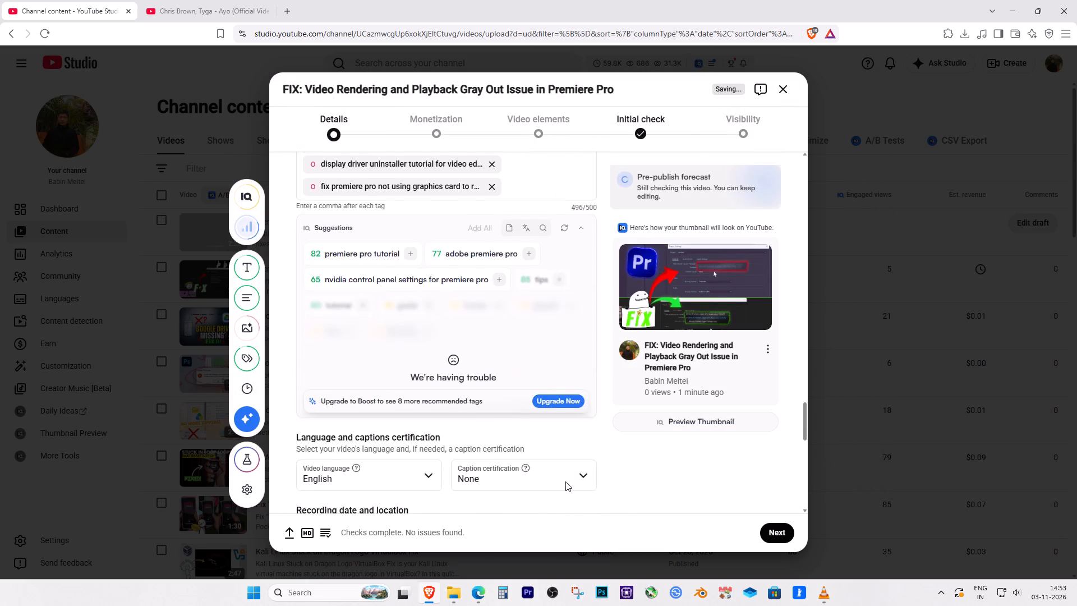
pyautogui.scroll(-17, 565, 481)
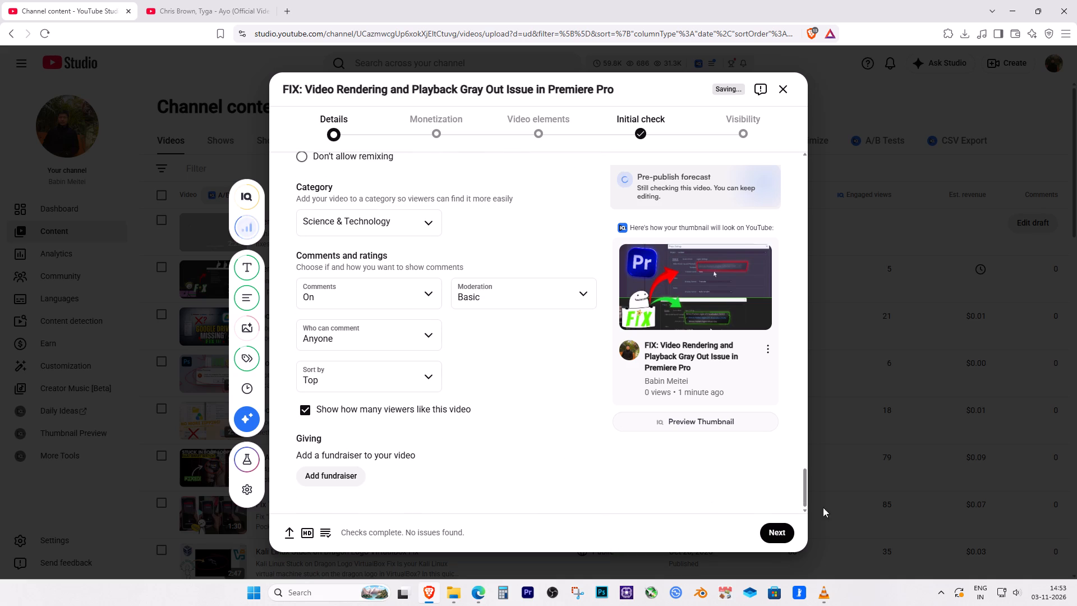
pyautogui.click(767, 526)
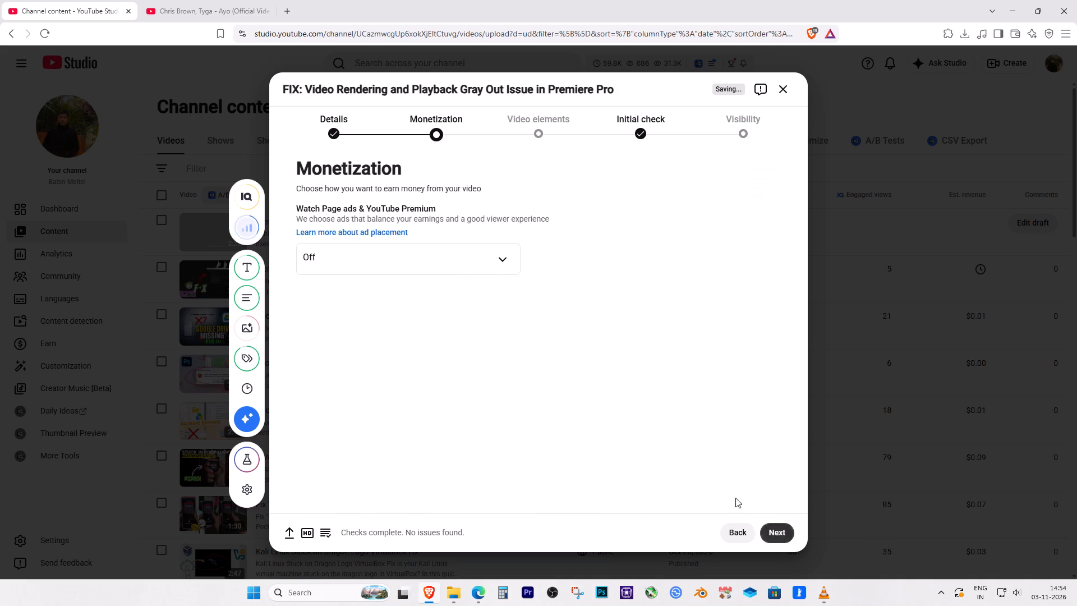
pyautogui.click(464, 270)
pyautogui.click(314, 260)
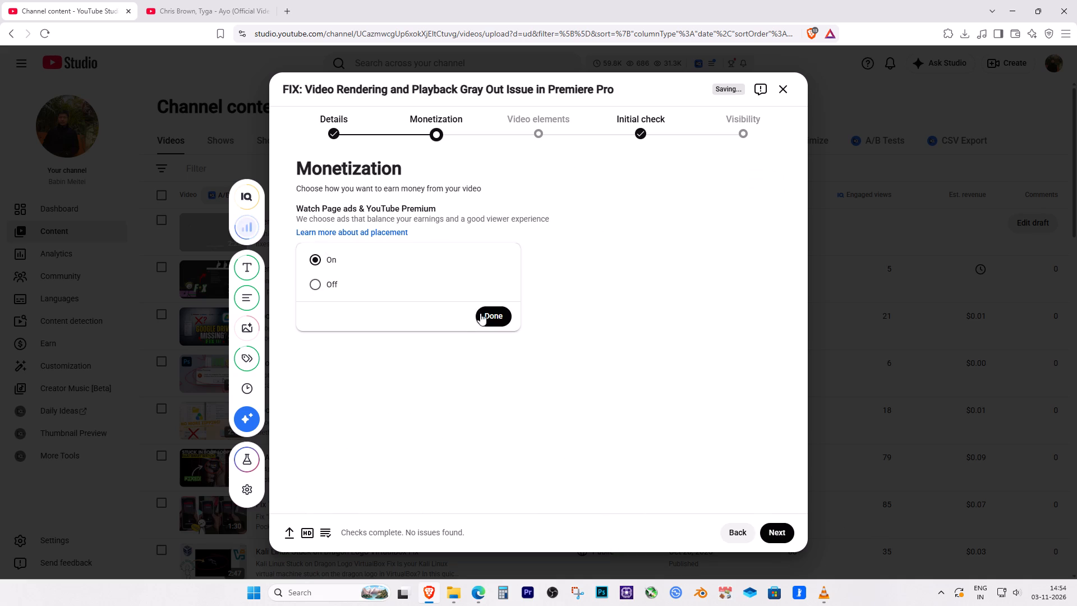
pyautogui.click(484, 315)
pyautogui.click(785, 527)
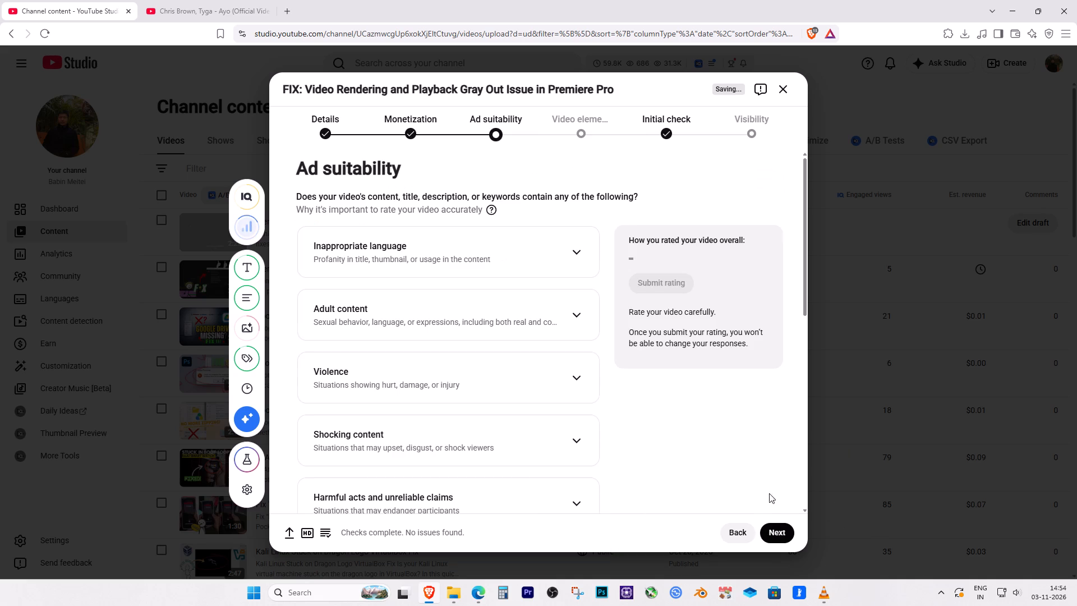
# Declare "None of the above" for the ad suitability categories and submit the rating.
pyautogui.scroll(-6, 596, 444)
pyautogui.scroll(-2, 397, 466)
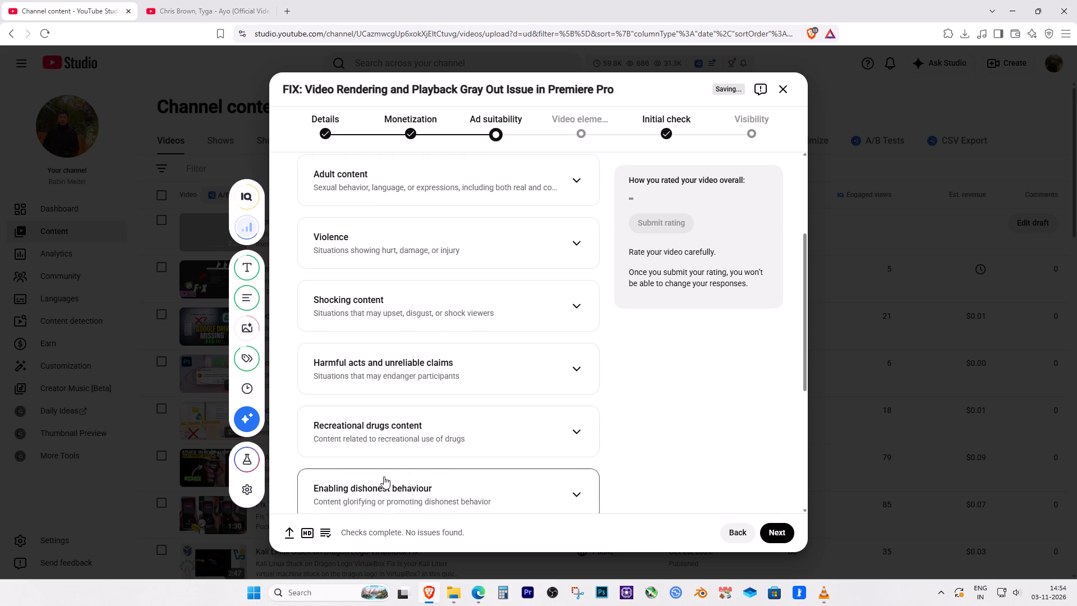
pyautogui.scroll(-4, 388, 477)
pyautogui.click(311, 484)
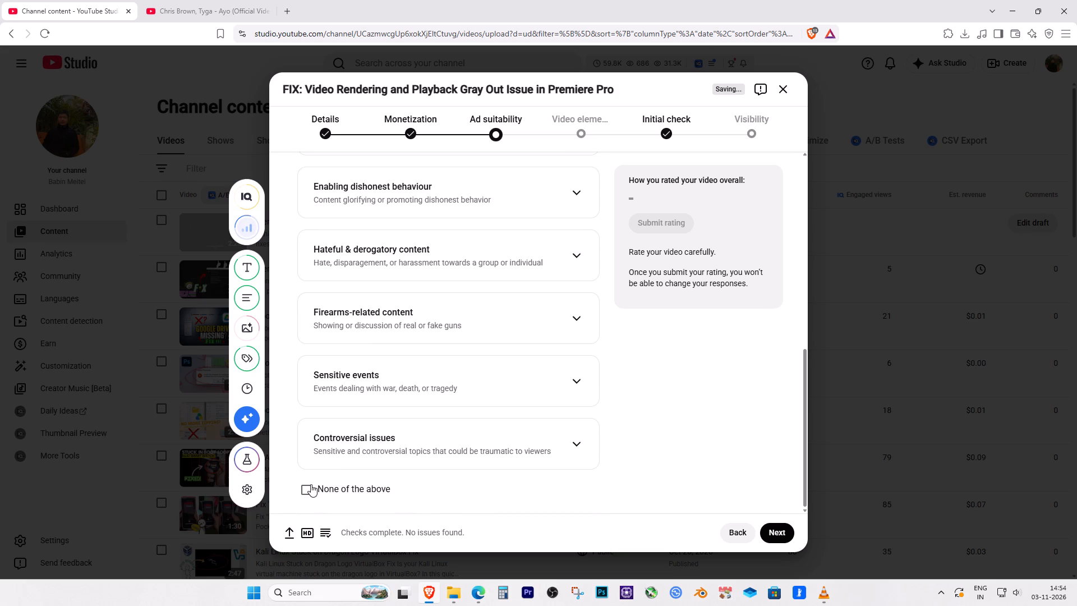
pyautogui.click(650, 231)
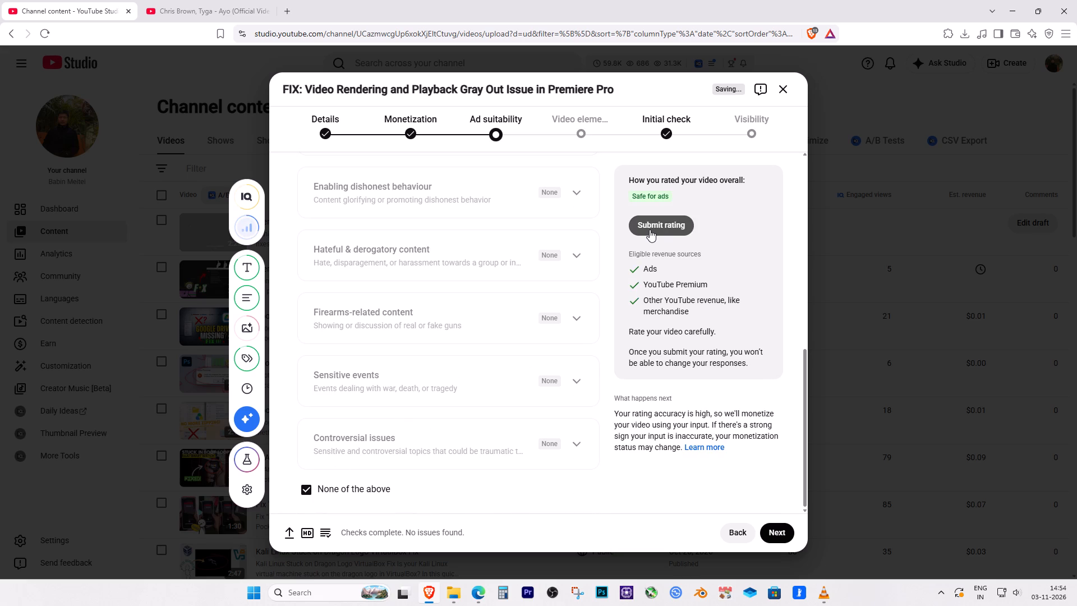
# Close the Chris Brown, Tyga music video's browser tab.
pyautogui.click(269, 15)
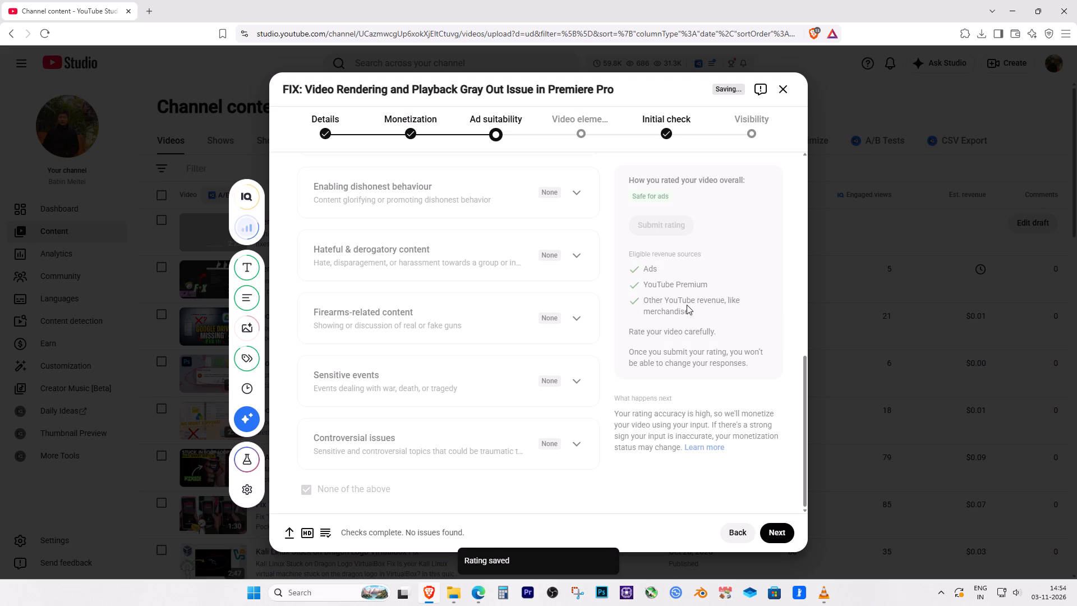
# Under Video elements, search products for "back pain" and tag Golfio's Hyperice Venom 2 Back Heat and Massage Therapy Wrap.
pyautogui.click(780, 535)
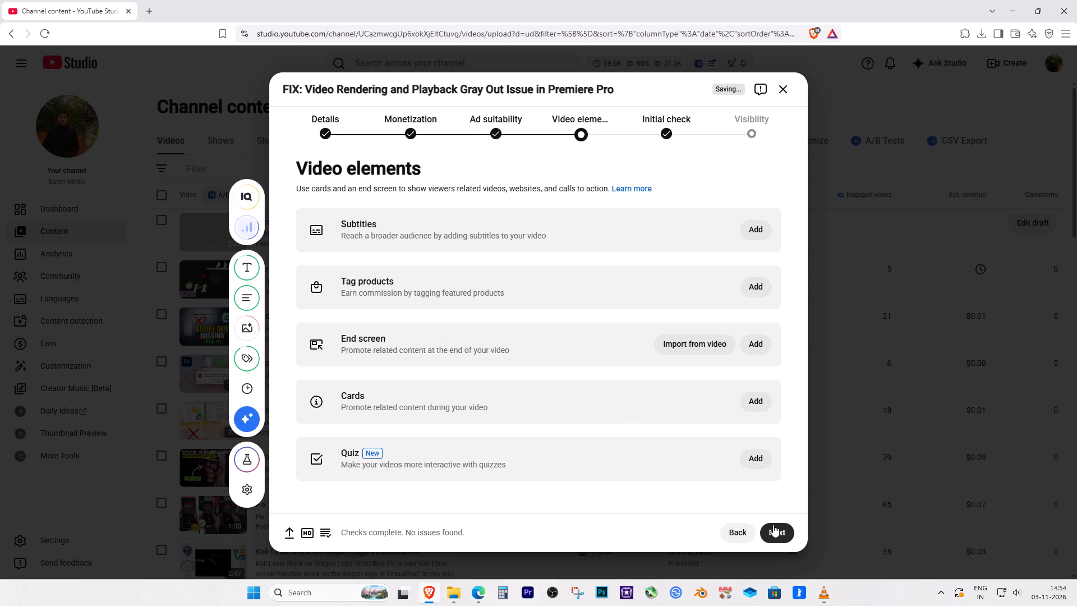
pyautogui.click(765, 286)
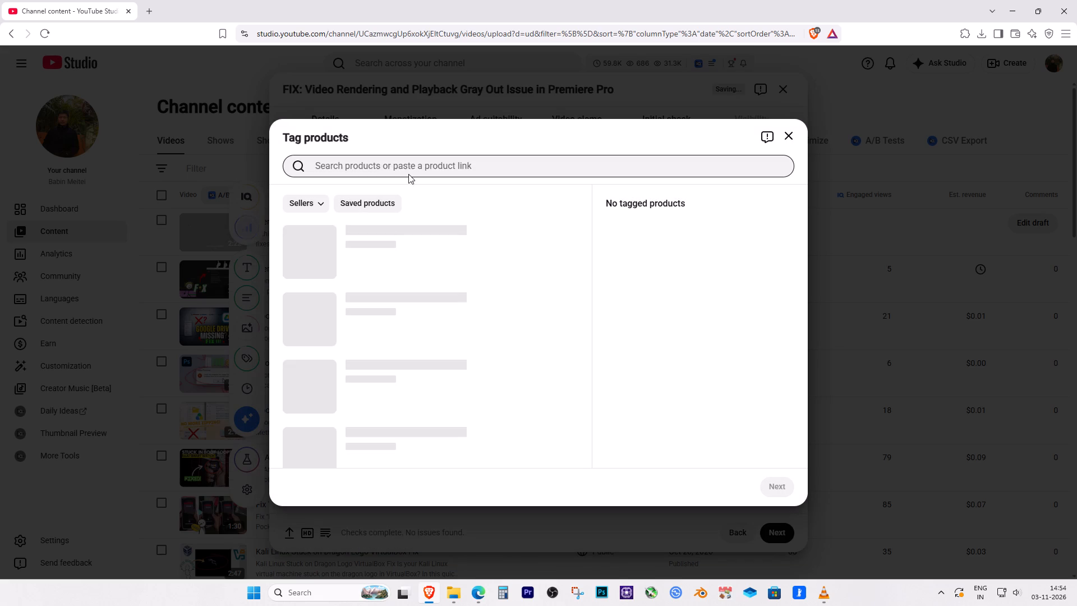
pyautogui.click(413, 166)
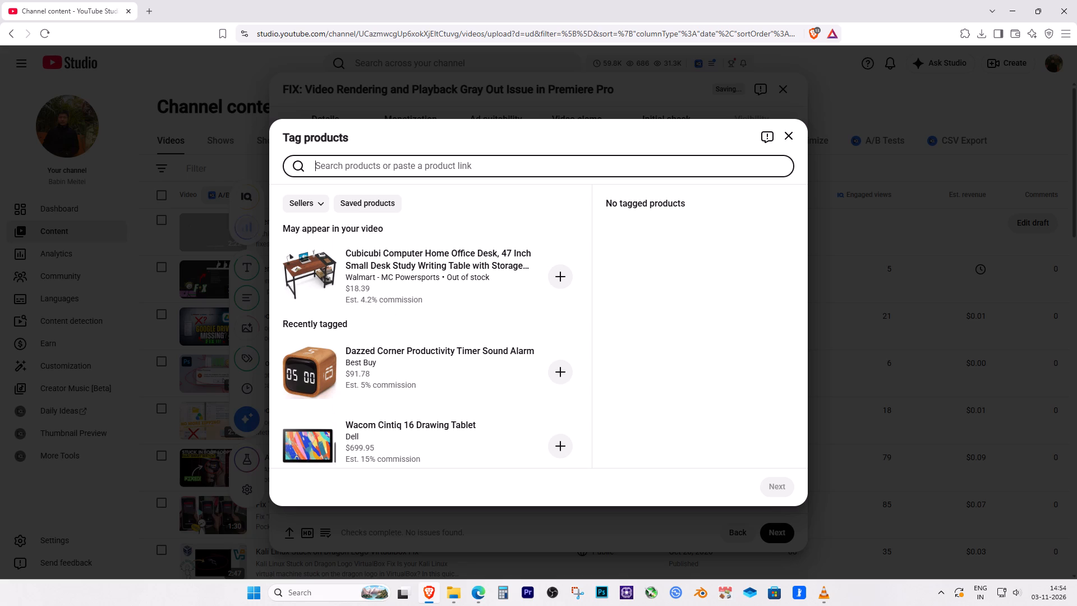
pyautogui.write('back')
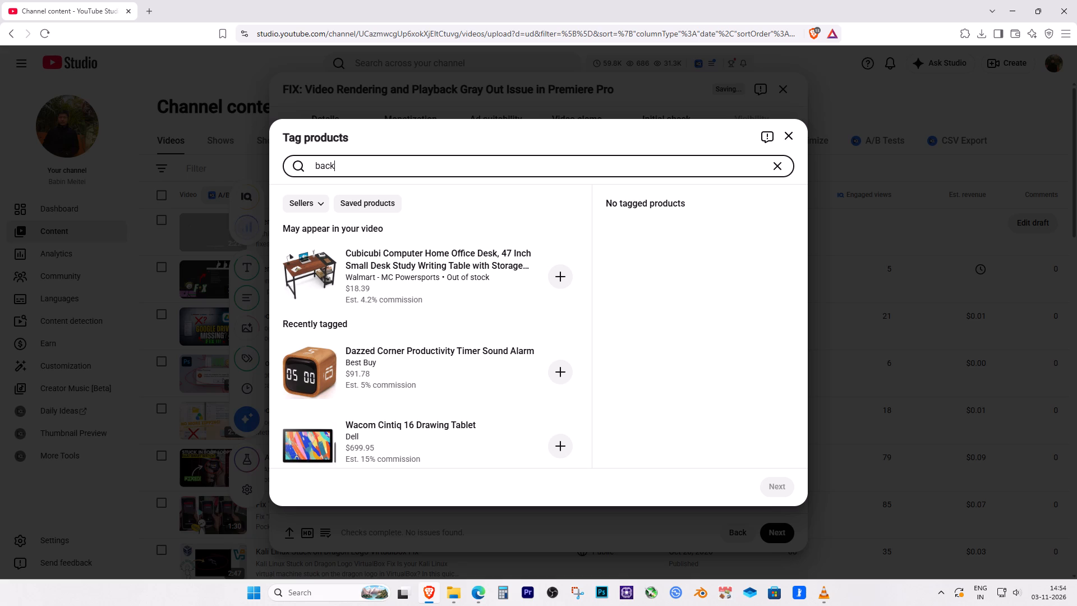
pyautogui.press('space')
pyautogui.write('pain')
pyautogui.press('space')
pyautogui.press('Return')
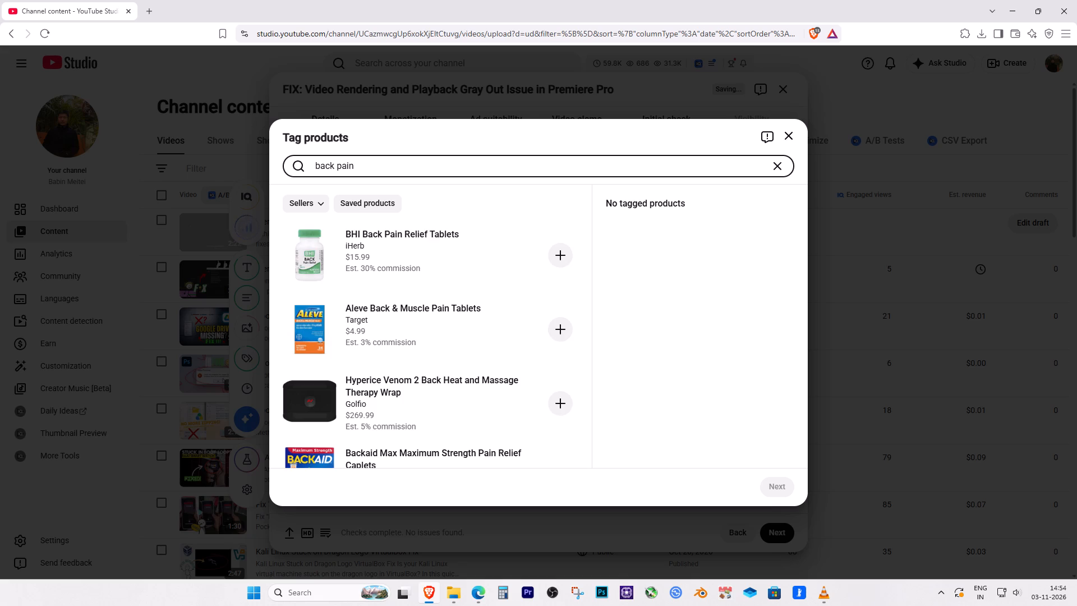
pyautogui.scroll(-2, 401, 357)
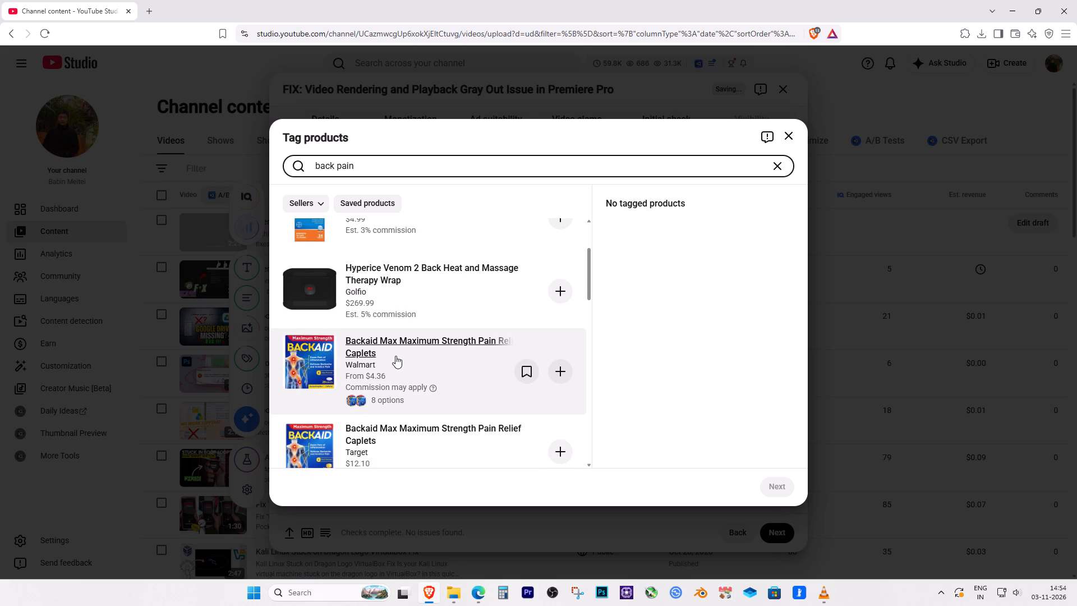
pyautogui.click(558, 283)
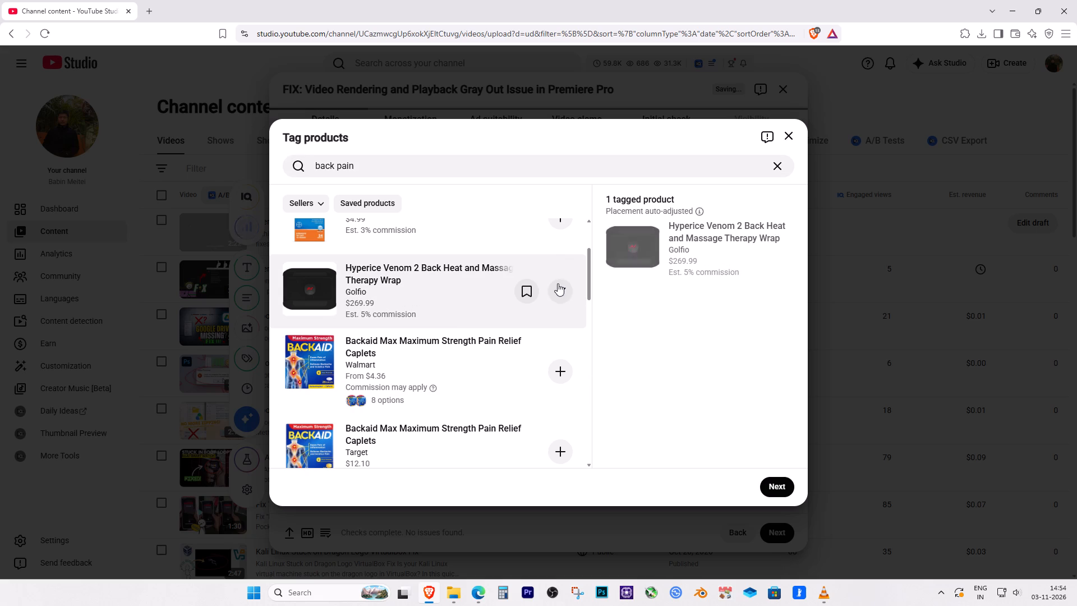
pyautogui.scroll(-3, 550, 413)
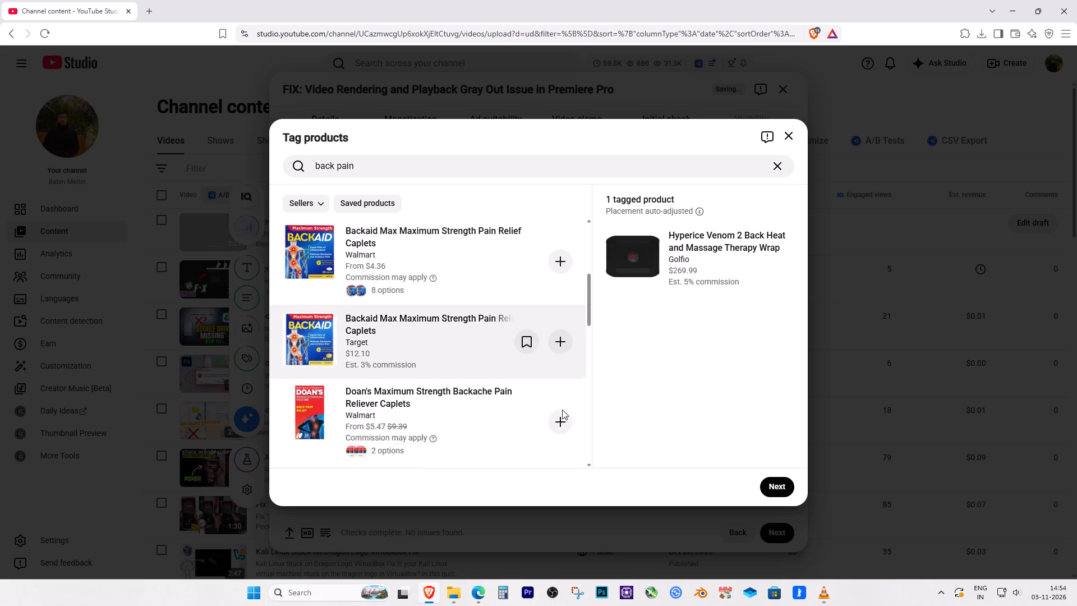
pyautogui.scroll(-3, 562, 410)
# Add a timestamp for the tagged massage wrap at about 0:30 of the video and finish the product tagging.
pyautogui.click(784, 489)
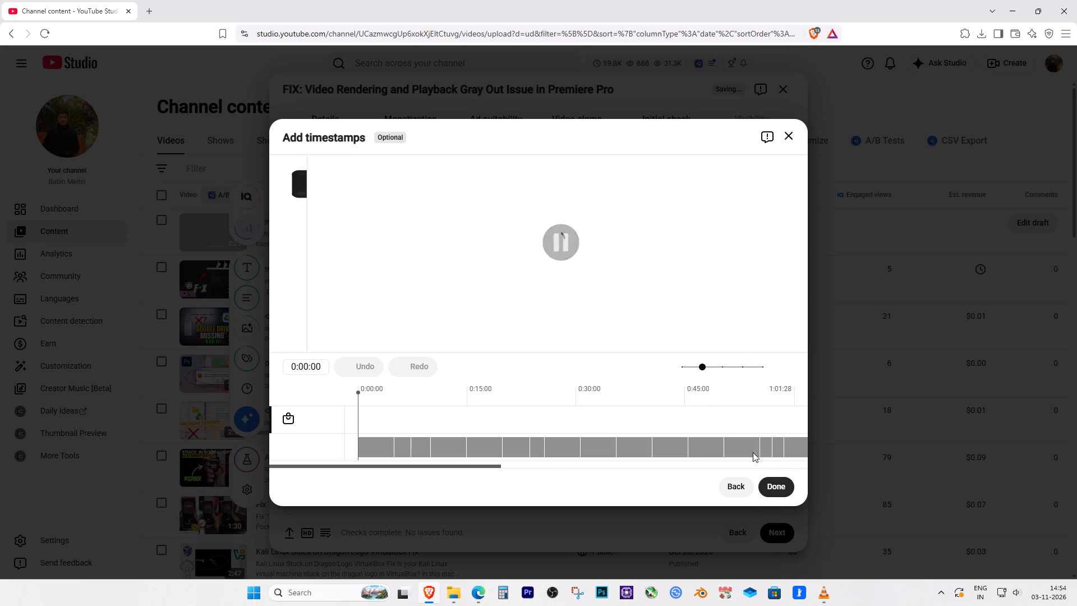
pyautogui.moveTo(358, 392); pyautogui.dragTo(501, 407)
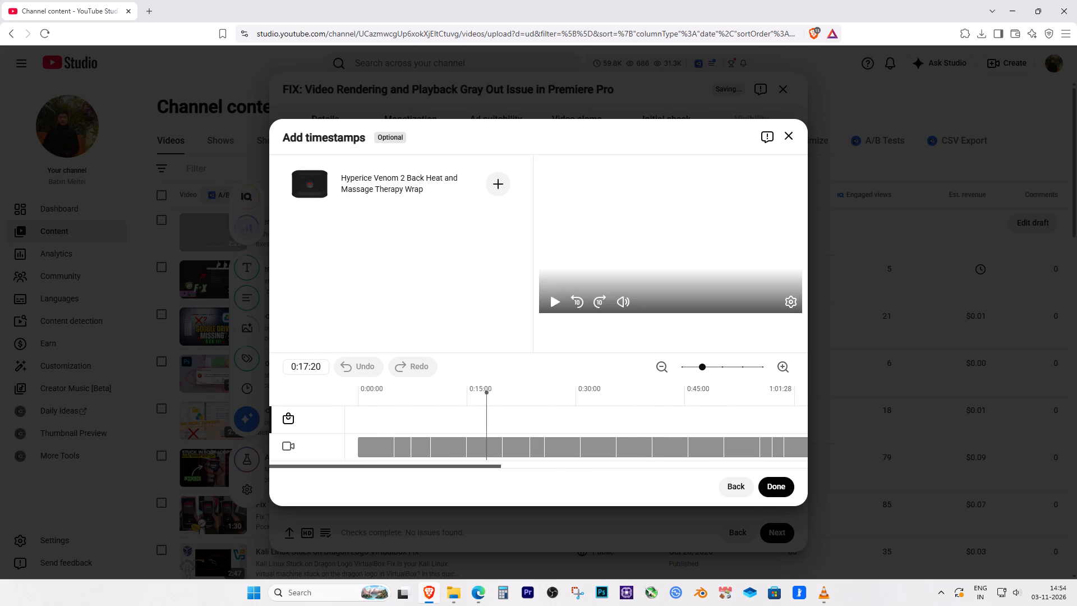
pyautogui.moveTo(501, 407); pyautogui.dragTo(587, 406)
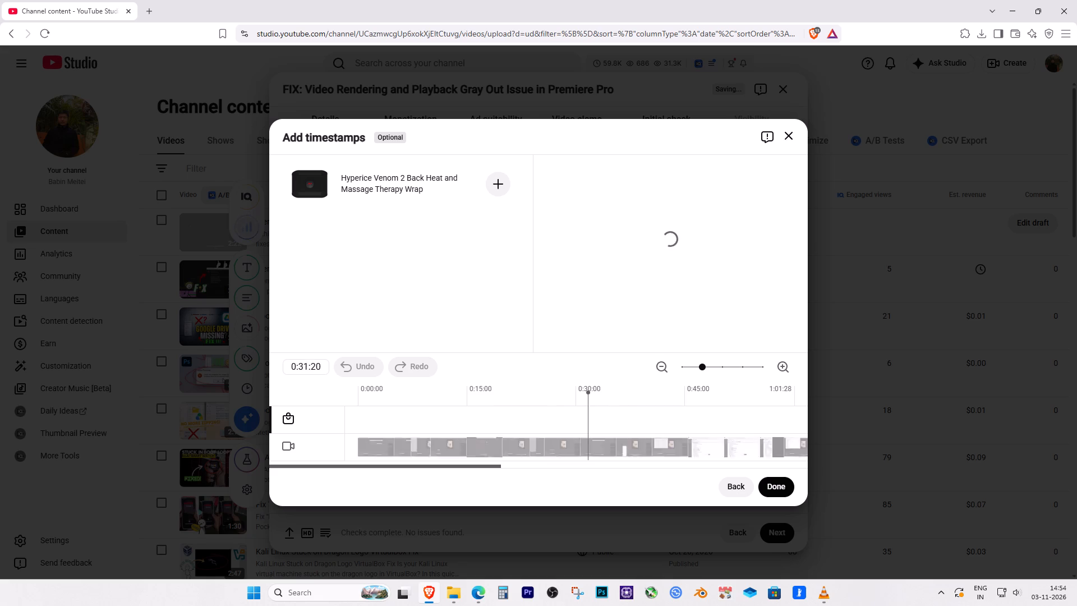
pyautogui.moveTo(587, 406); pyautogui.dragTo(579, 405)
pyautogui.click(495, 186)
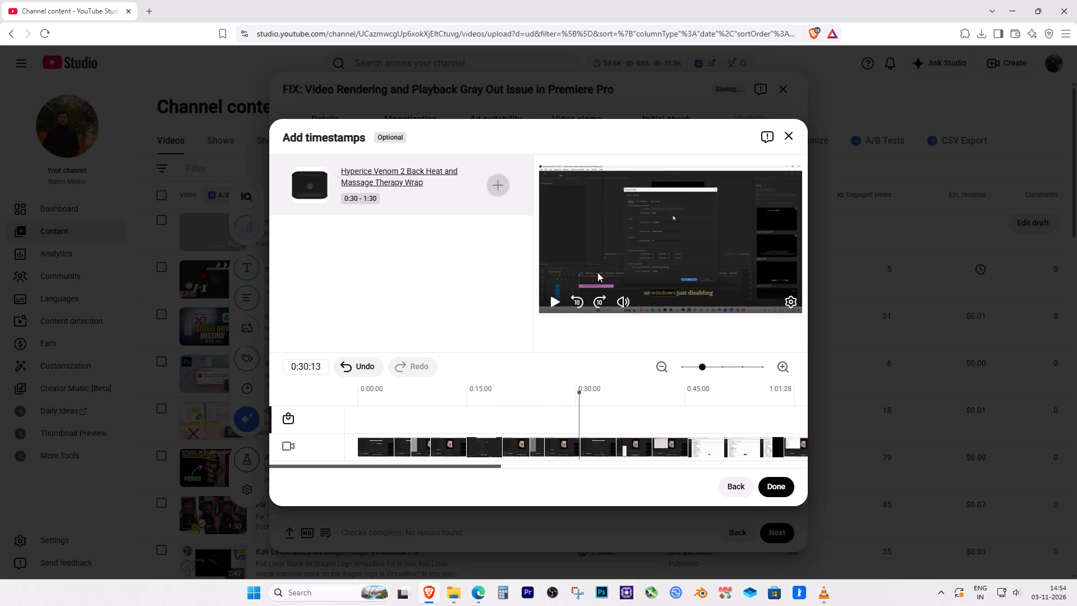
pyautogui.click(775, 484)
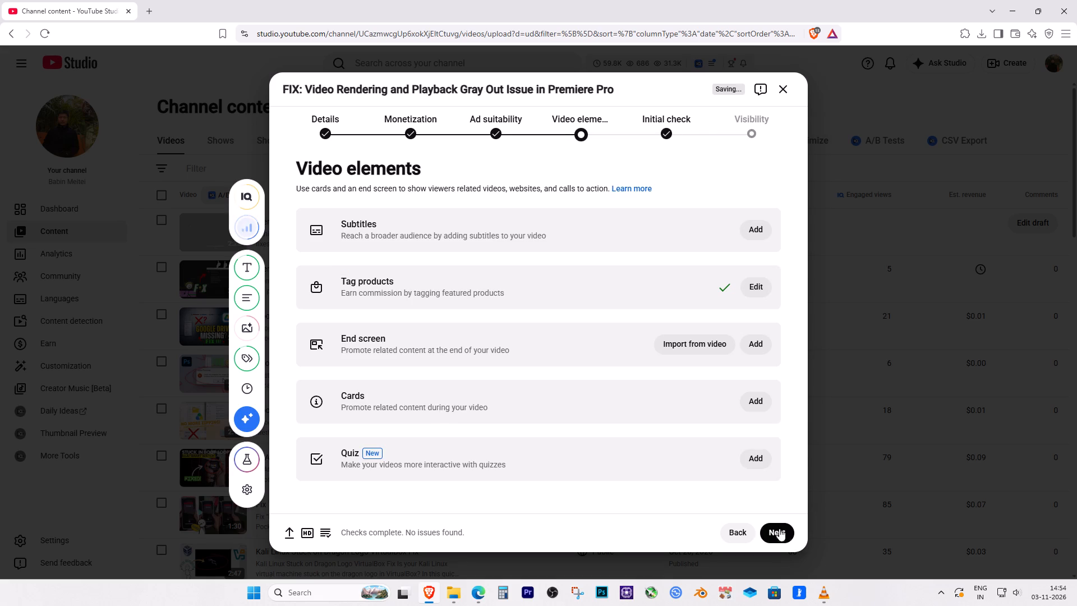
# Proceed to the Visibility stage, set the video to Public, and publish it.
pyautogui.click(779, 529)
pyautogui.click(787, 532)
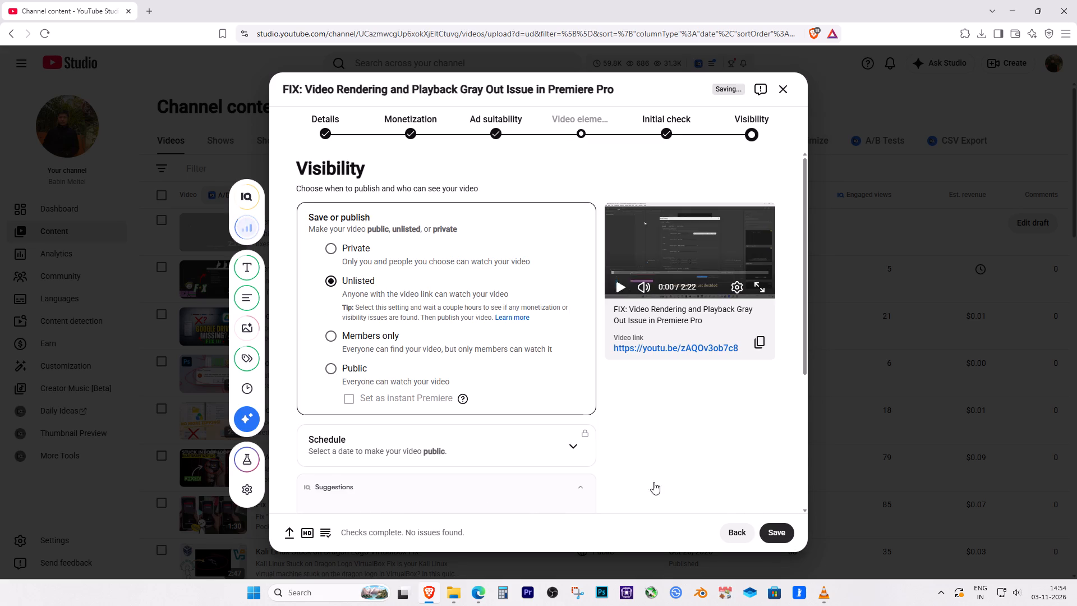
pyautogui.click(351, 374)
pyautogui.click(767, 534)
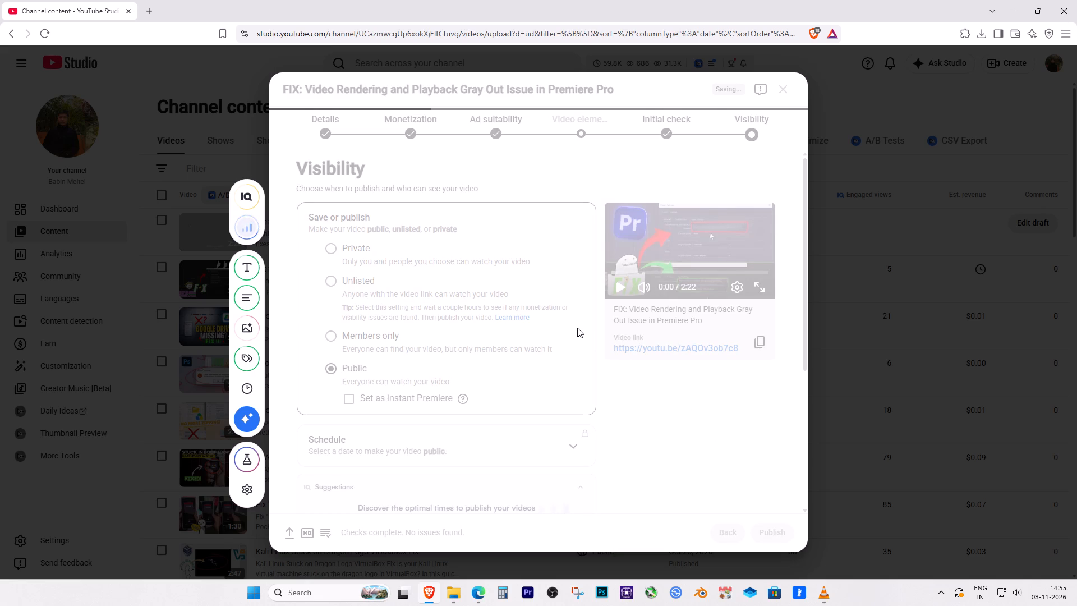
# Open the published video's watch page from its link and close the YouTube Studio tab.
pyautogui.click(511, 354)
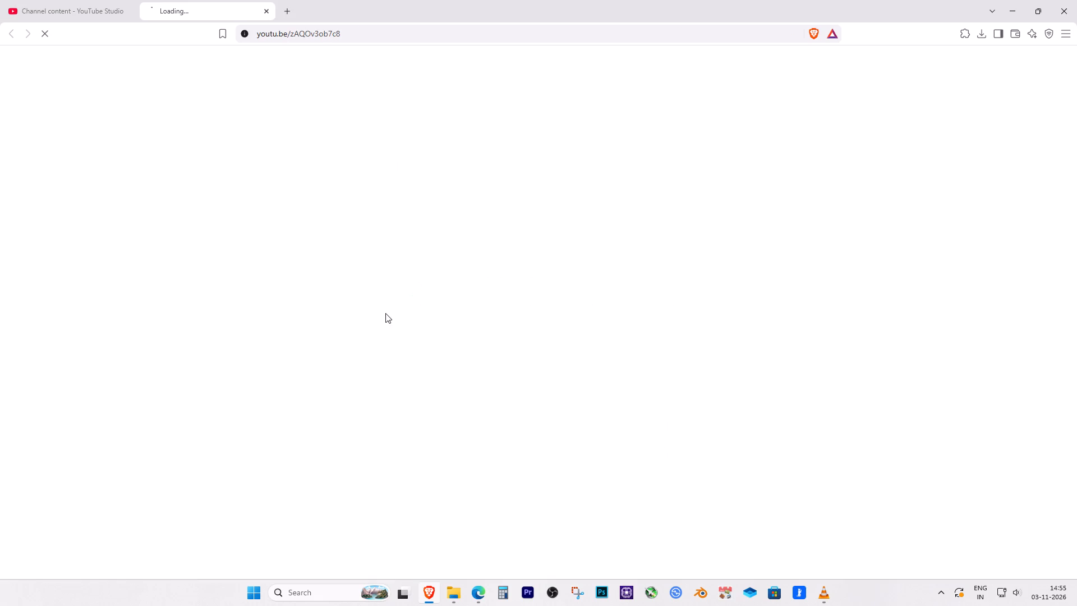
pyautogui.click(132, 11)
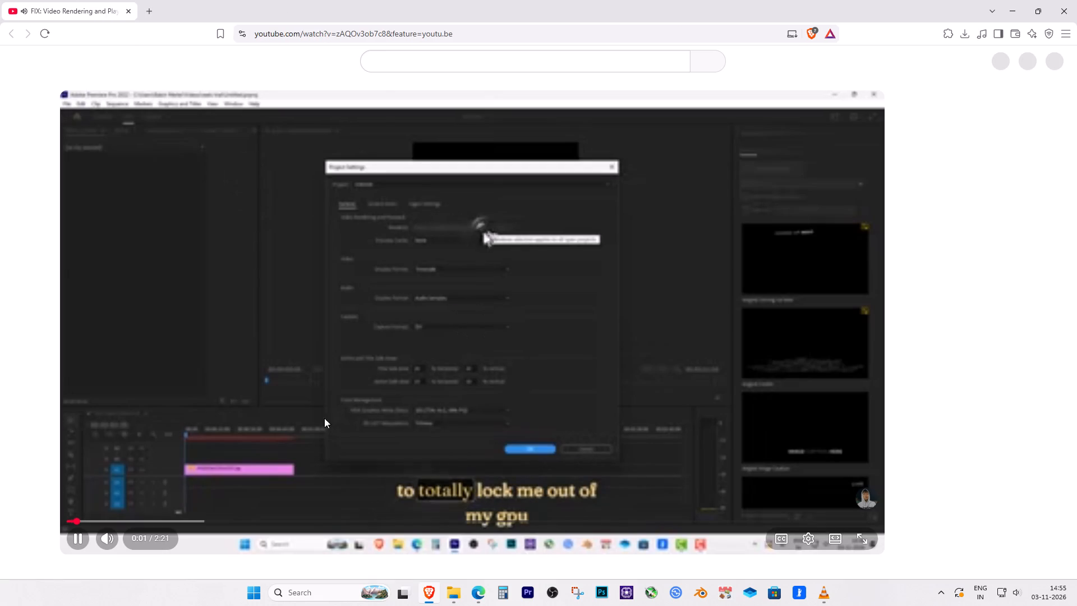
# Set the published video's playback quality to 720p.
pyautogui.click(810, 537)
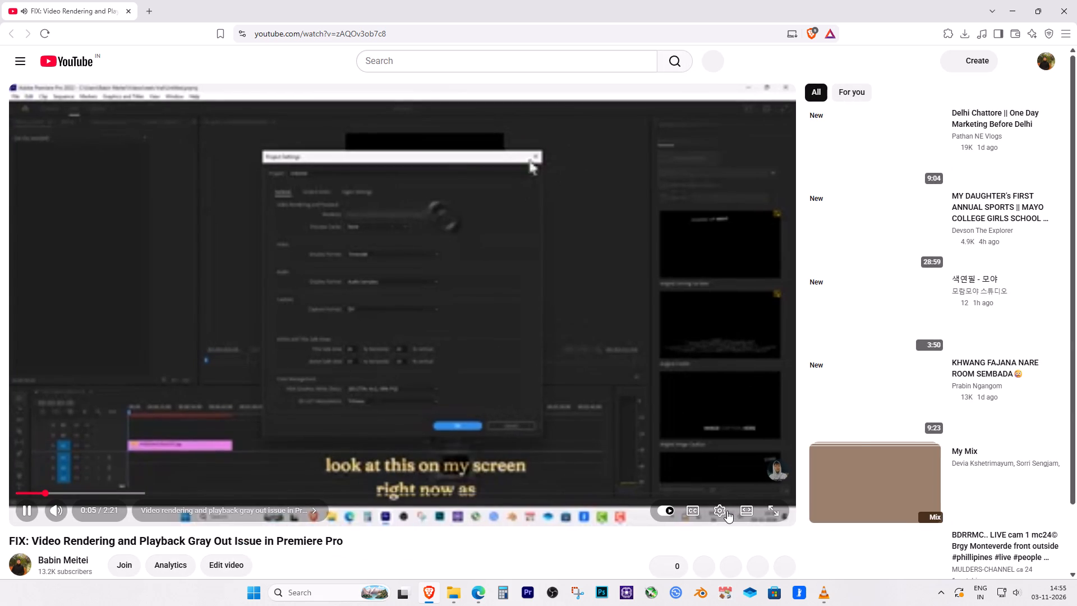
pyautogui.click(720, 511)
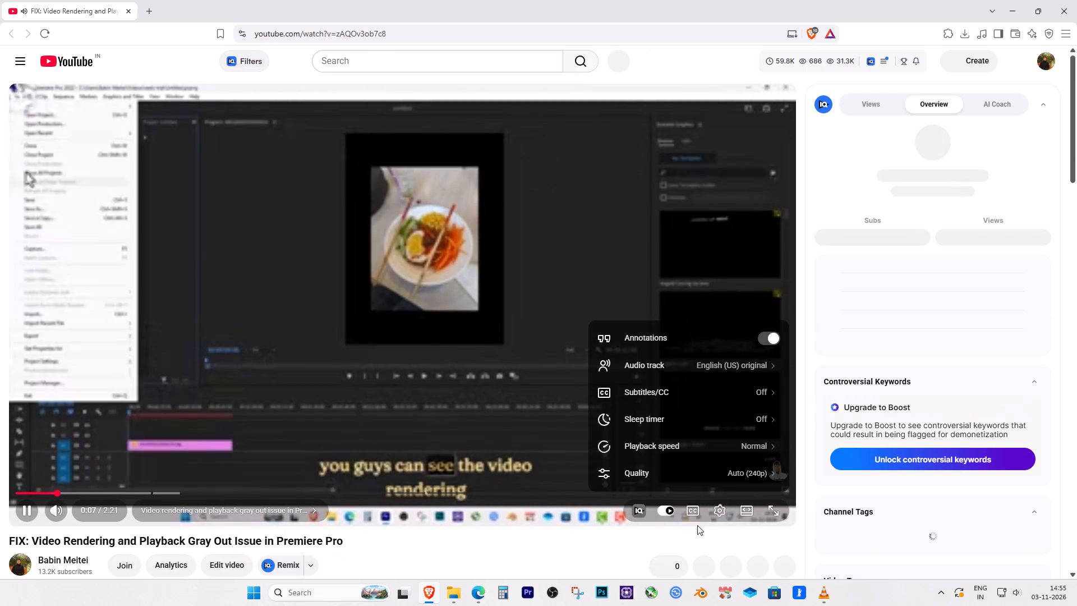
pyautogui.click(724, 475)
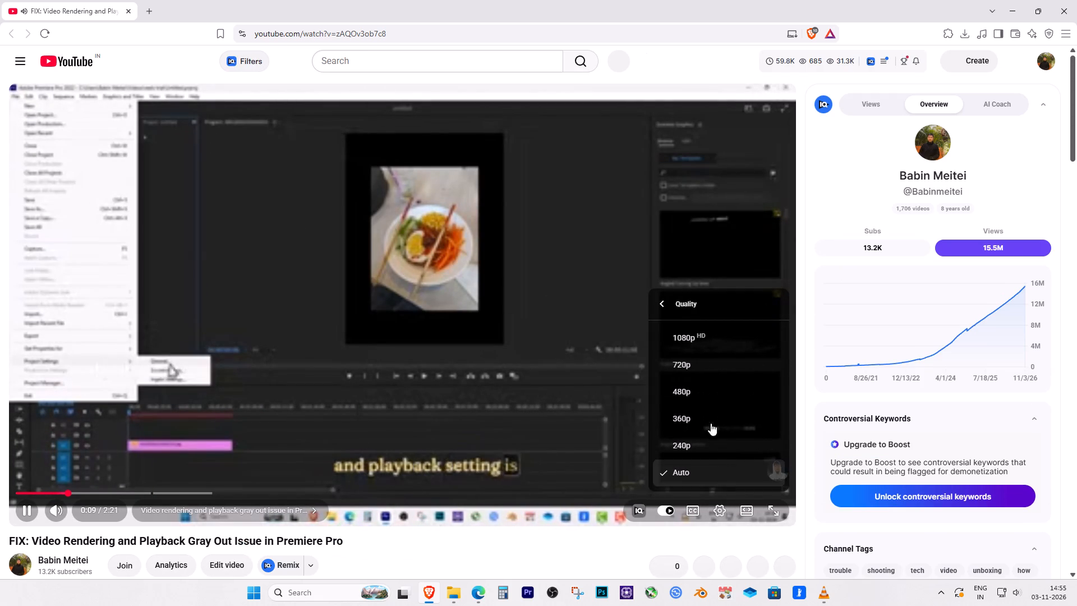
pyautogui.click(698, 370)
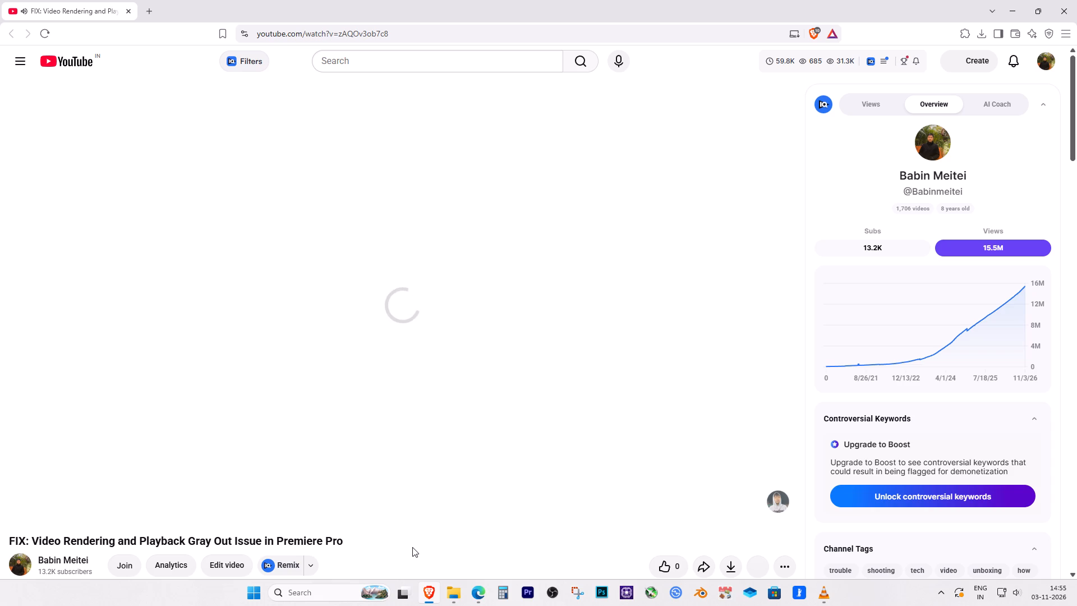
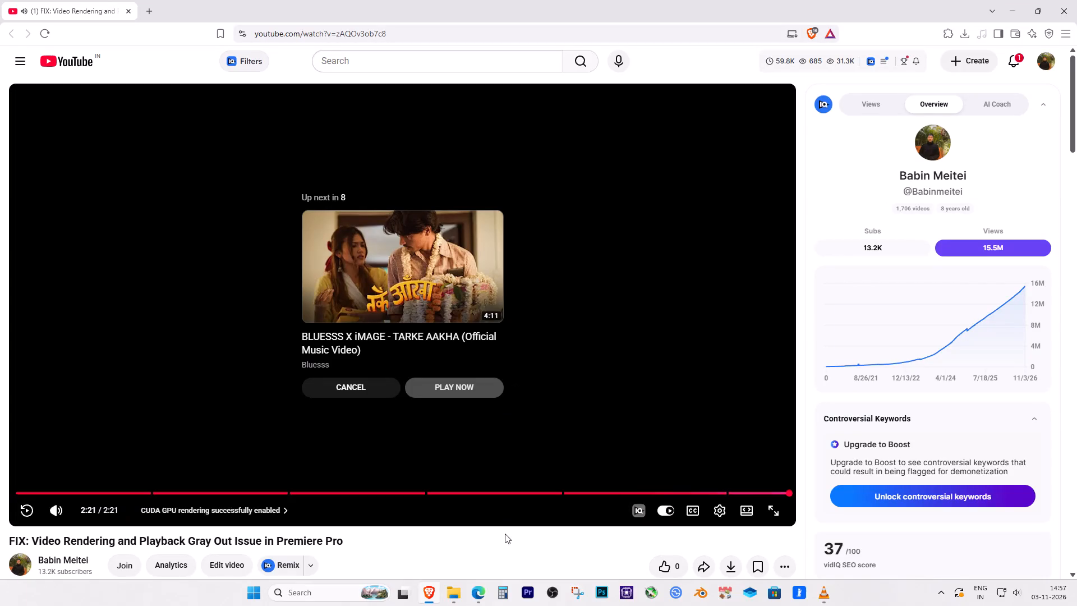
# Cancel the automatic playback of the suggested video after the published video ends.
pyautogui.click(336, 388)
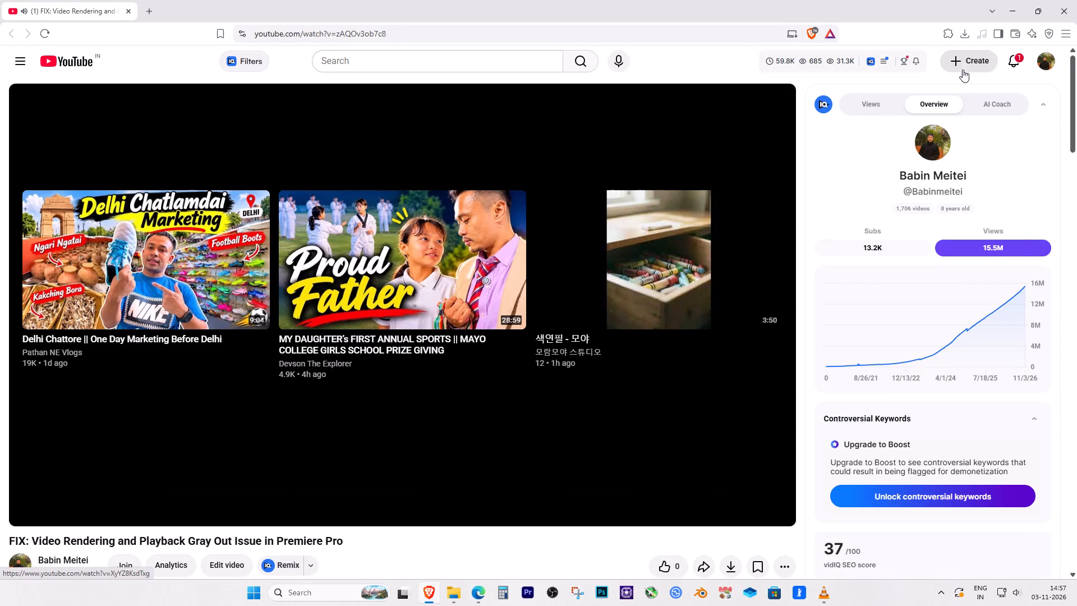
# Check the channel's YouTube notifications and return to the YouTube home page.
pyautogui.click(1016, 59)
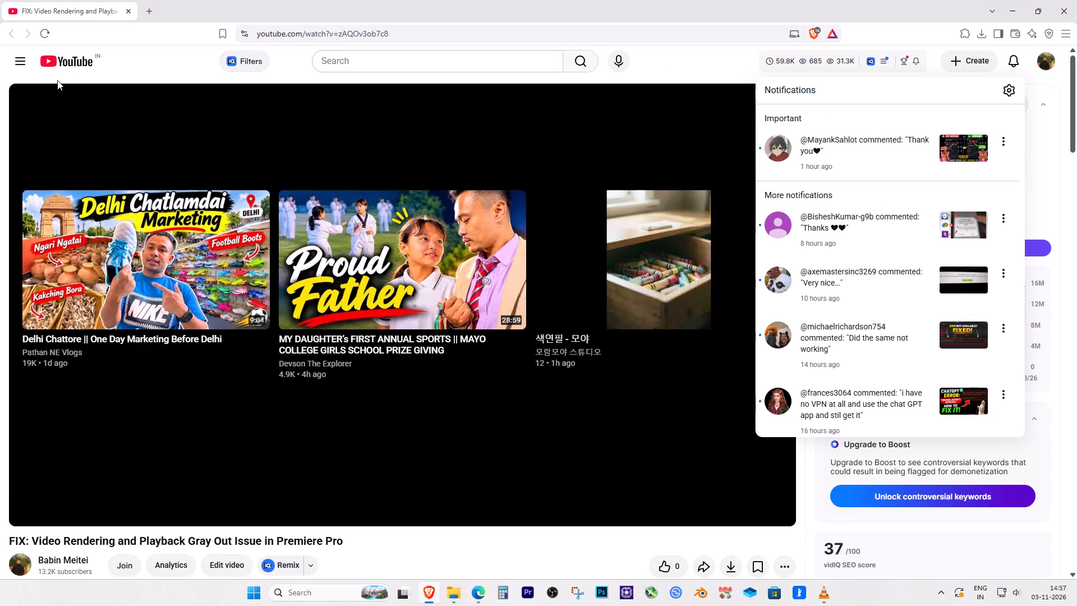
pyautogui.click(56, 57)
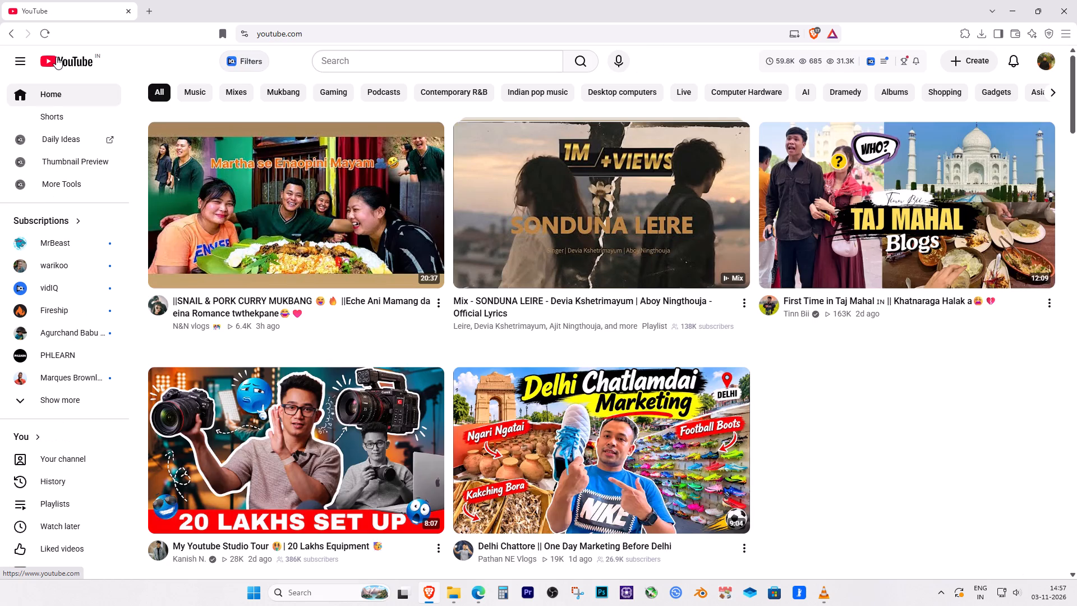
# Close the Brave browser, the VLC player and the Camtasia folder window.
pyautogui.click(1076, 0)
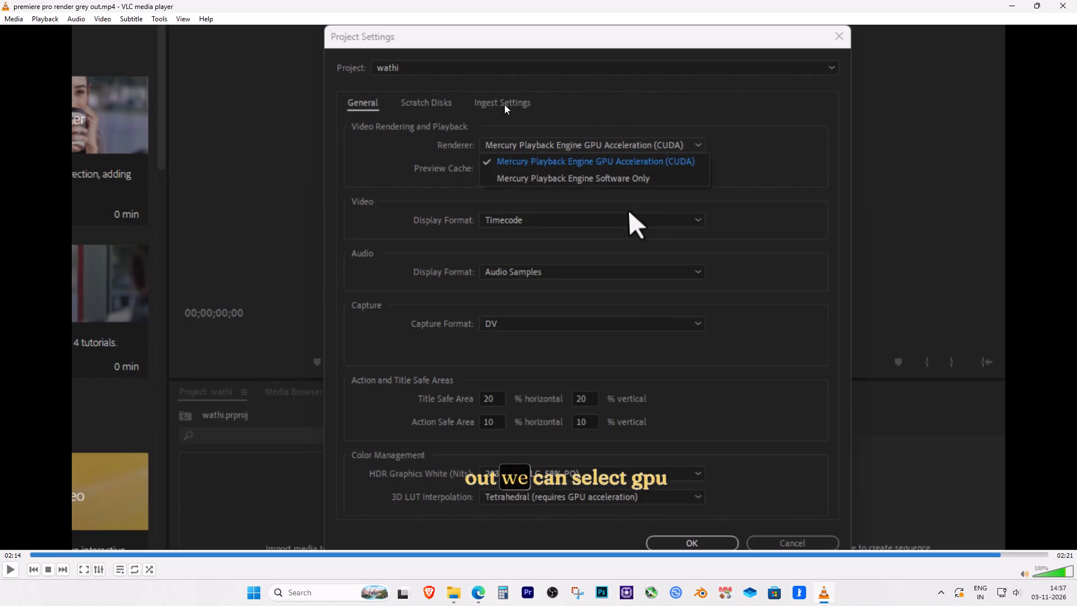
pyautogui.click(1076, 0)
pyautogui.click(1062, 6)
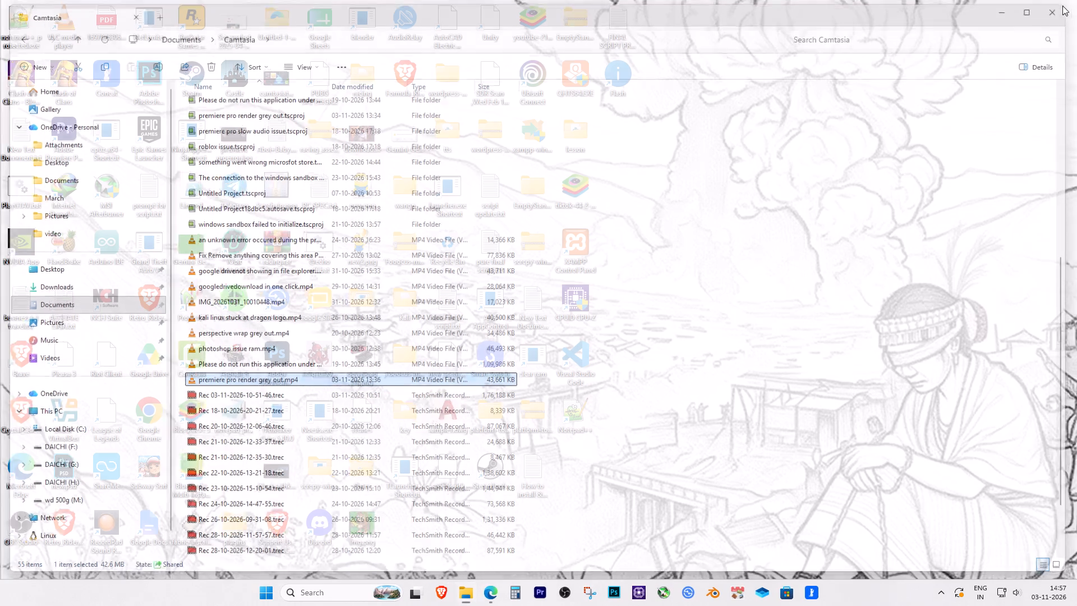
# Switch to Microsoft Edge and close the YouTube tab about video rendering and playback, keeping the Pinterest tab open.
pyautogui.click(485, 595)
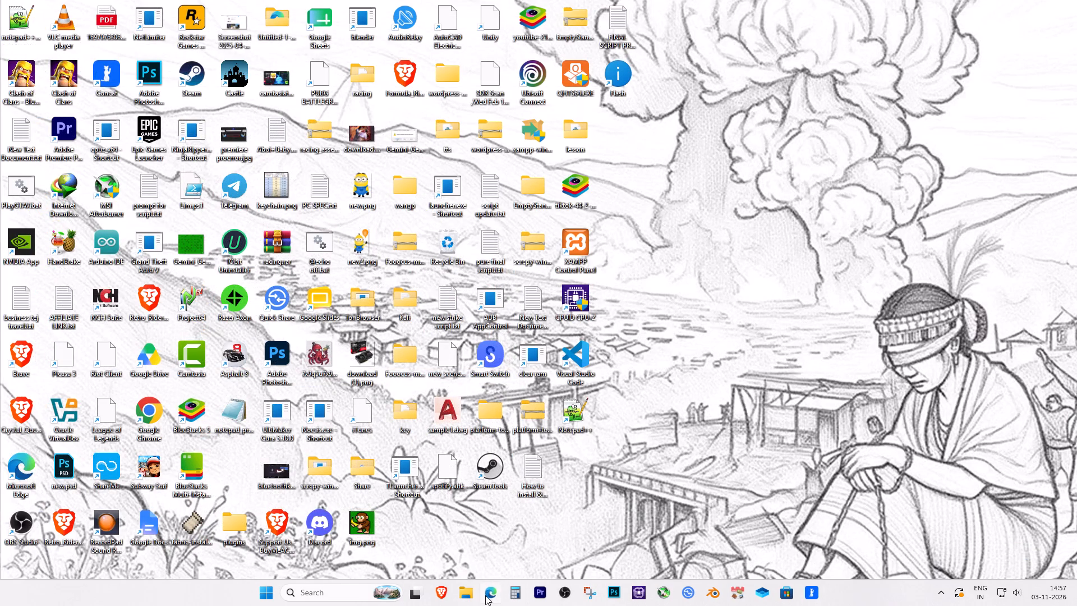
pyautogui.scroll(9, 389, 382)
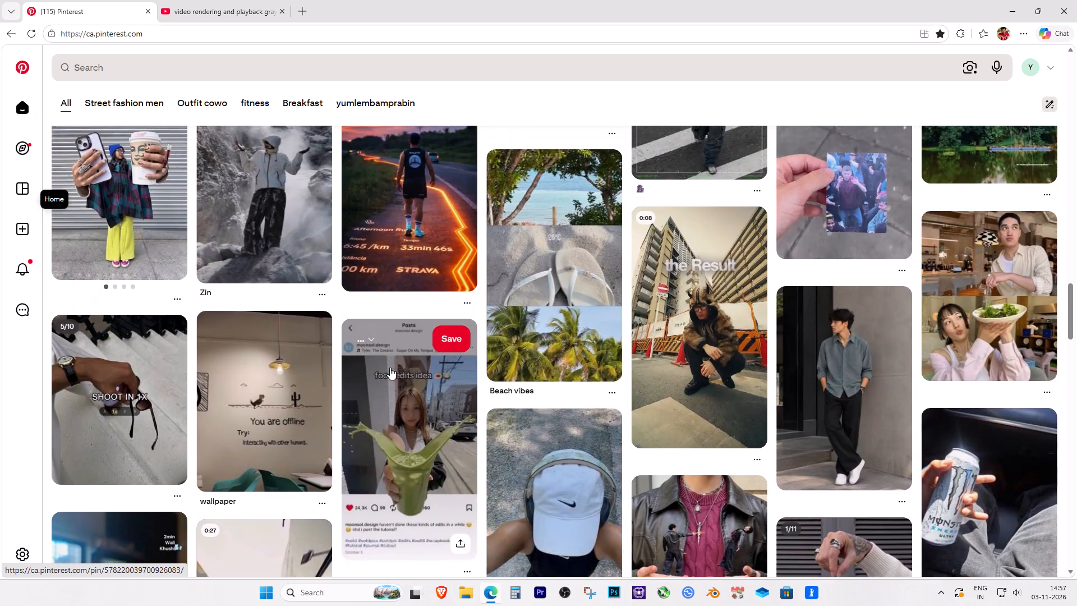
pyautogui.scroll(18, 390, 368)
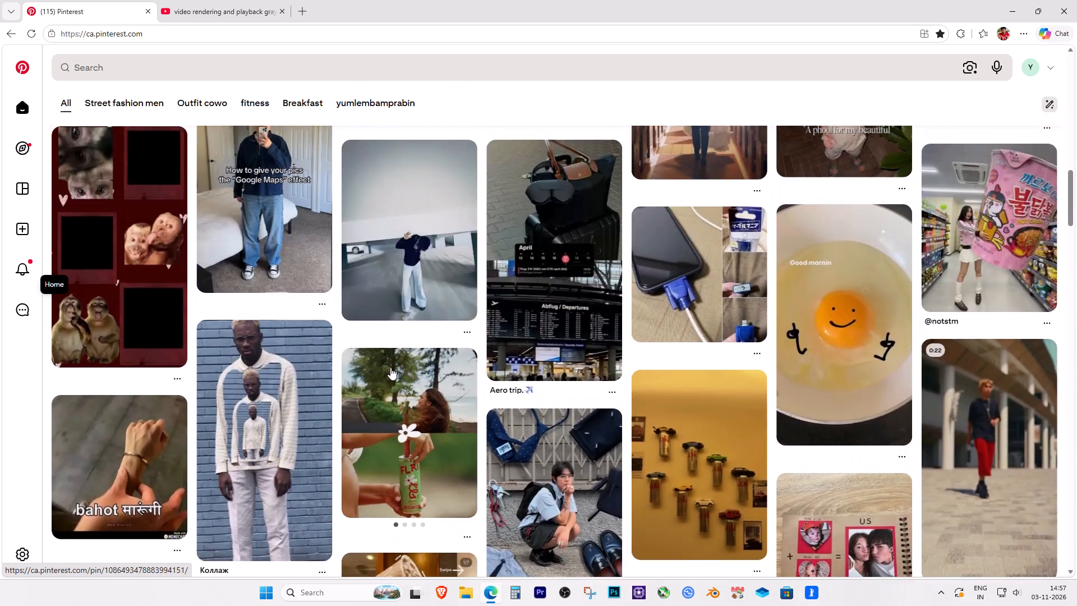
pyautogui.scroll(17, 390, 368)
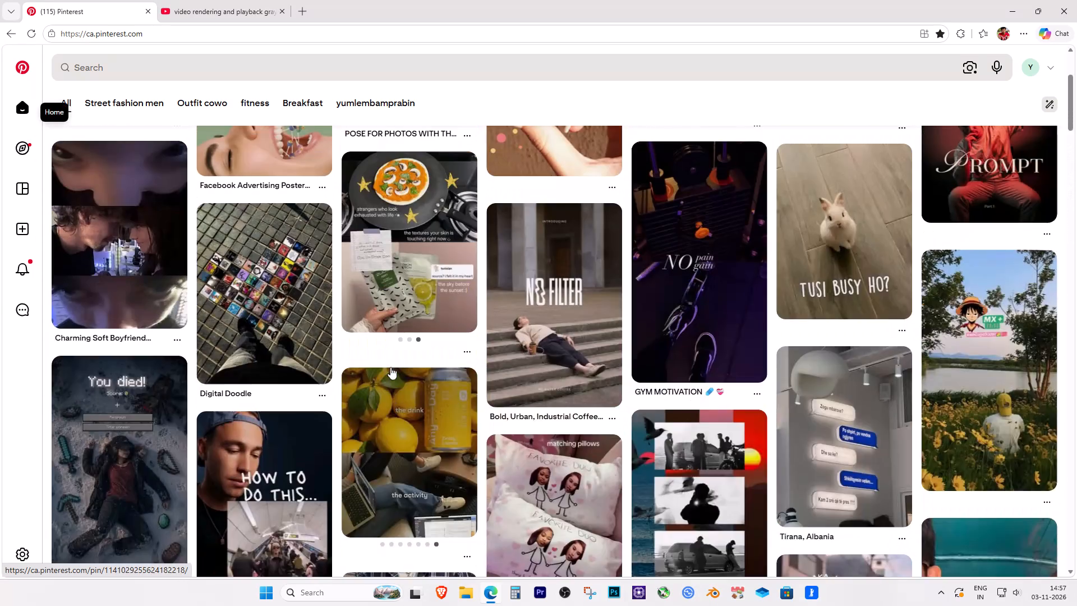
pyautogui.scroll(1, 390, 367)
pyautogui.moveTo(1070, 85); pyautogui.dragTo(1076, 54)
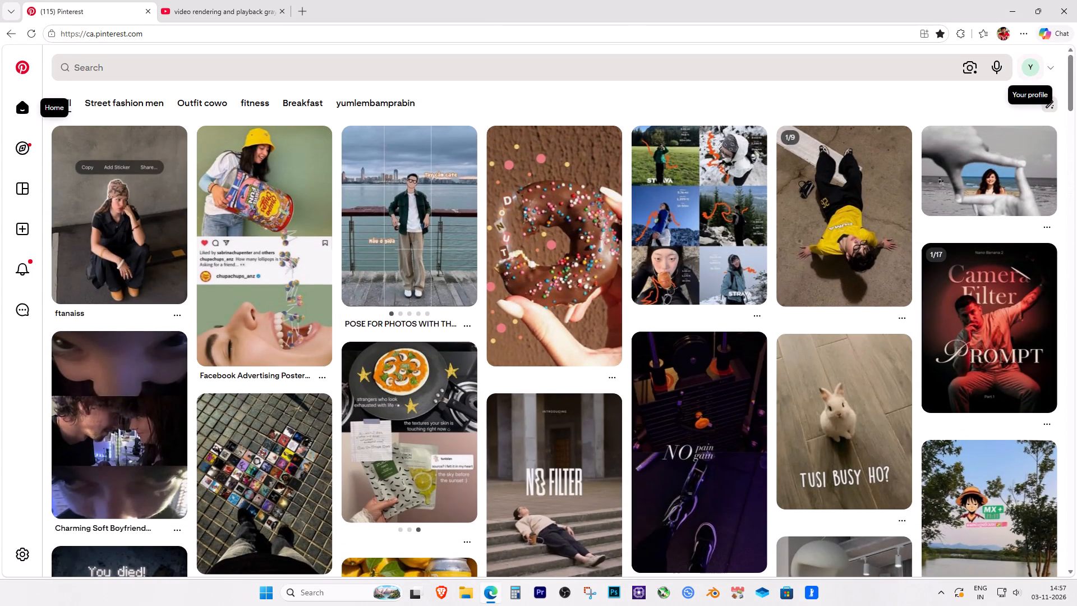
pyautogui.click(246, 0)
pyautogui.click(283, 13)
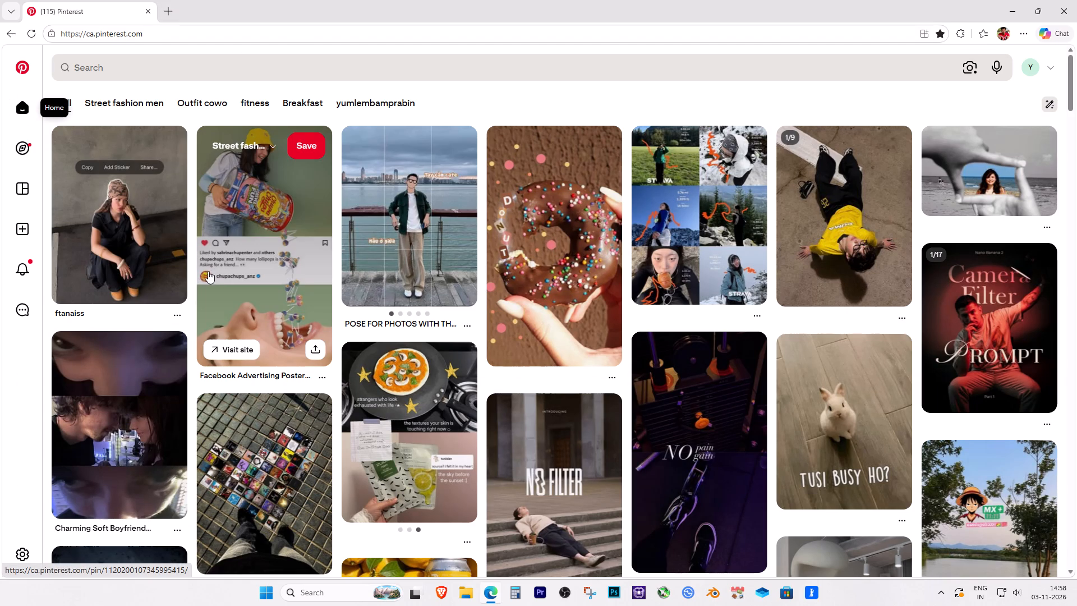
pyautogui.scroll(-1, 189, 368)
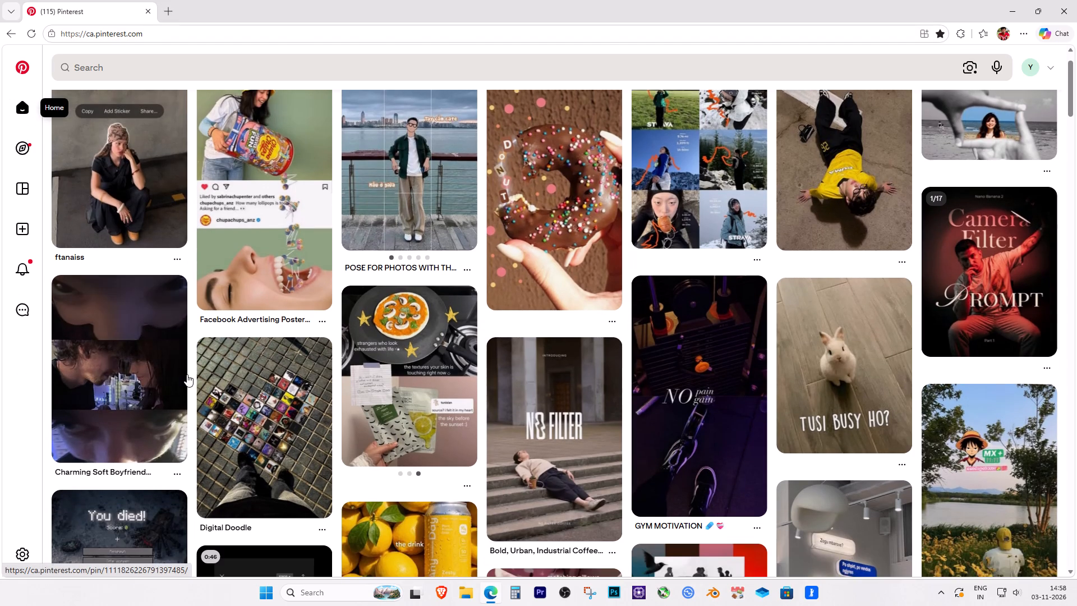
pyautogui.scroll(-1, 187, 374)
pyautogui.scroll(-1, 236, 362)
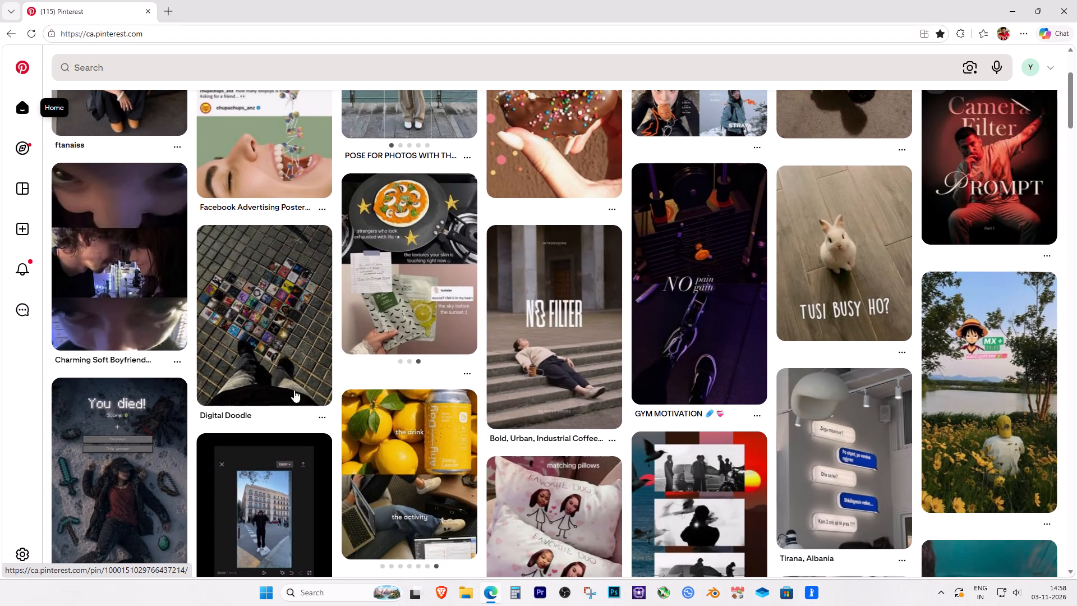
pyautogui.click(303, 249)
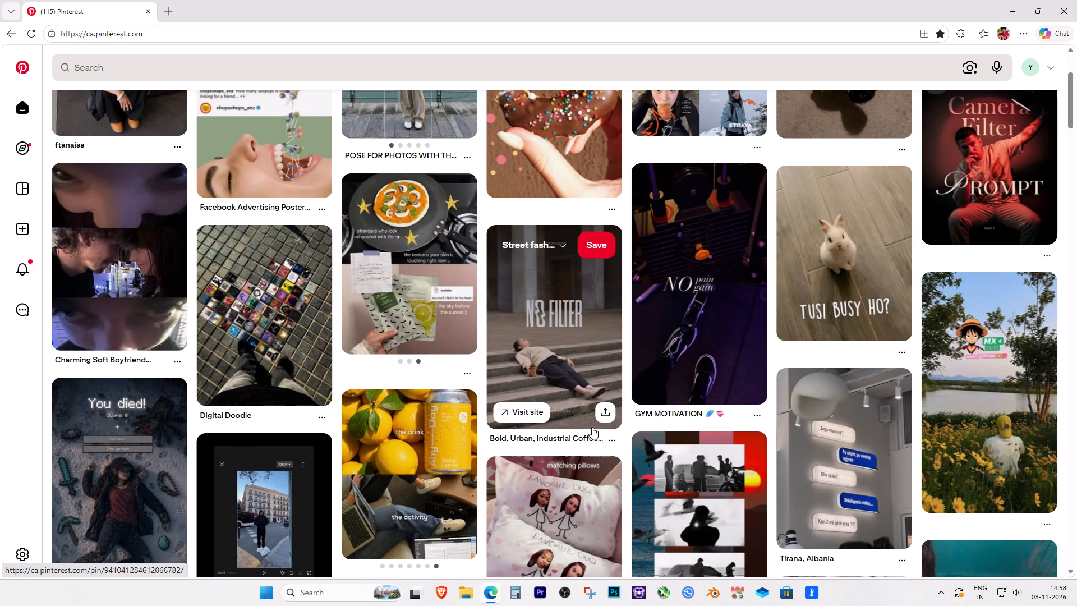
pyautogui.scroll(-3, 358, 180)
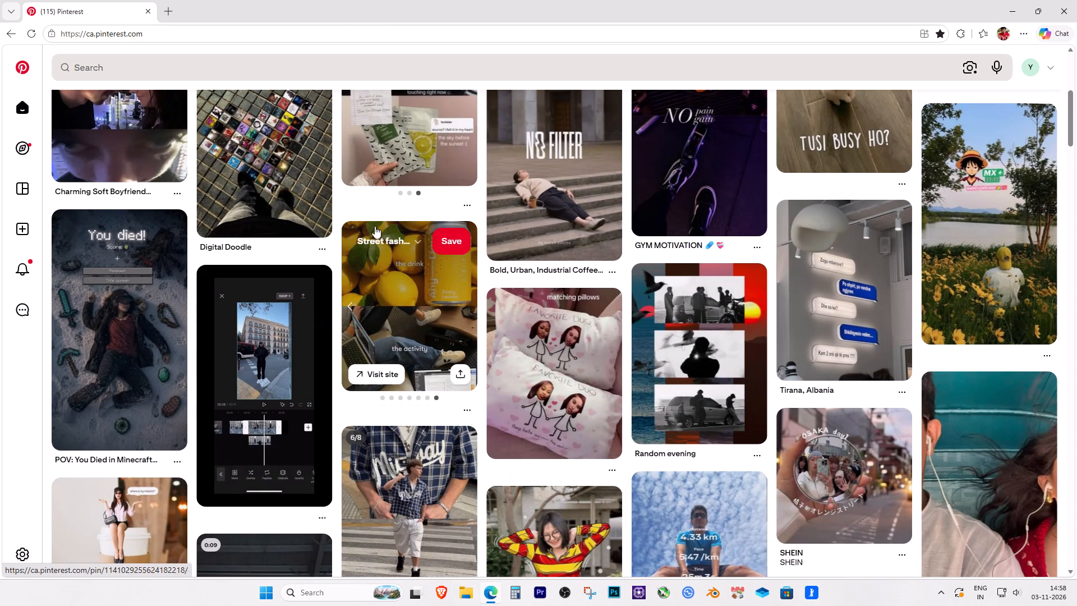